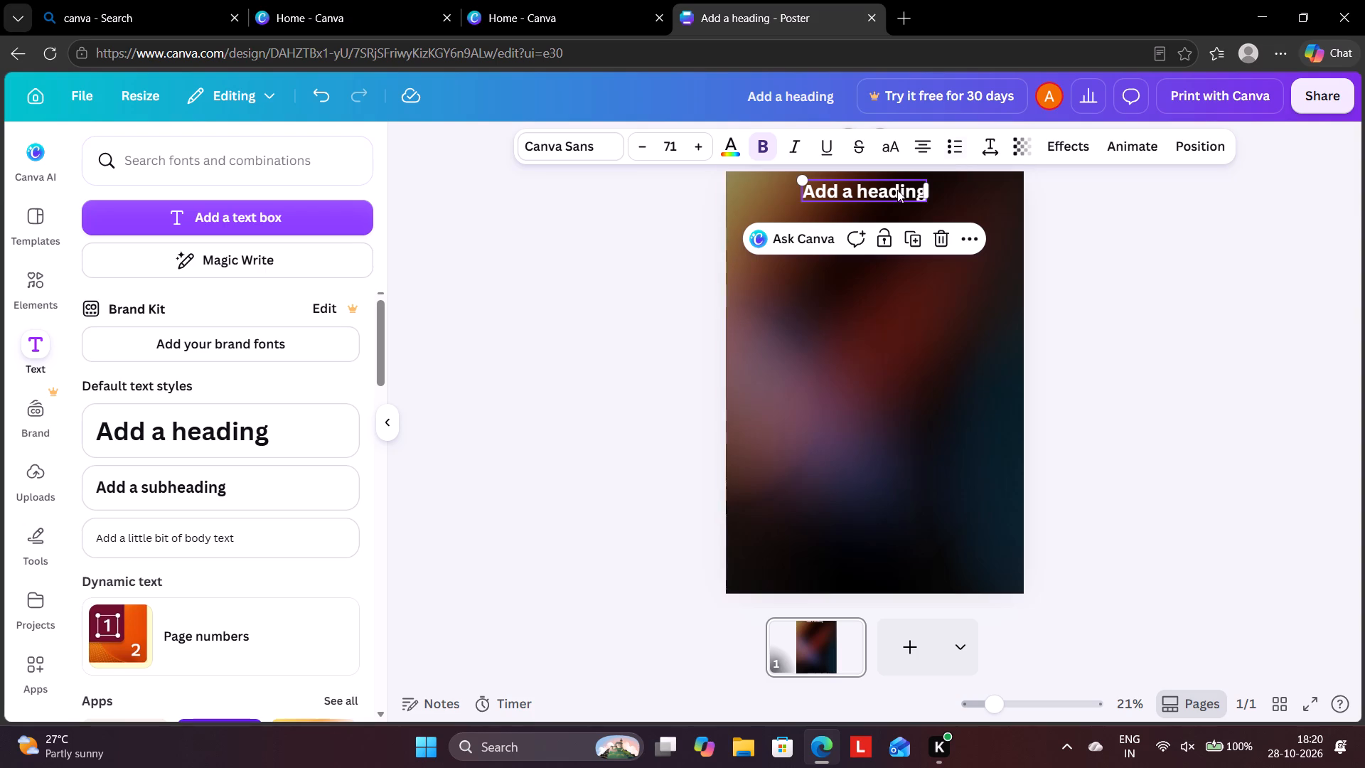
Delete the "Add a heading" text box at the top of the poster.
key("BackSpace")
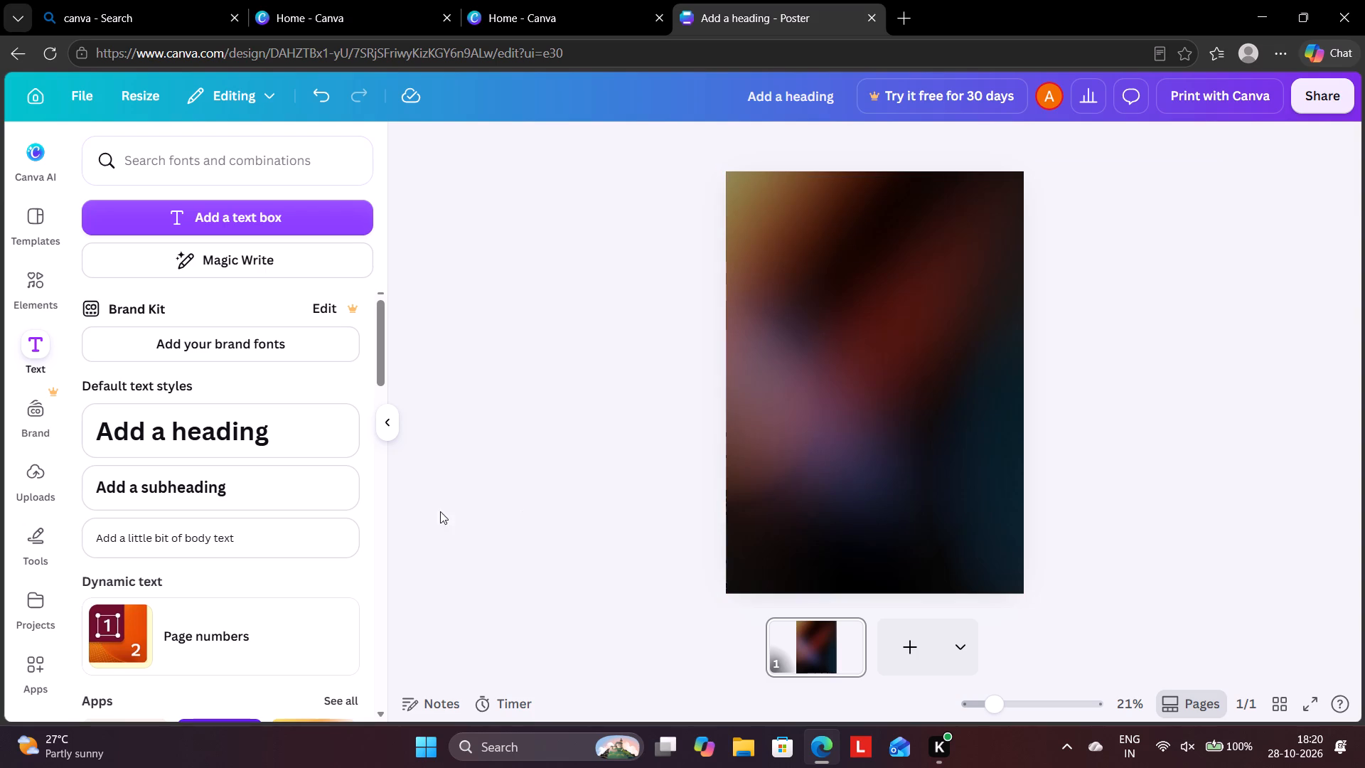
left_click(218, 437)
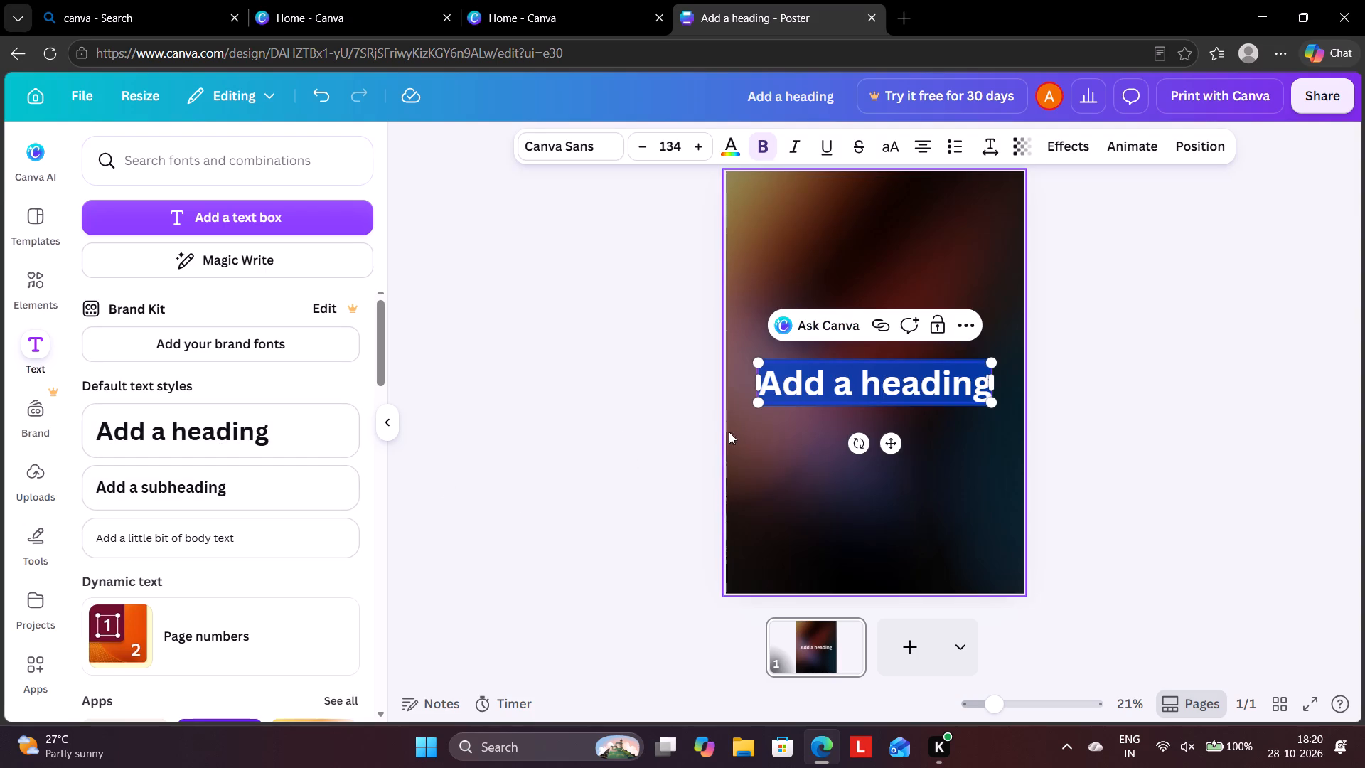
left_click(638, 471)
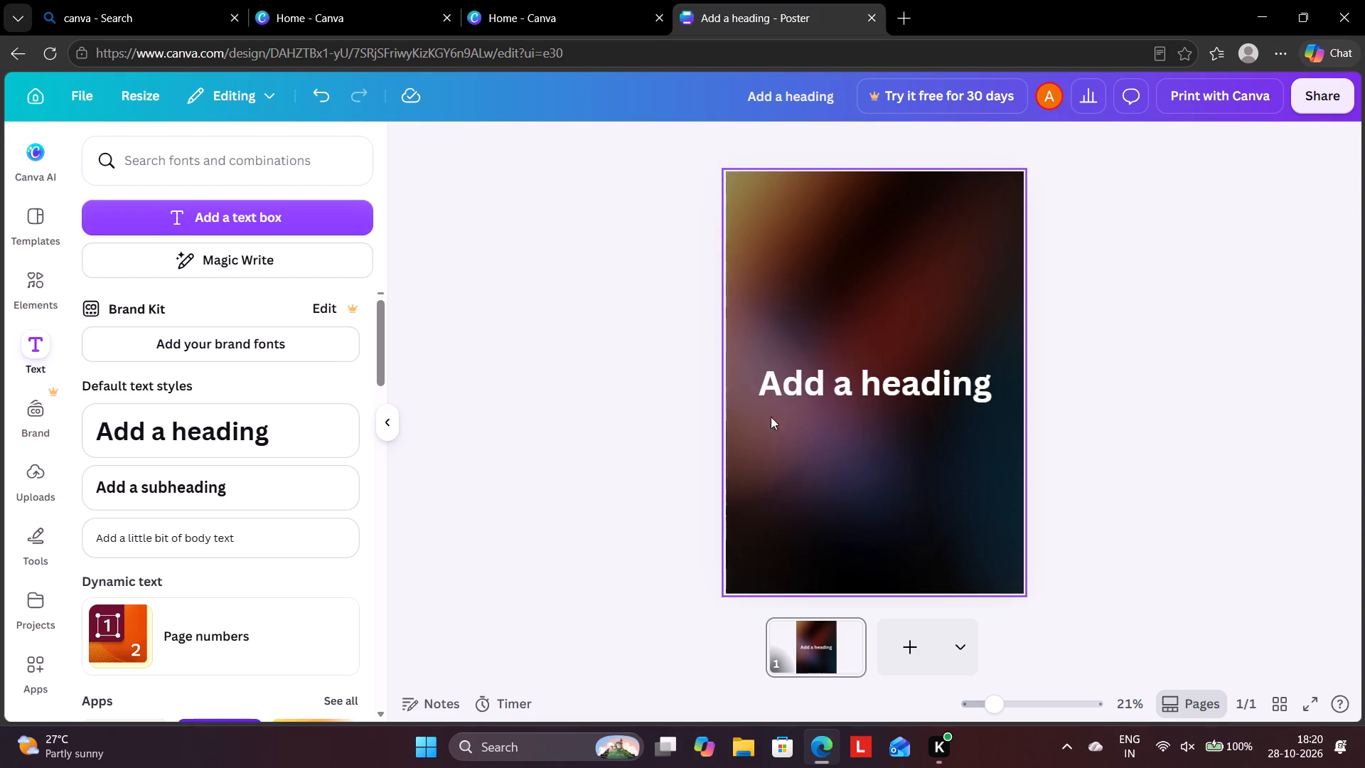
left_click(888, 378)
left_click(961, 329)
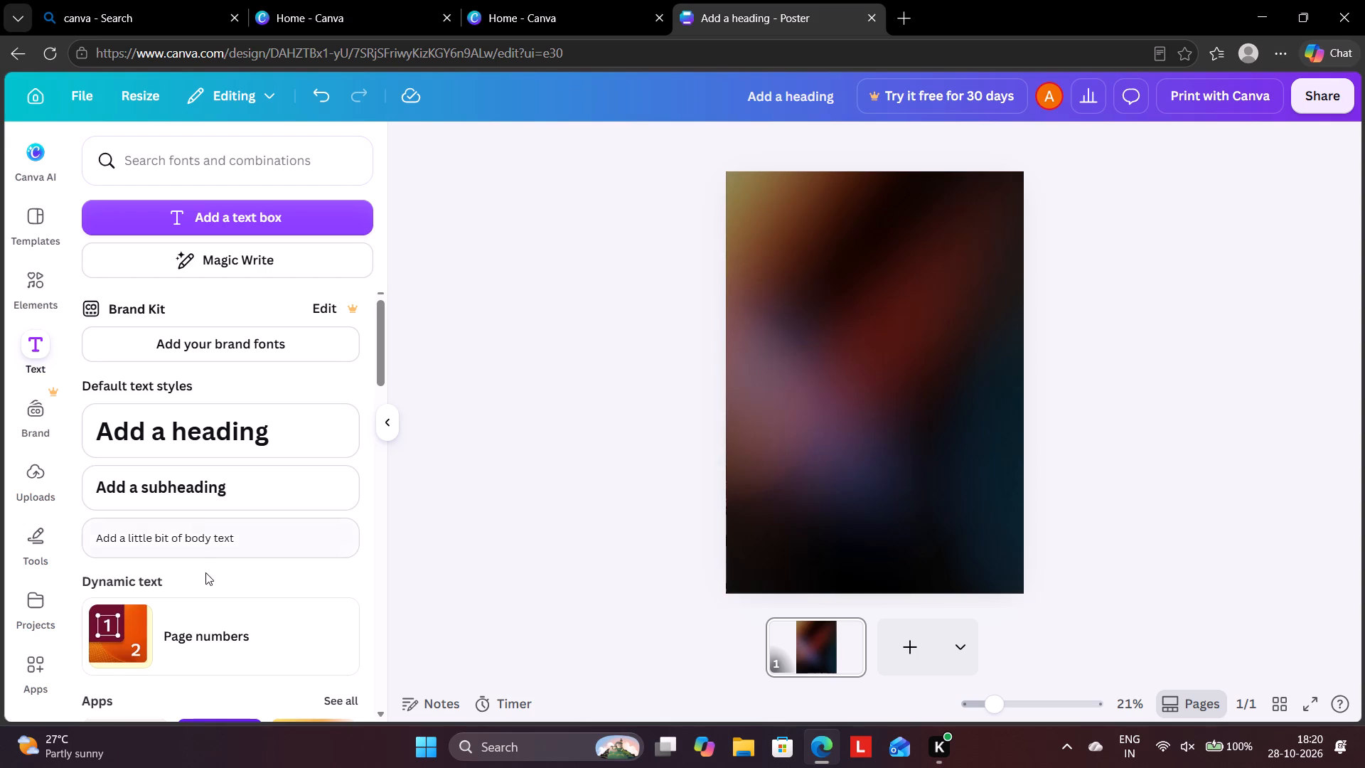
Add a body text box and place it near the poster's top edge, left of centre.
left_click(201, 534)
left_click_drag(887, 430, 889, 351)
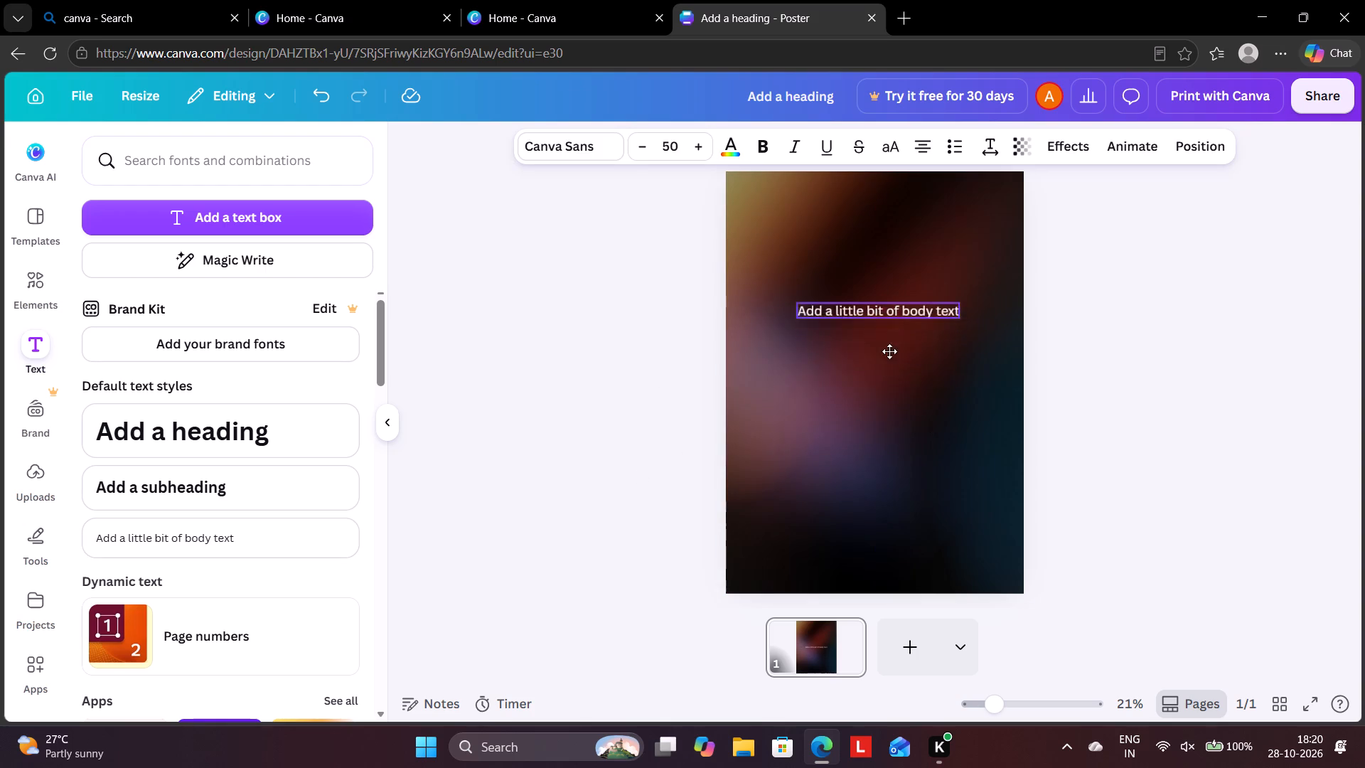
left_click_drag(889, 351, 831, 239)
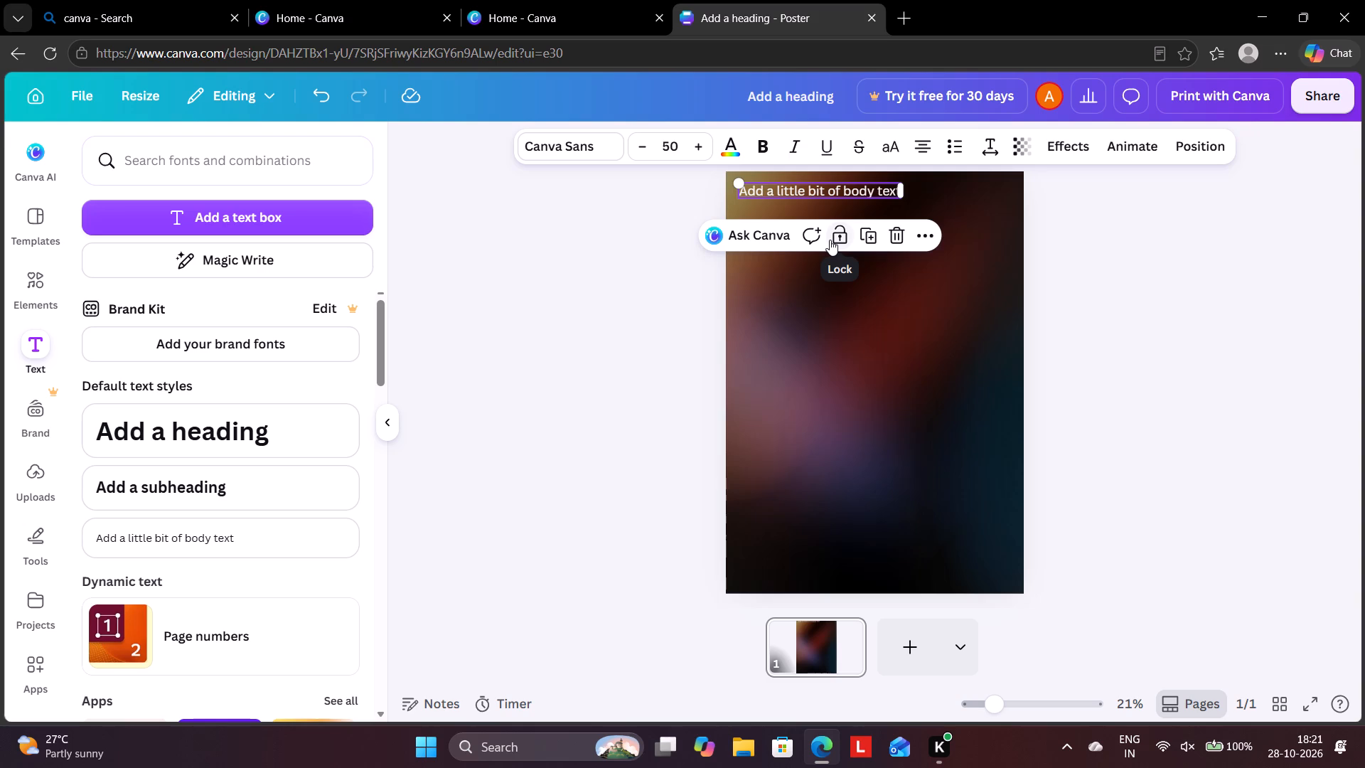
Replace the body text placeholder with the tagline "Dream . Create. Celebrate", leaving extra spaces between the words.
key("shift+d")
left_click(867, 182)
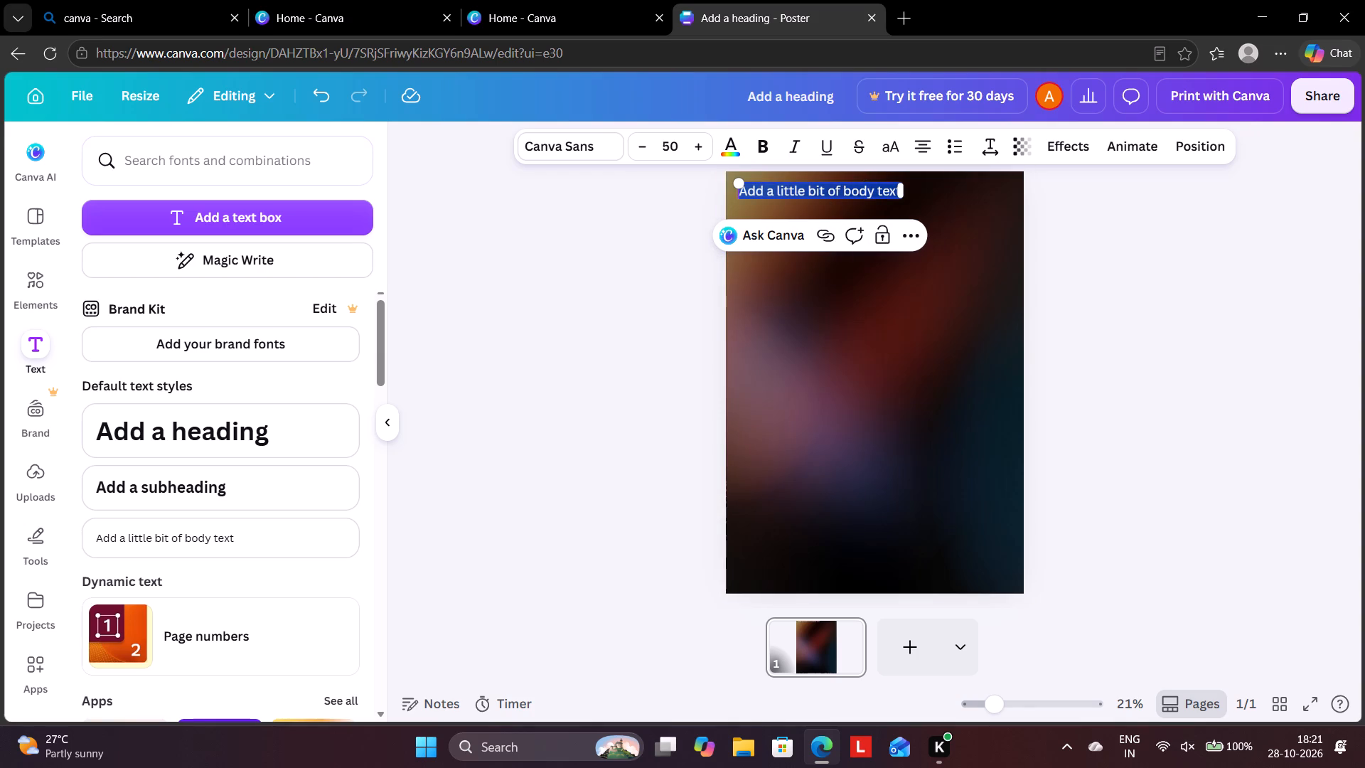
key("BackSpace")
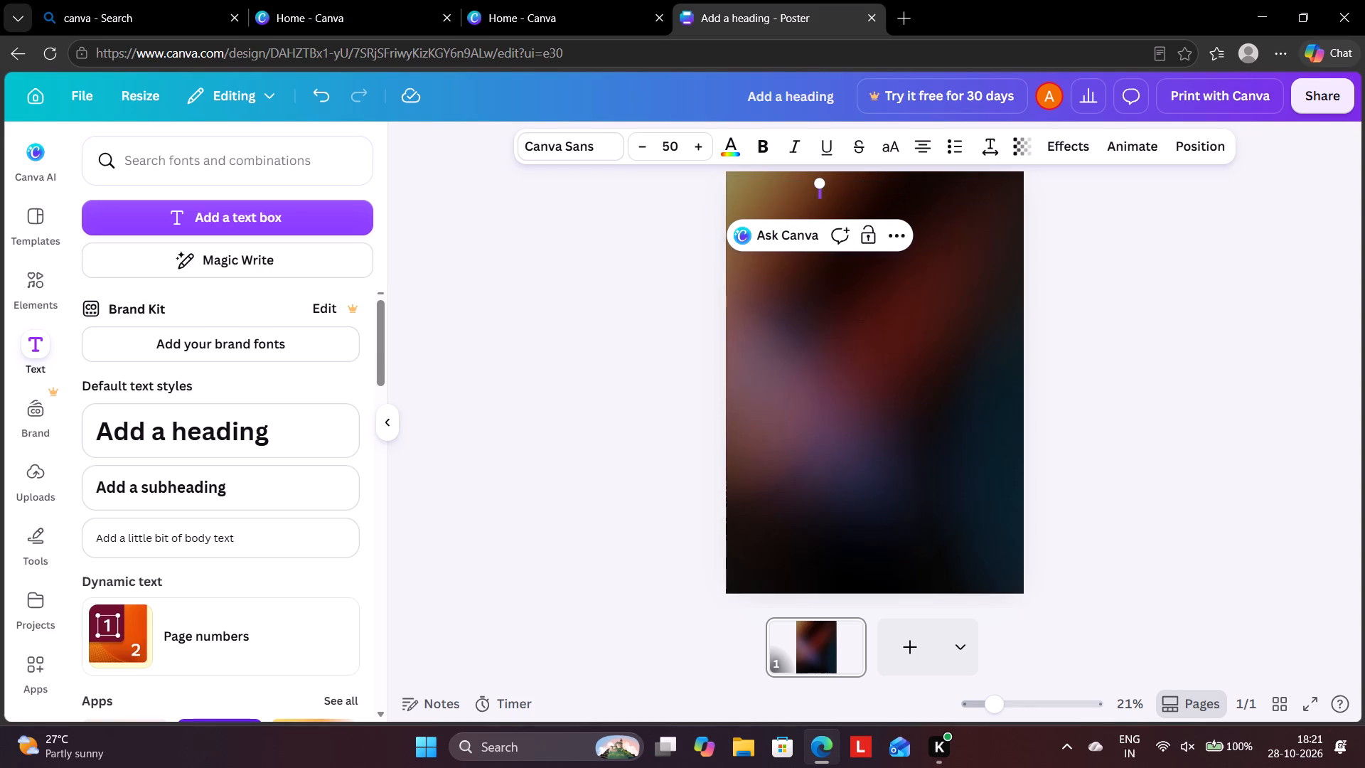
type("Dream")
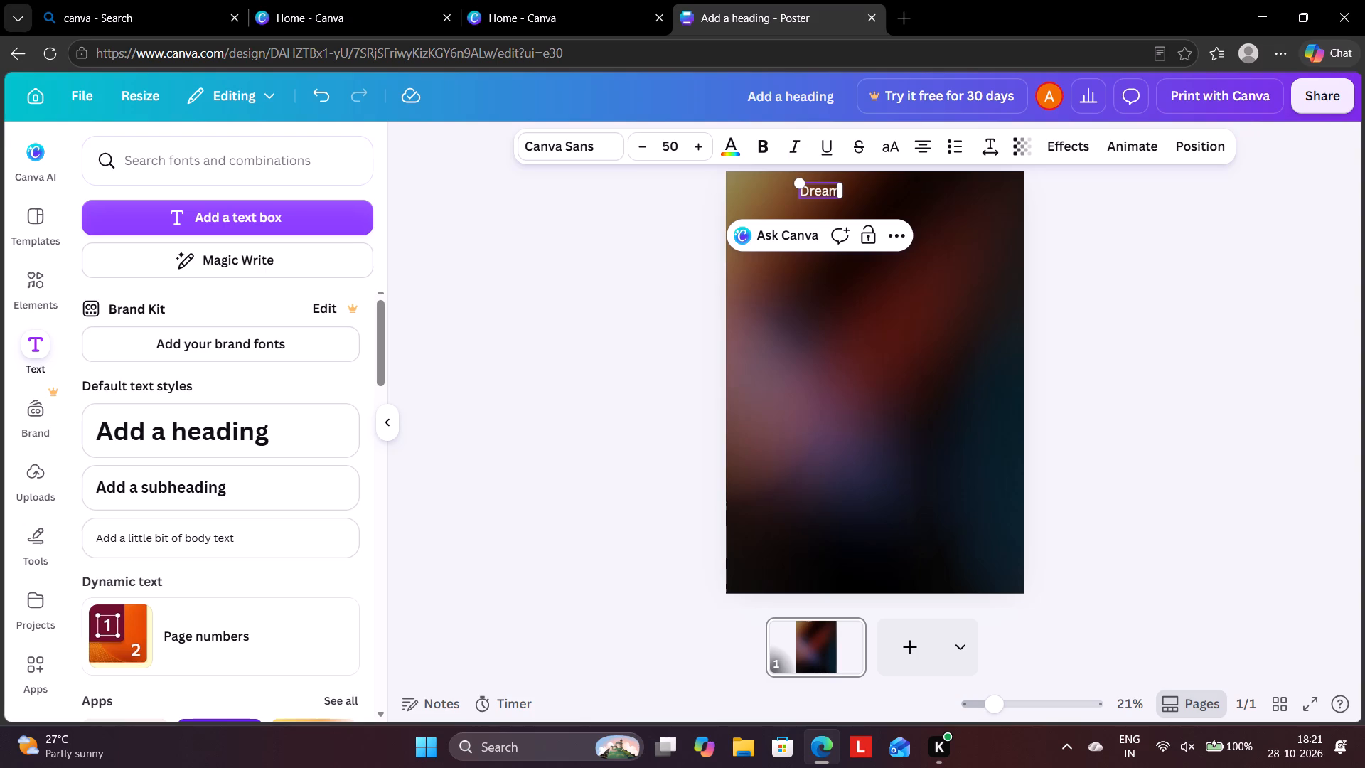
key("space")
type(".")
key("space")
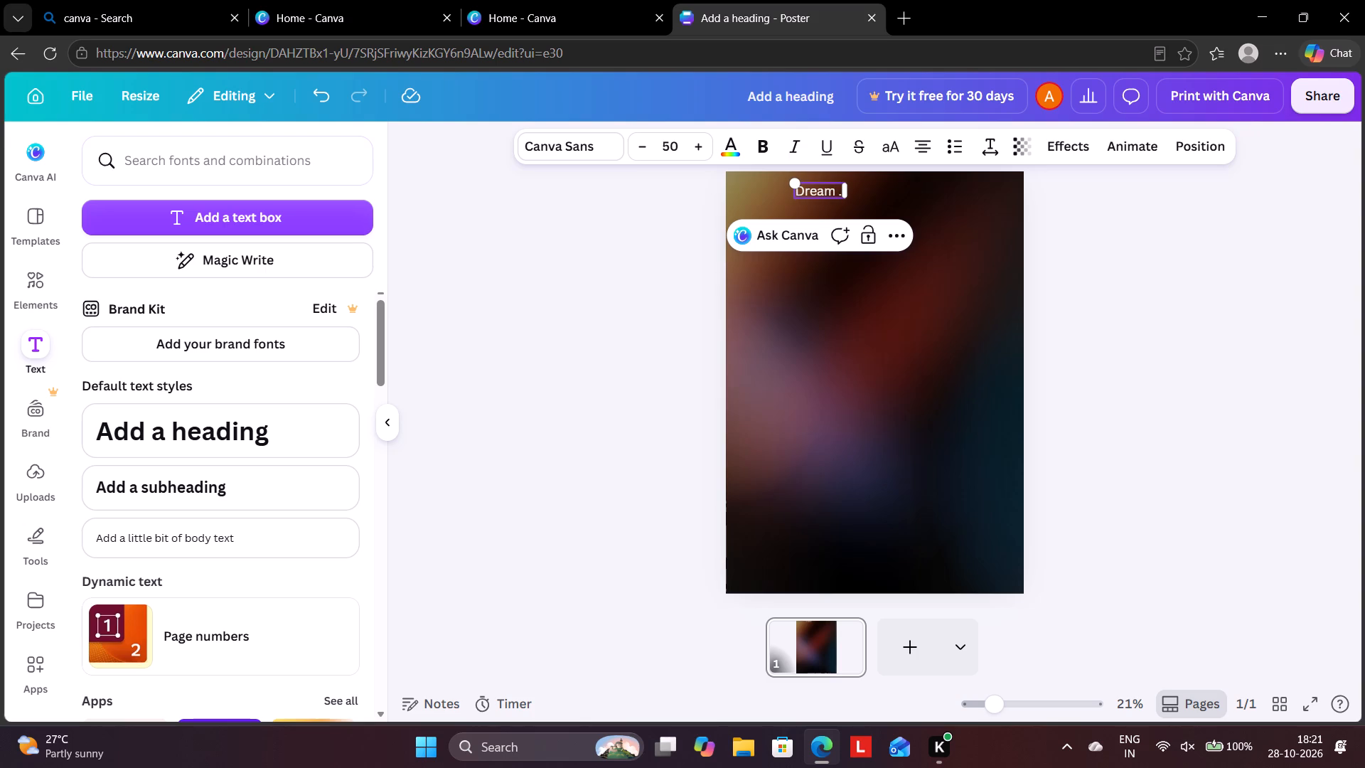
key("space")
type("Create")
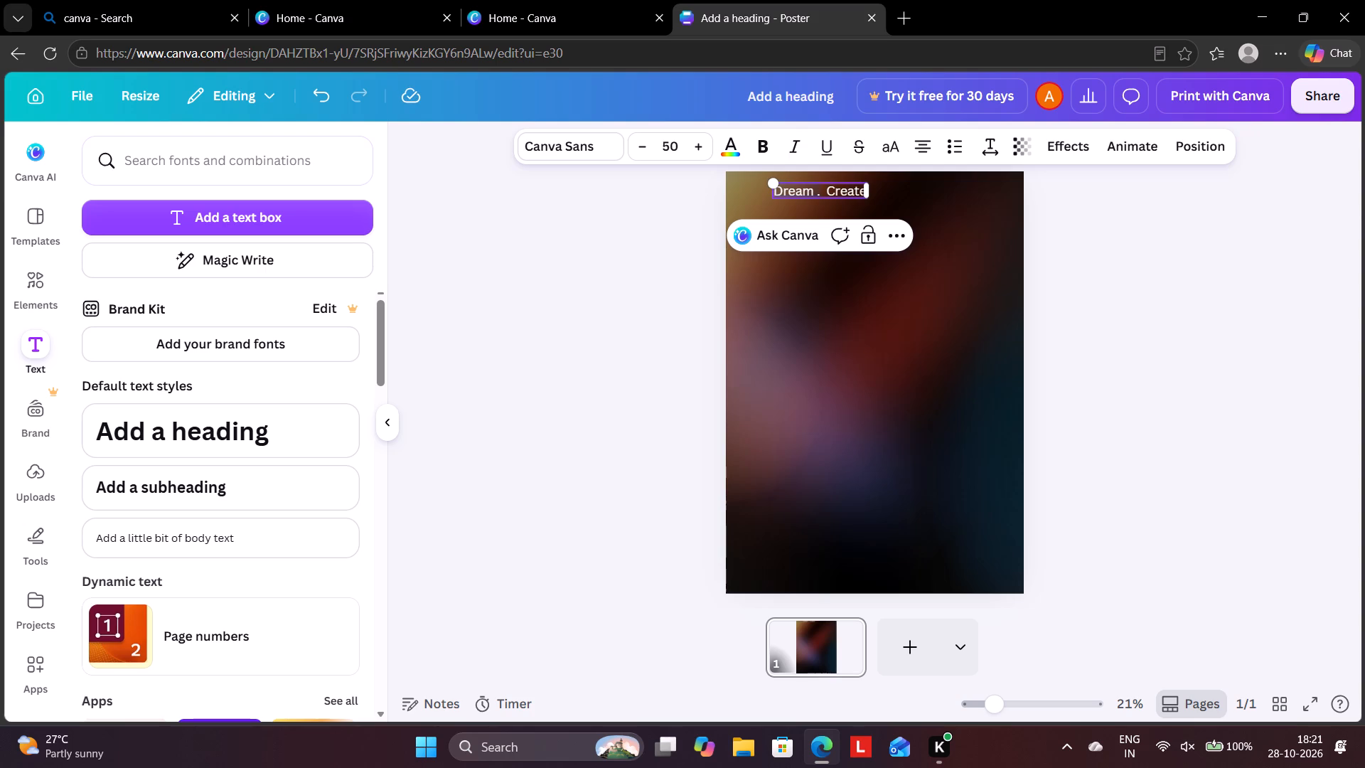
type(".")
key("space")
key("space")
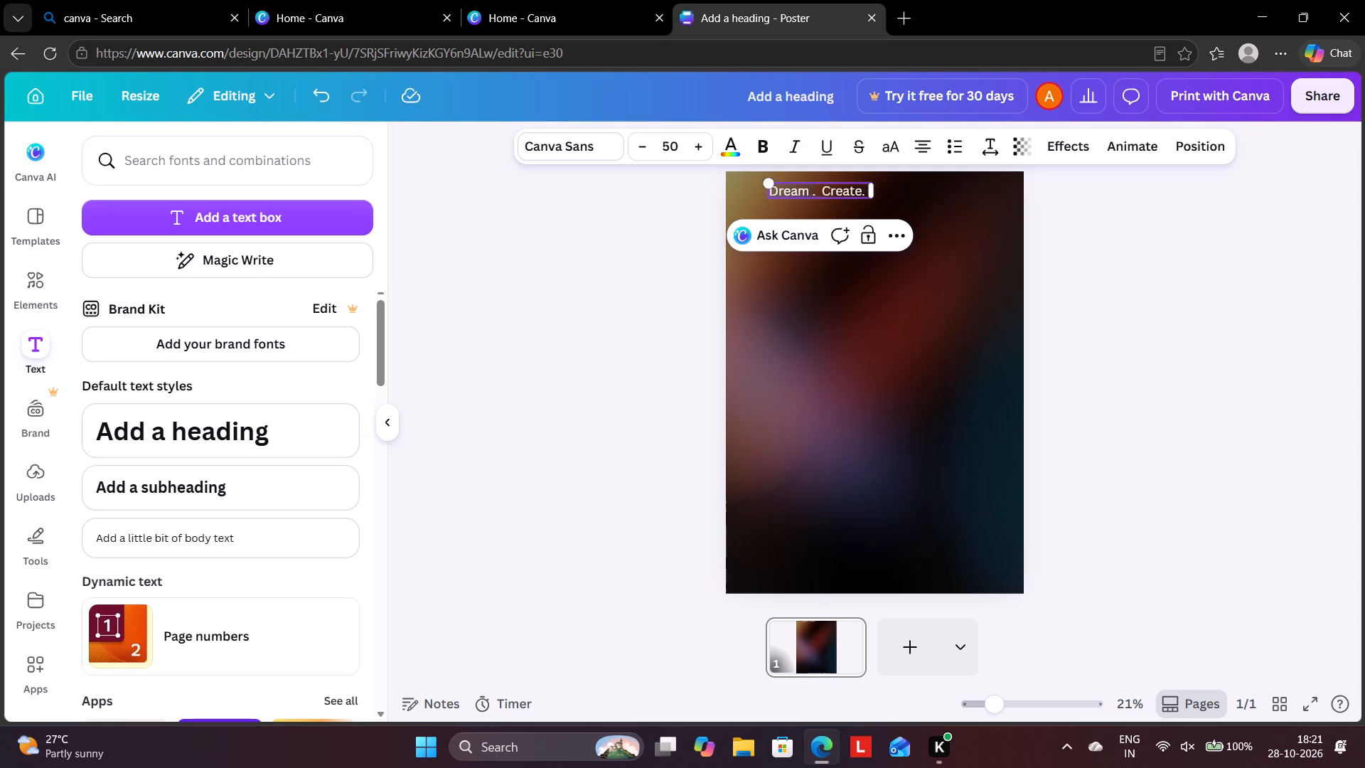
key("space")
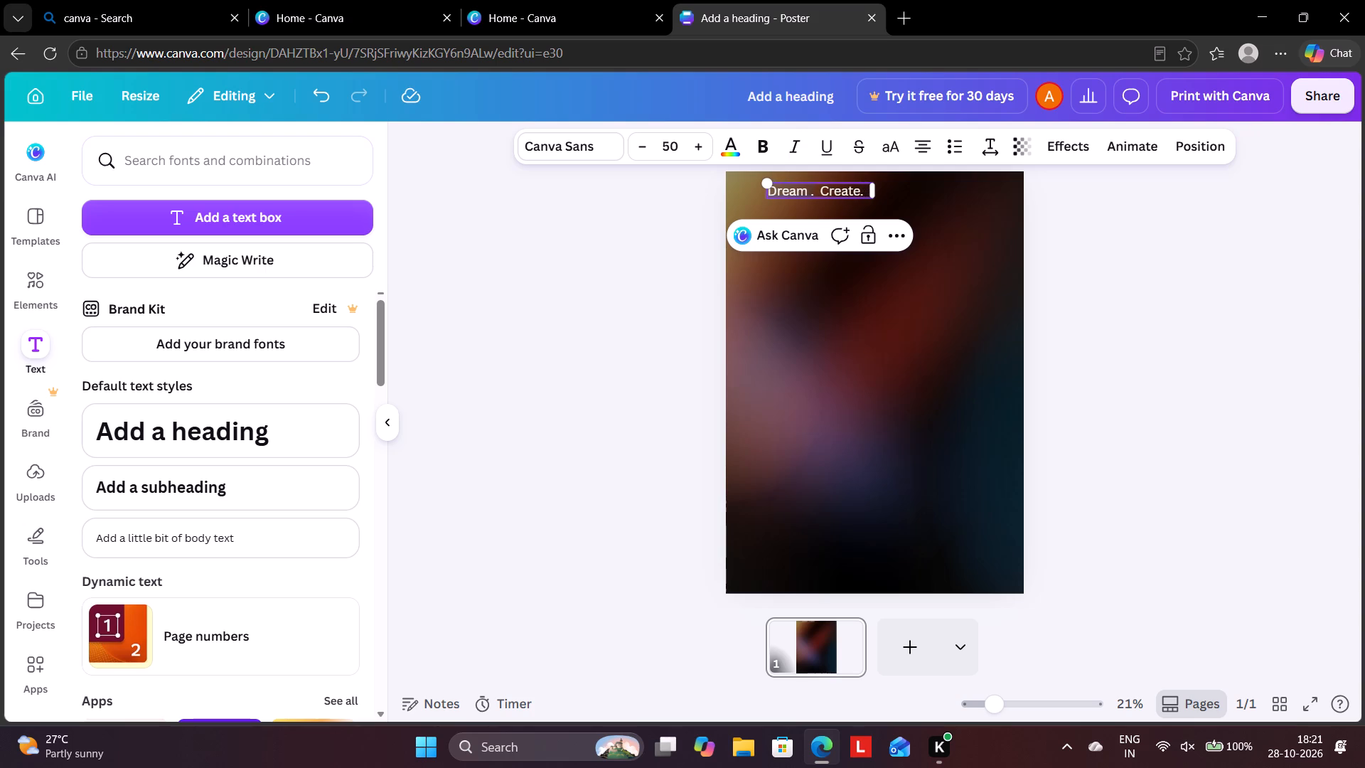
key("shift+e")
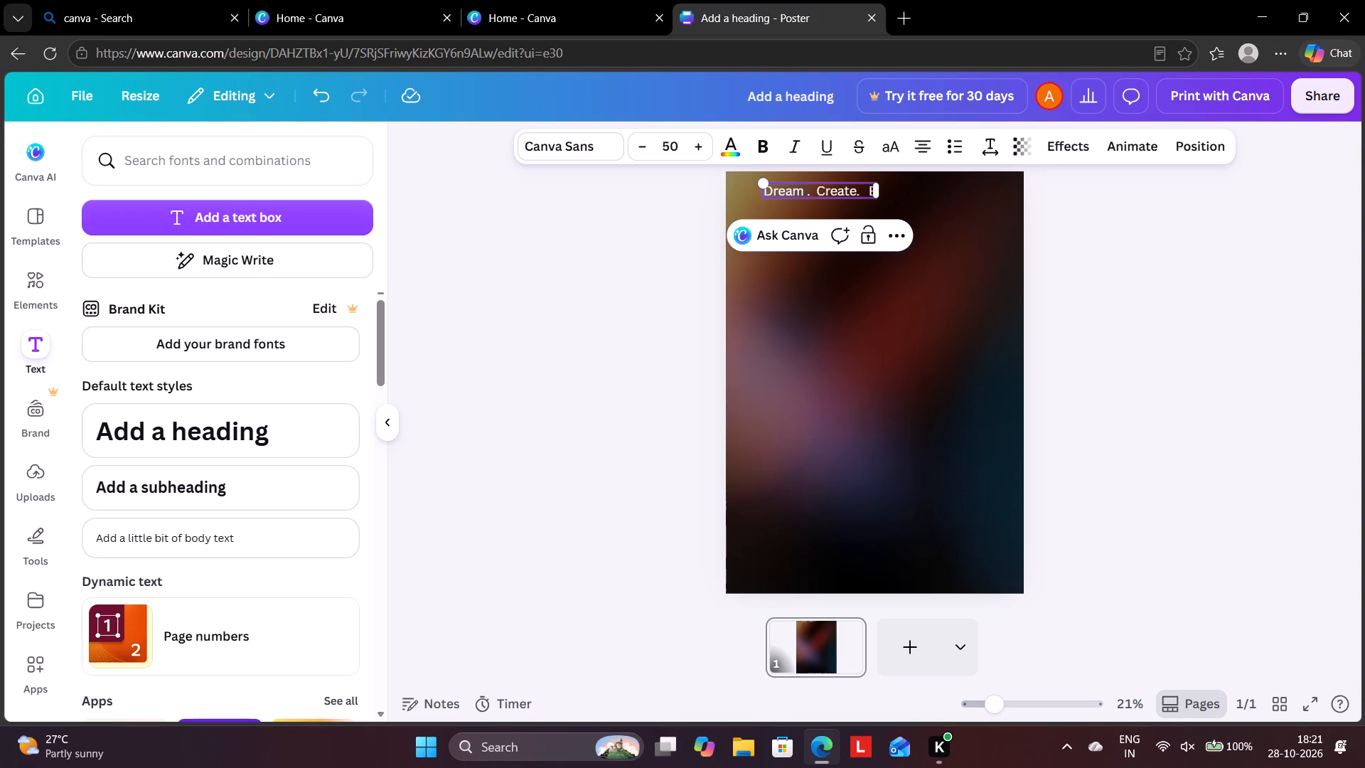
key("BackSpace")
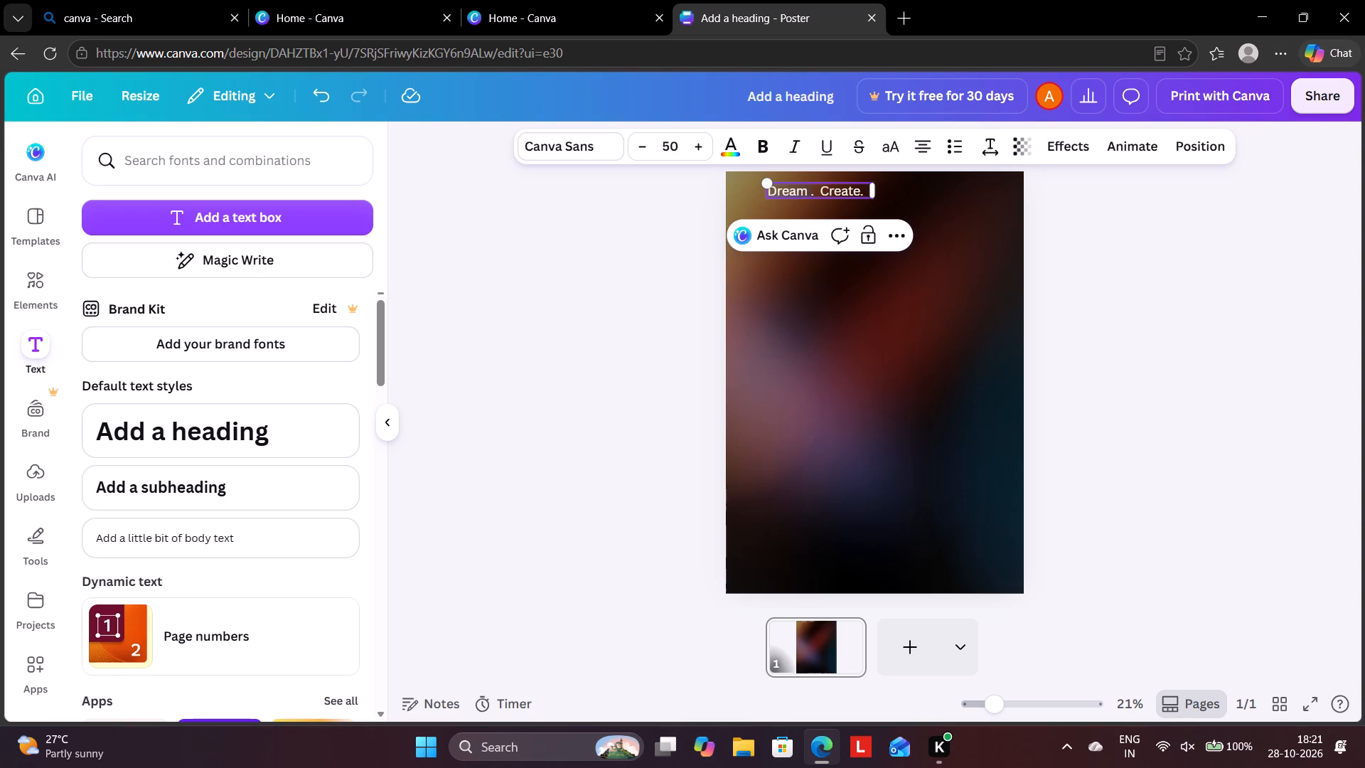
key("shift+c")
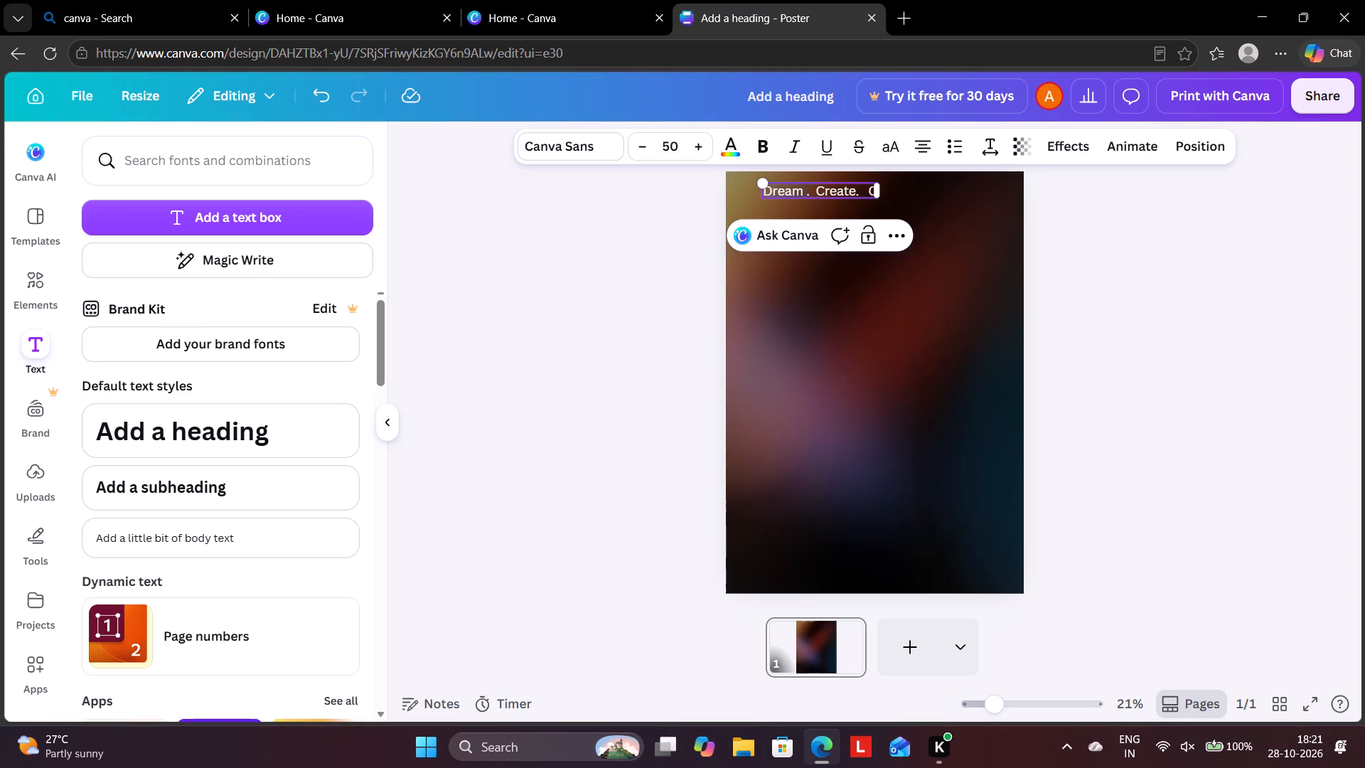
type("ele")
type("bre")
key("BackSpace")
type("rate")
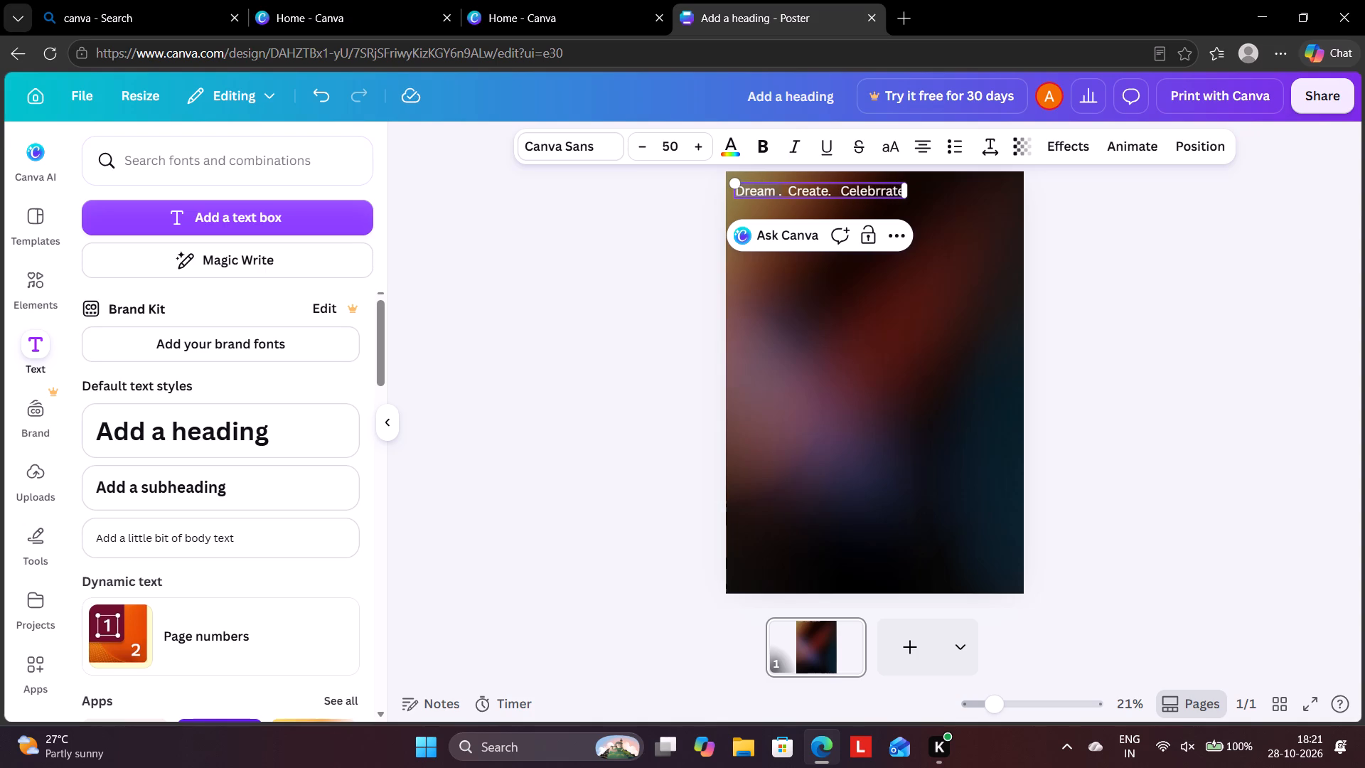
key("BackSpace")
key("BackSpace")
key("BackSpace")
key("BackSpace")
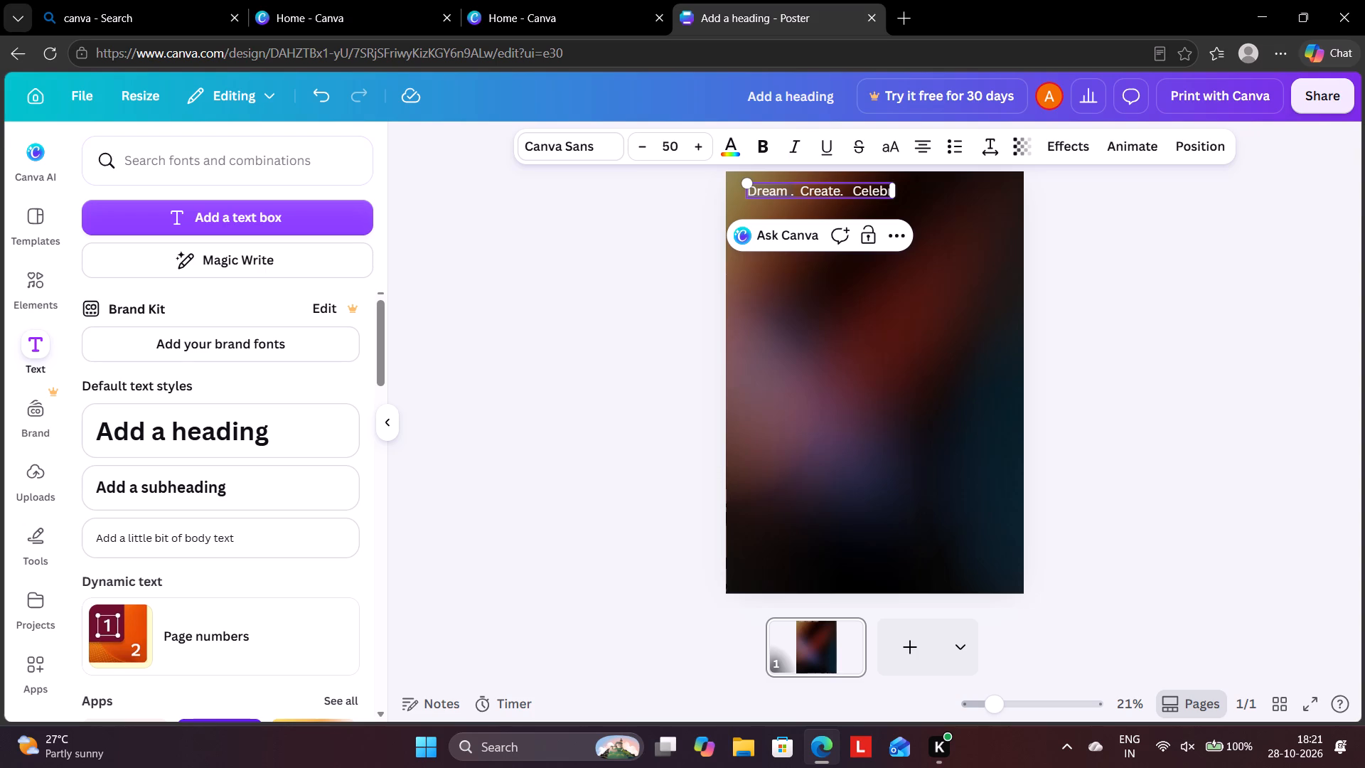
type("ate")
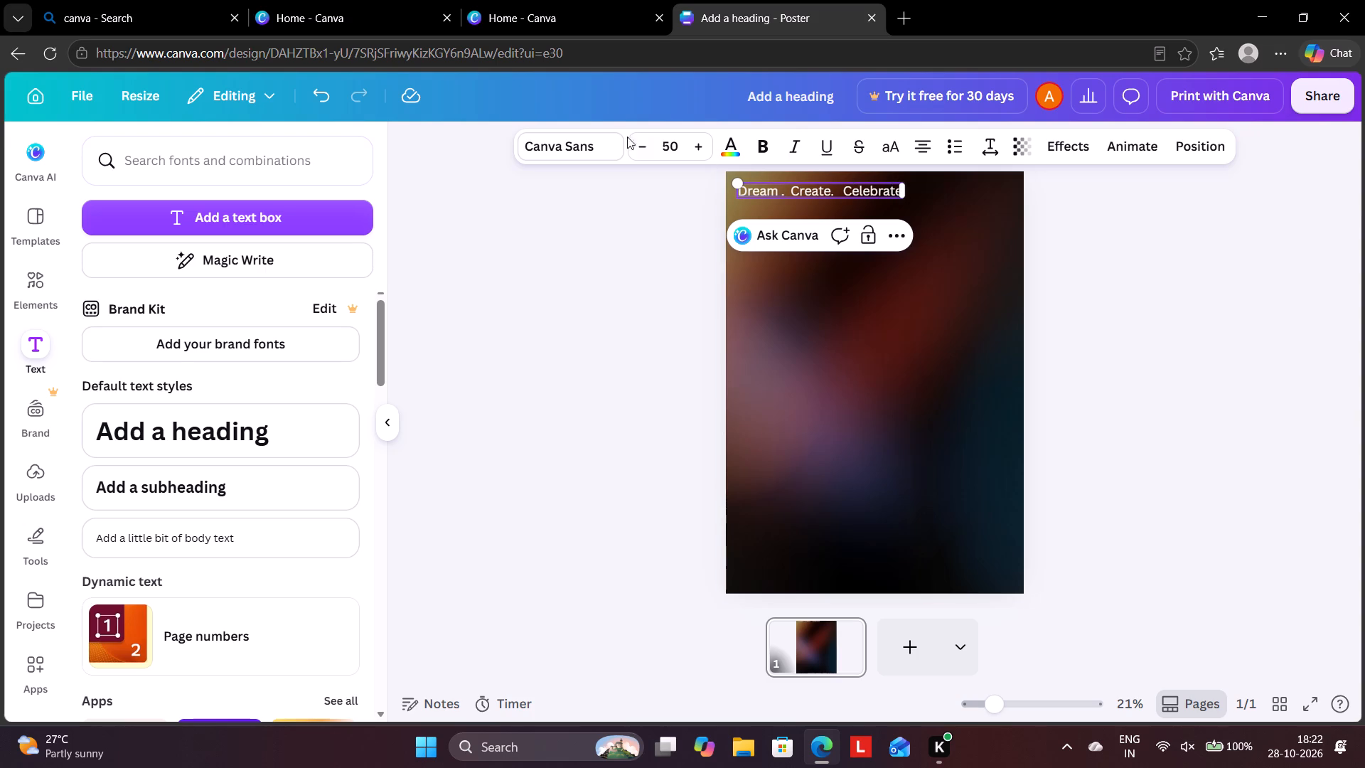
Reduce the tagline's font size to 41.
left_click(655, 140)
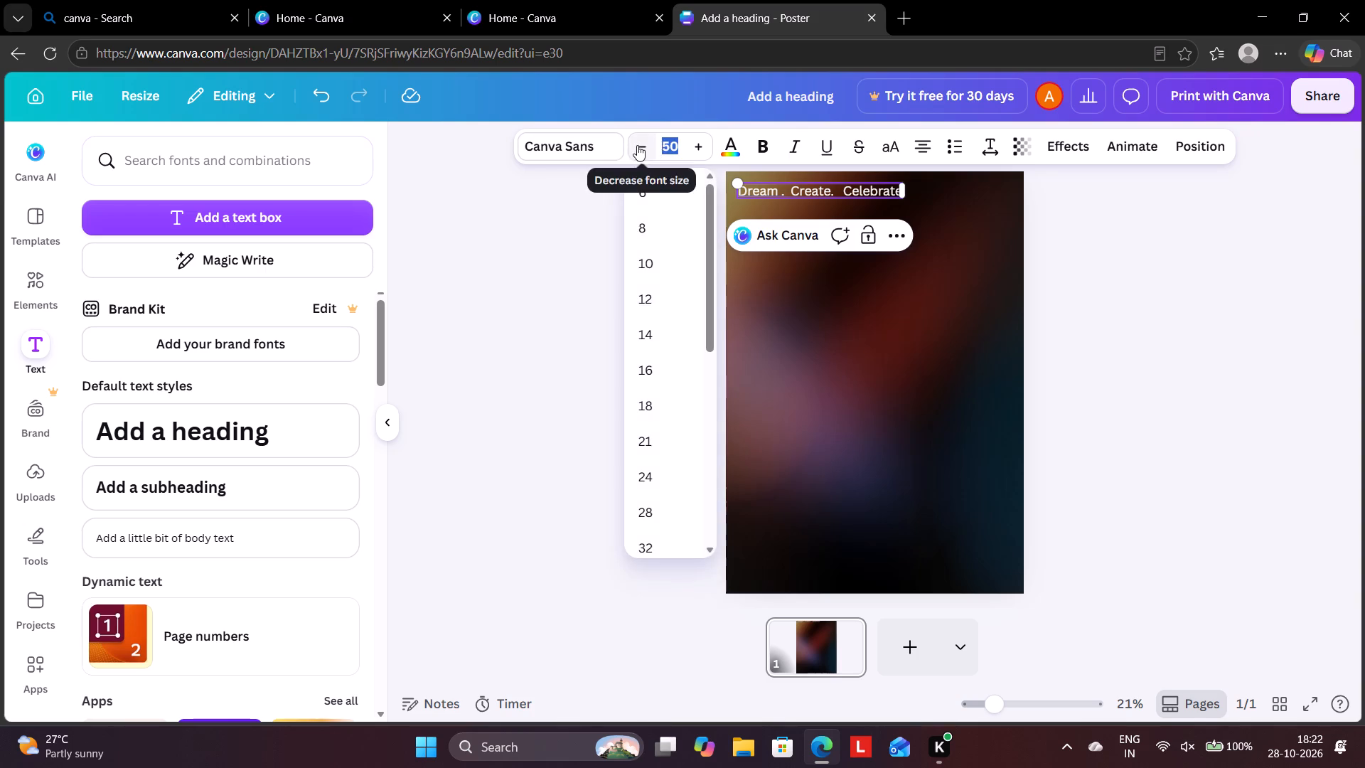
triple_click(637, 144)
triple_click(639, 148)
triple_click(640, 149)
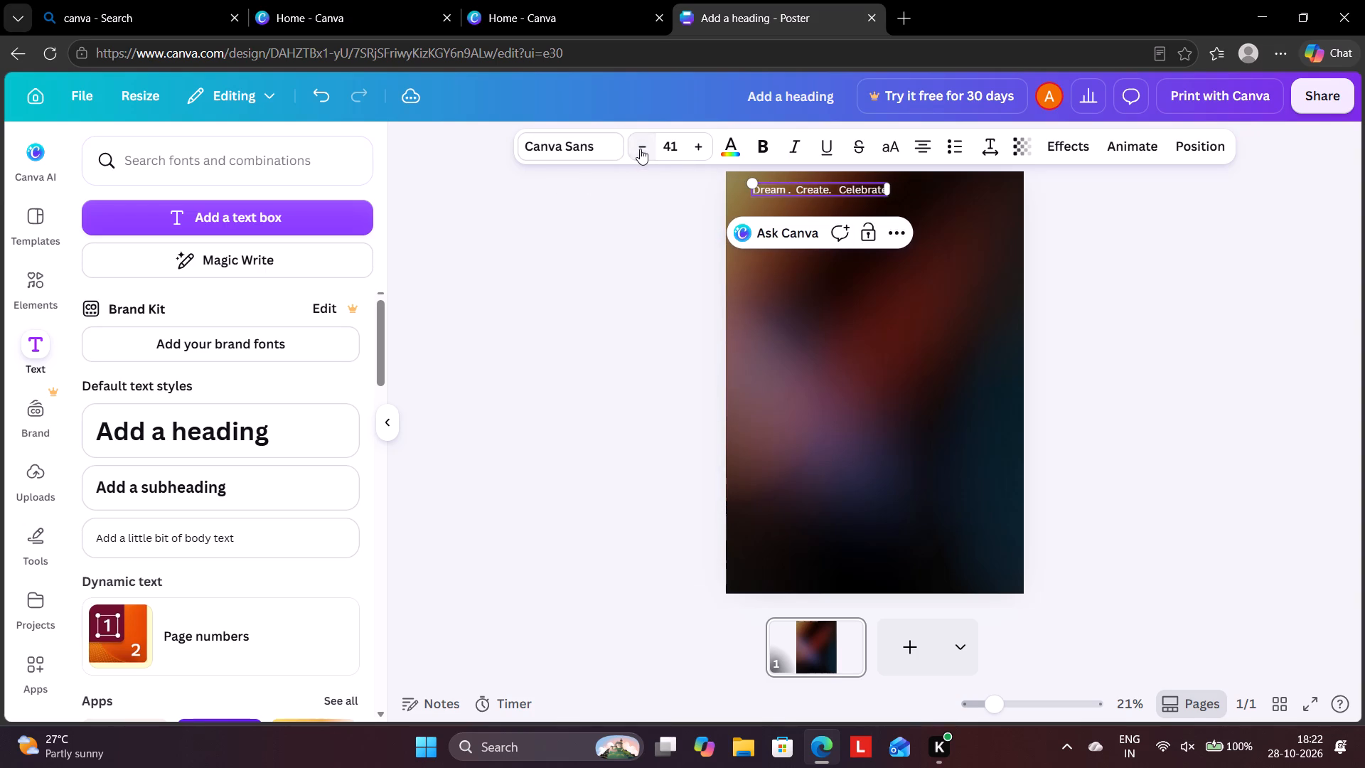
left_click(592, 321)
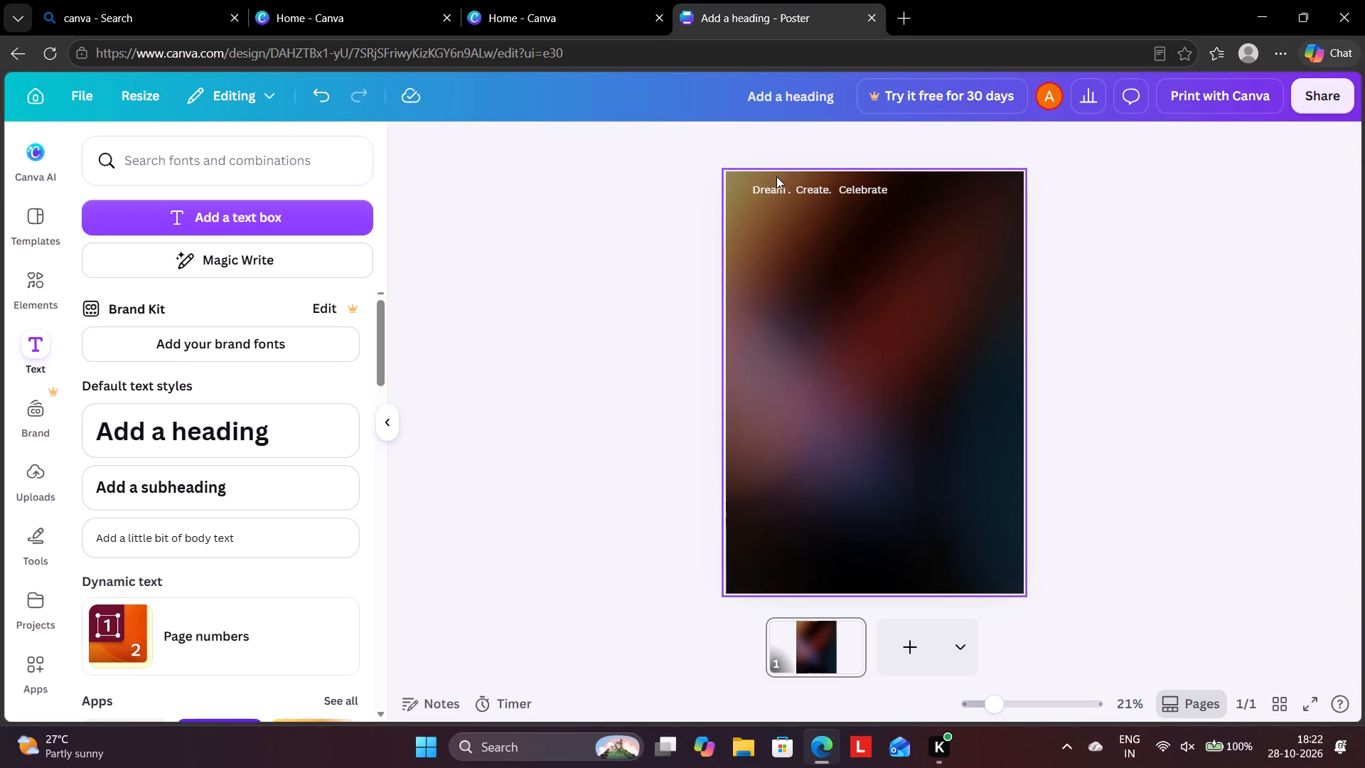
Nudge the tagline slightly closer to the poster's top edge.
left_click(783, 185)
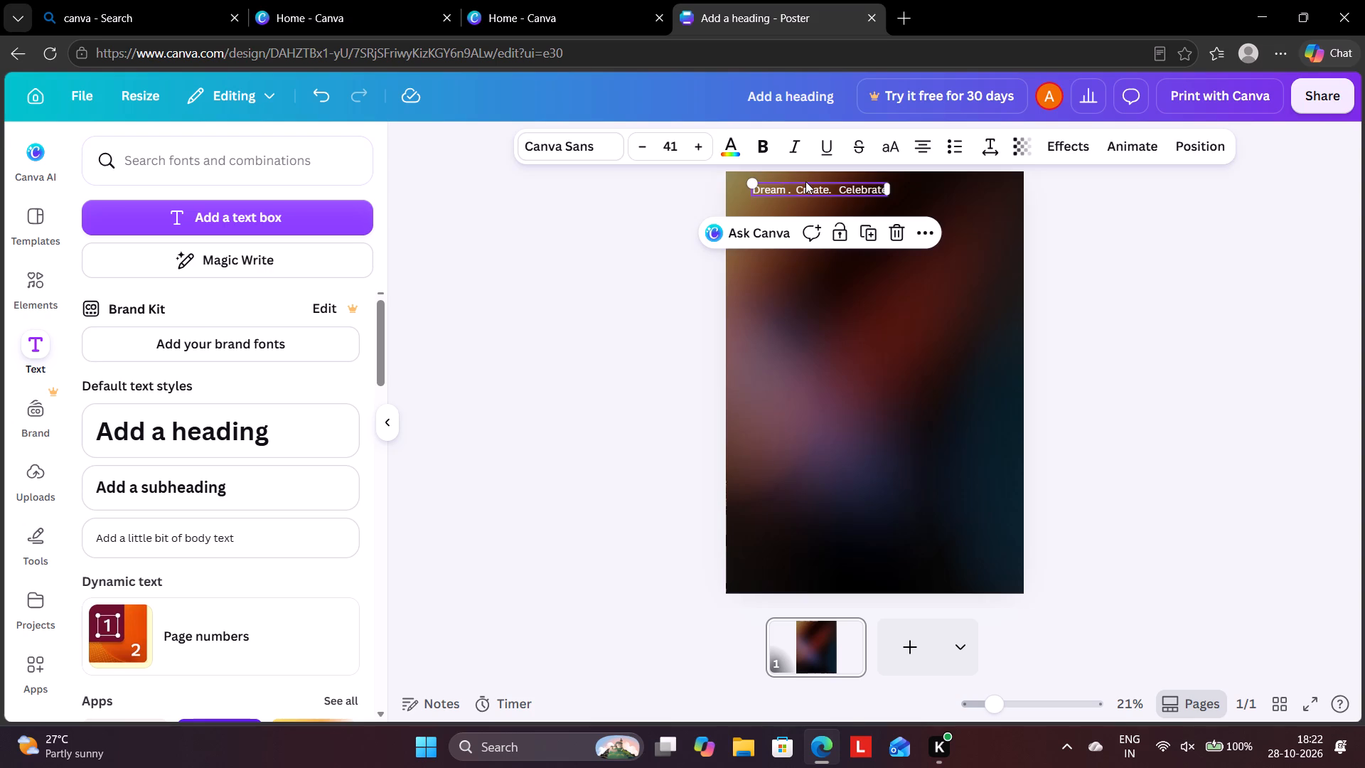
left_click(835, 188)
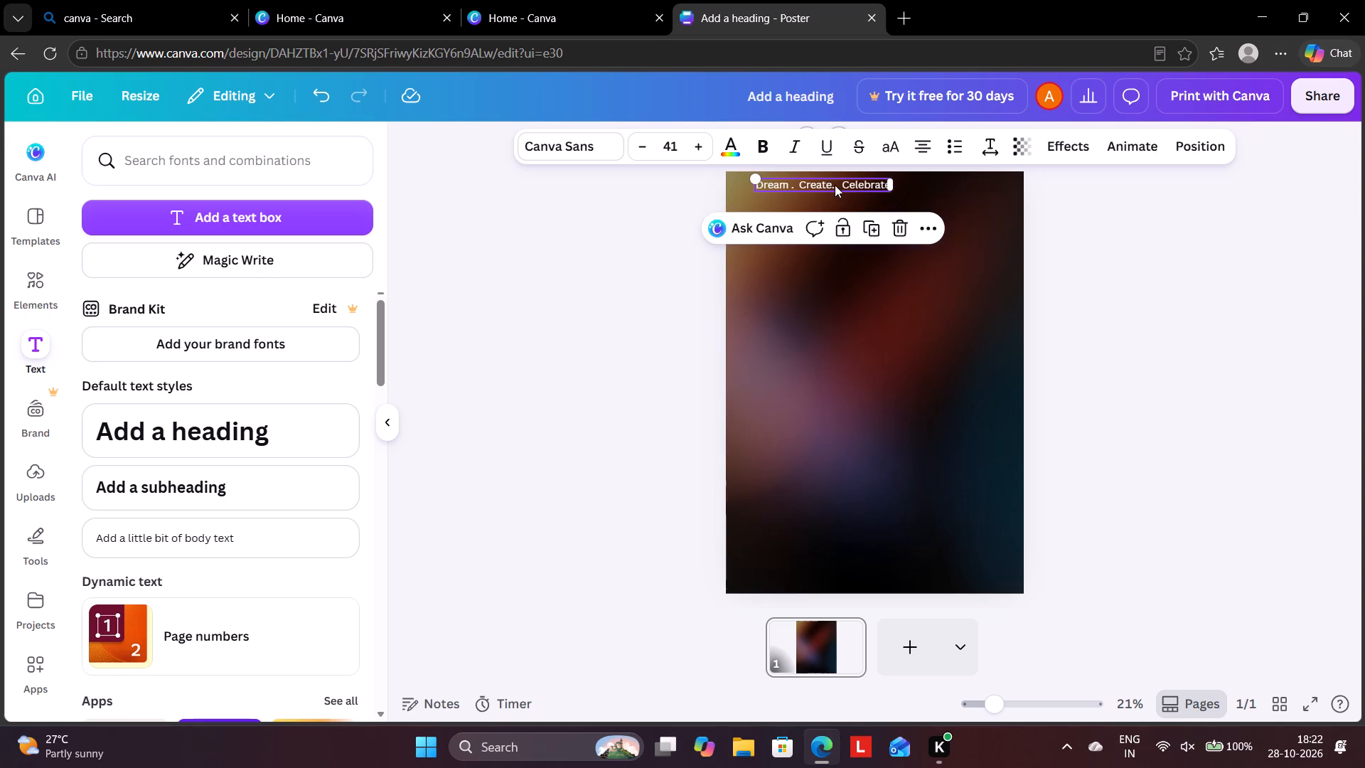
Widen the gap between "Create." and "Celebrate" in the tagline with ten extra spaces.
left_click(835, 185)
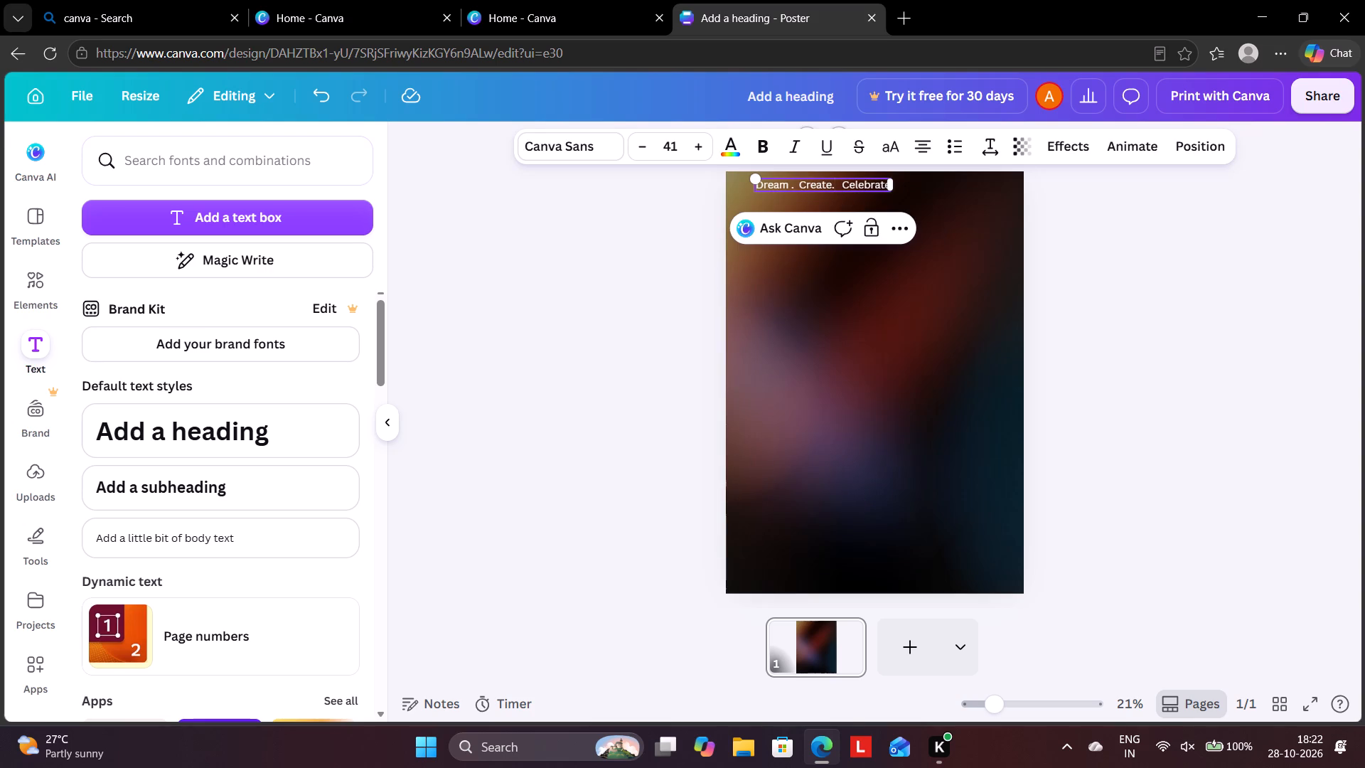
key("space")
key("space")
key("space")
key("space")
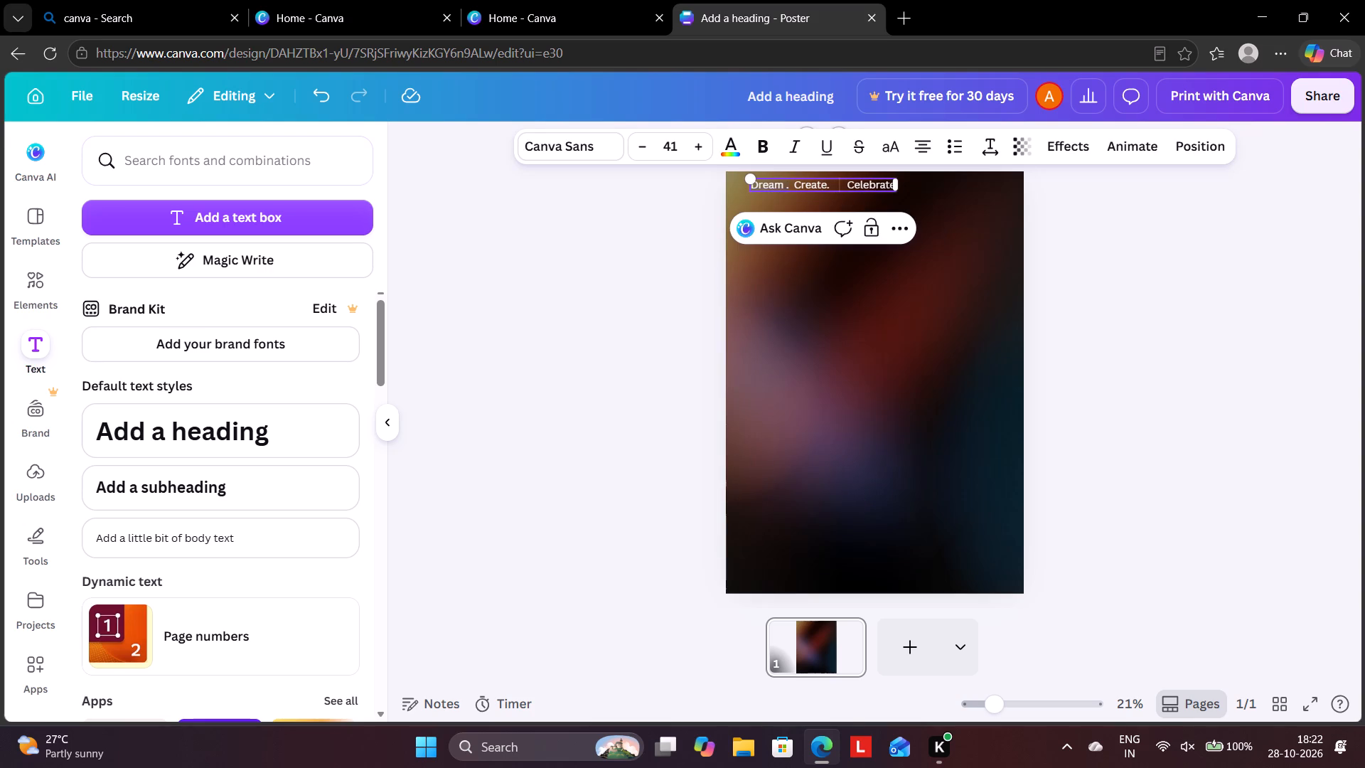
key("space")
key("space")
key("space")
key("space")
key("space")
key("space")
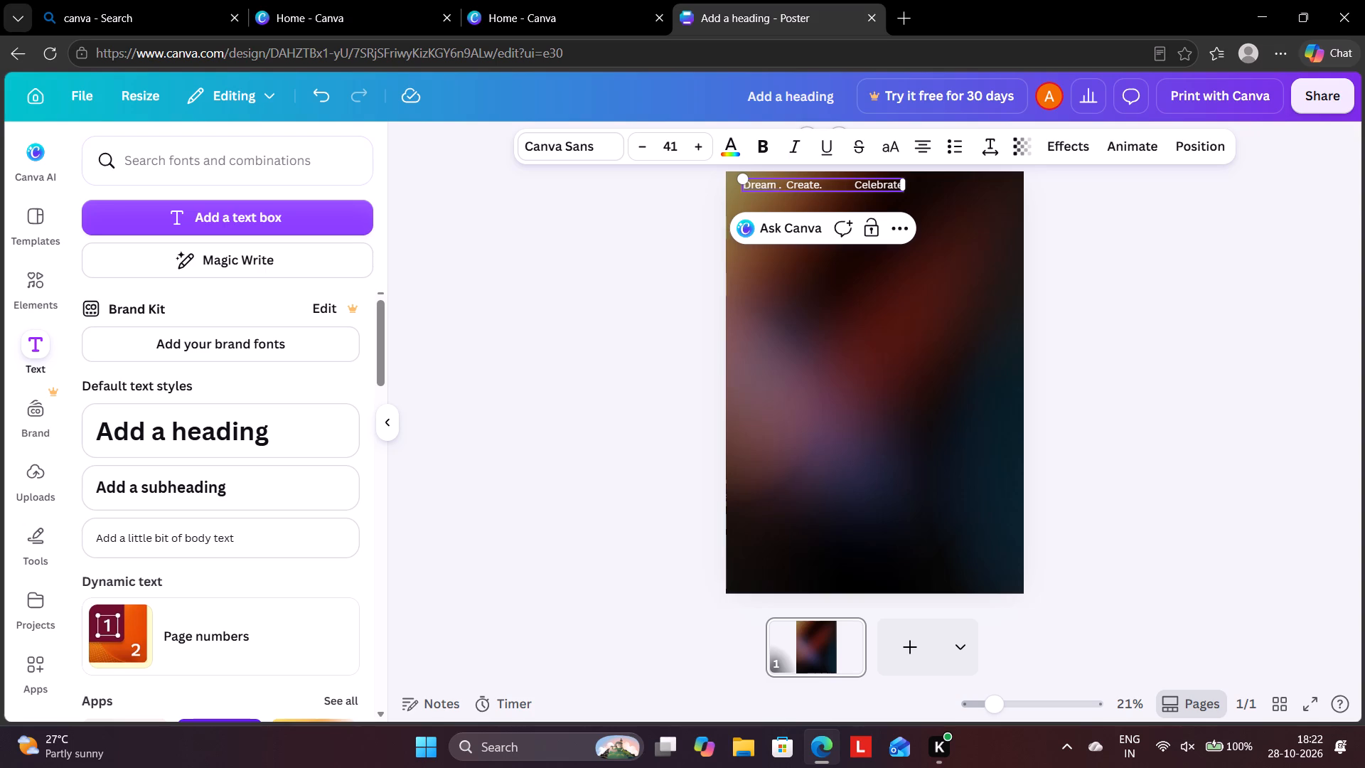
Widen the gap between "Dream ." and "Create." in the tagline with ten extra spaces.
left_click(781, 186)
key("space")
key("space")
key("space")
key("space")
key("space")
key("space")
key("space")
key("space")
key("space")
key("space")
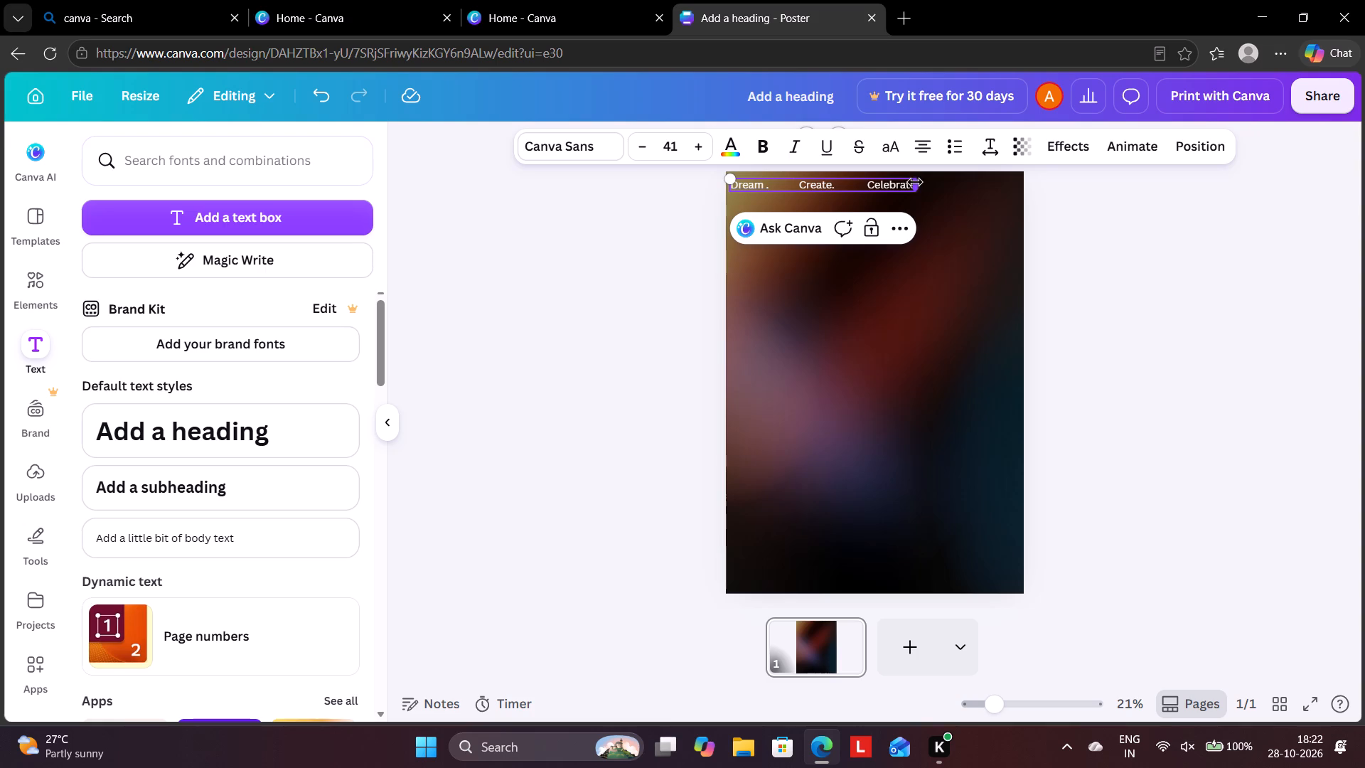
Stretch the tagline's text box to a width of about 39.2 so it nearly spans the poster.
left_click_drag(916, 183, 1009, 177)
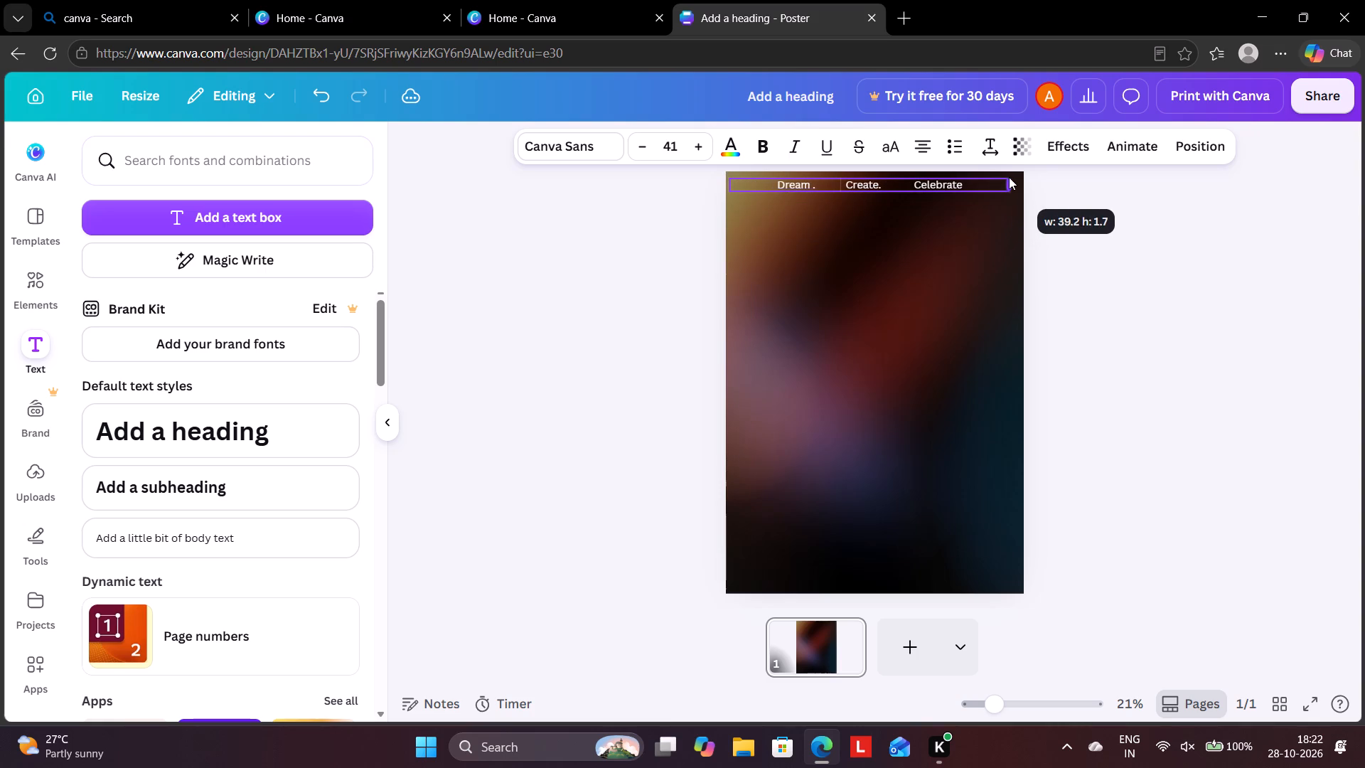
left_click_drag(1009, 177, 1009, 180)
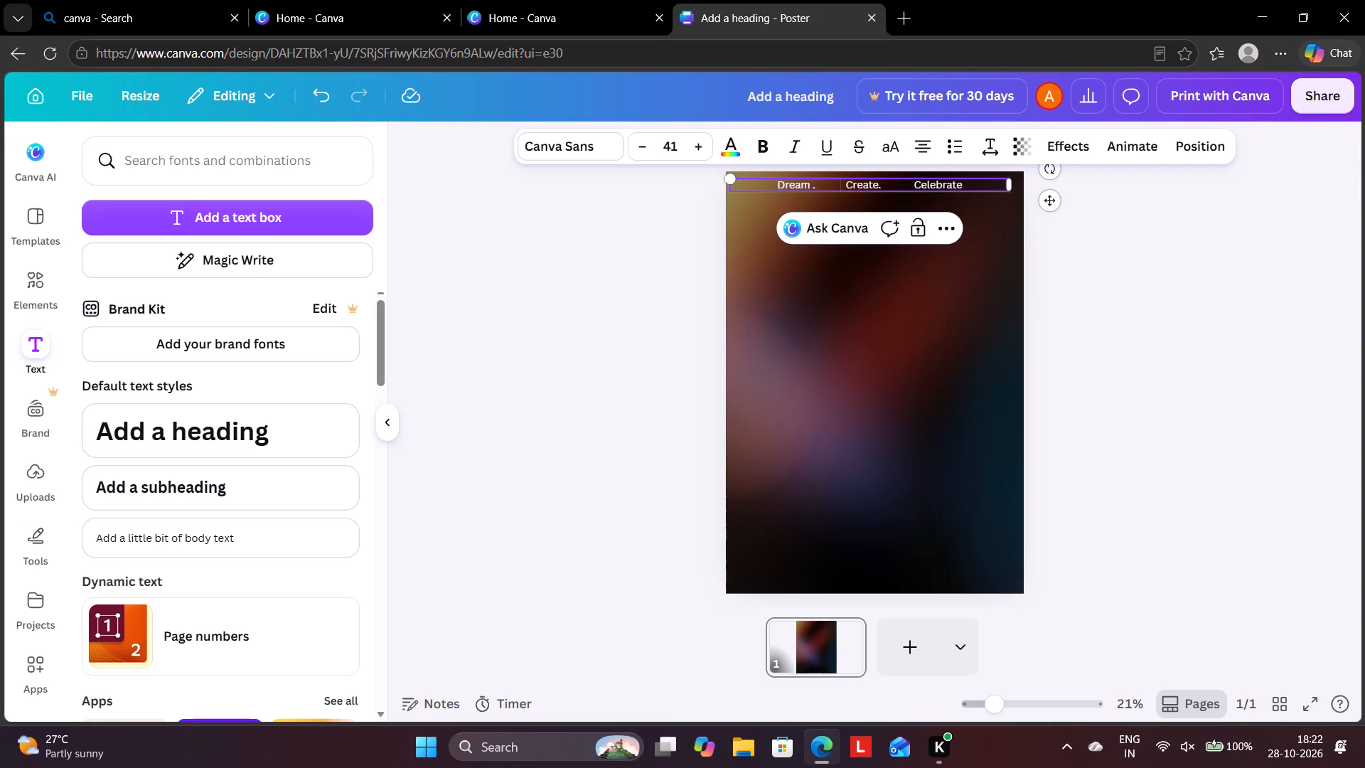
Remove two spaces before "Celebrate" to even out the gaps between the tagline's words.
left_click(907, 185)
key("BackSpace")
key("BackSpace")
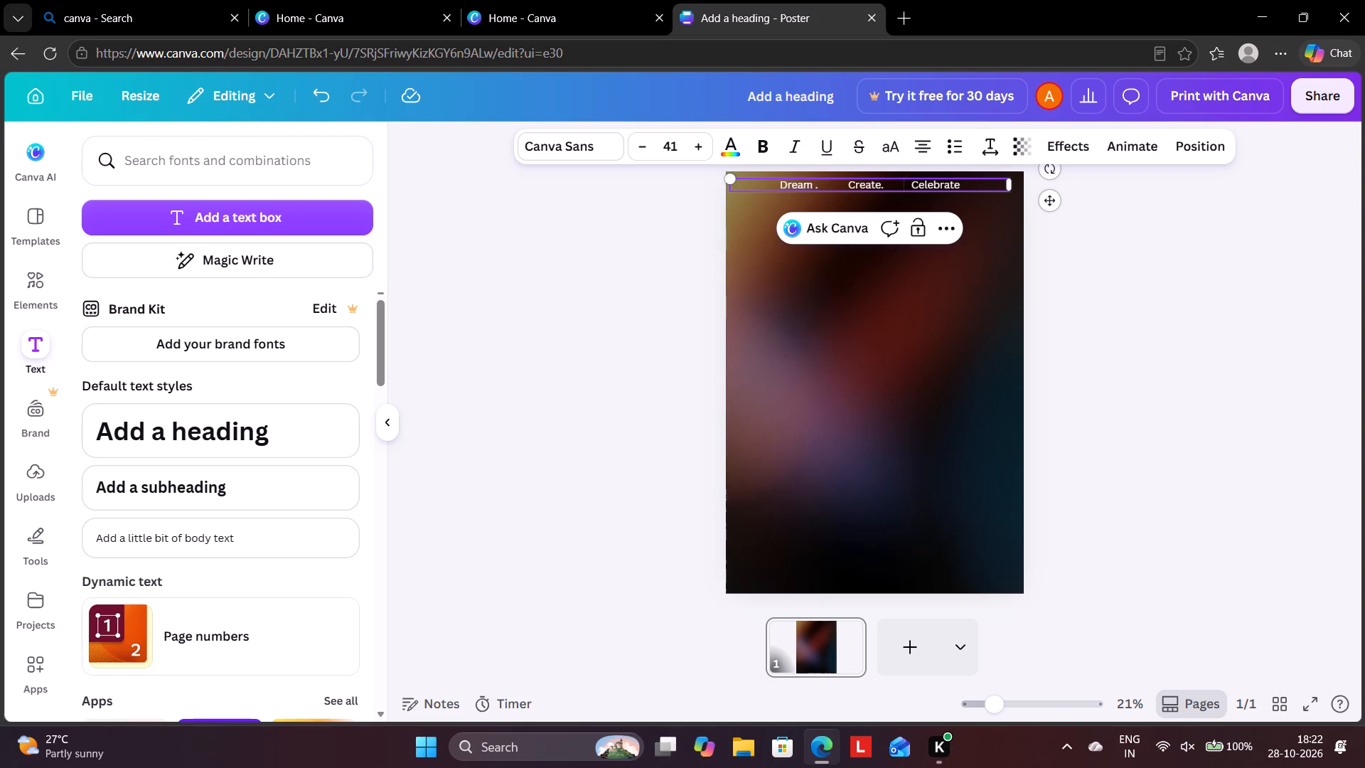
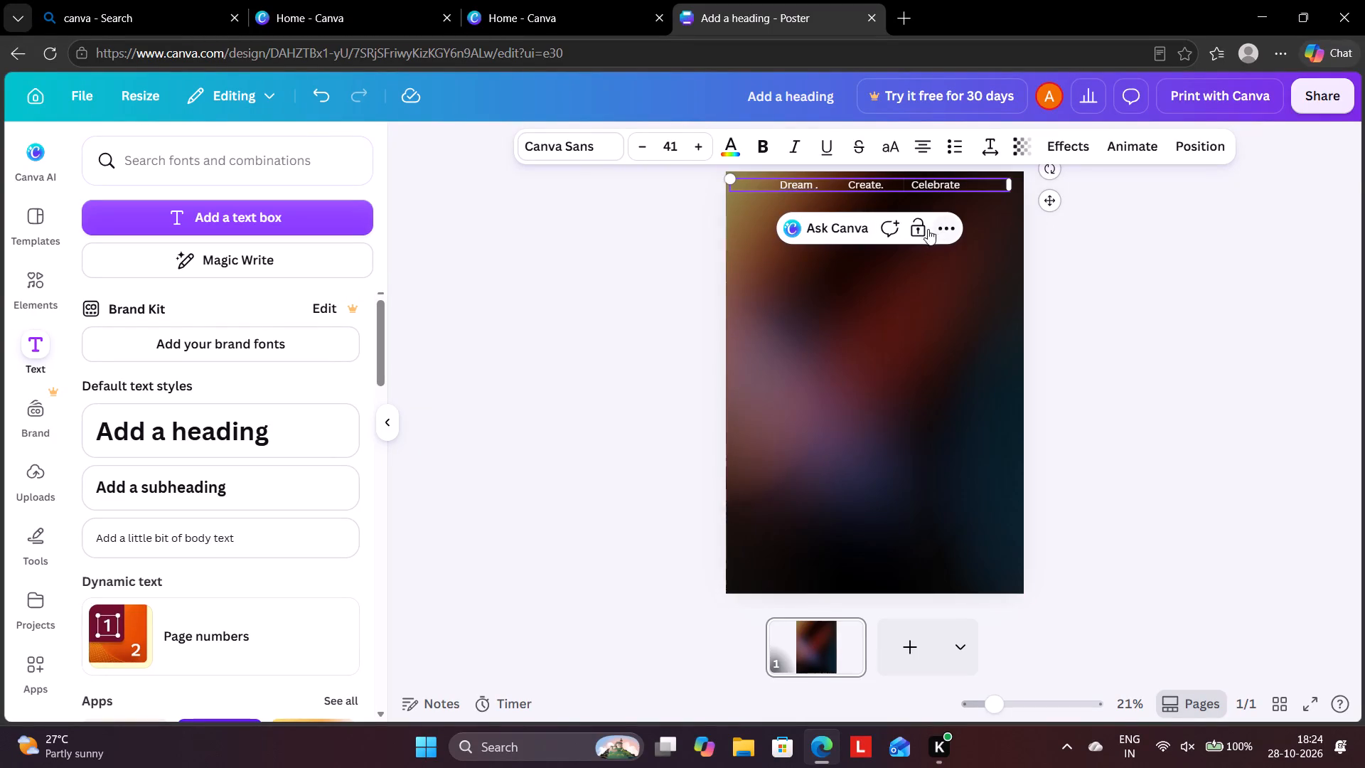
Add a default heading text box and place it near the top of the poster, just below the tagline.
left_click(788, 247)
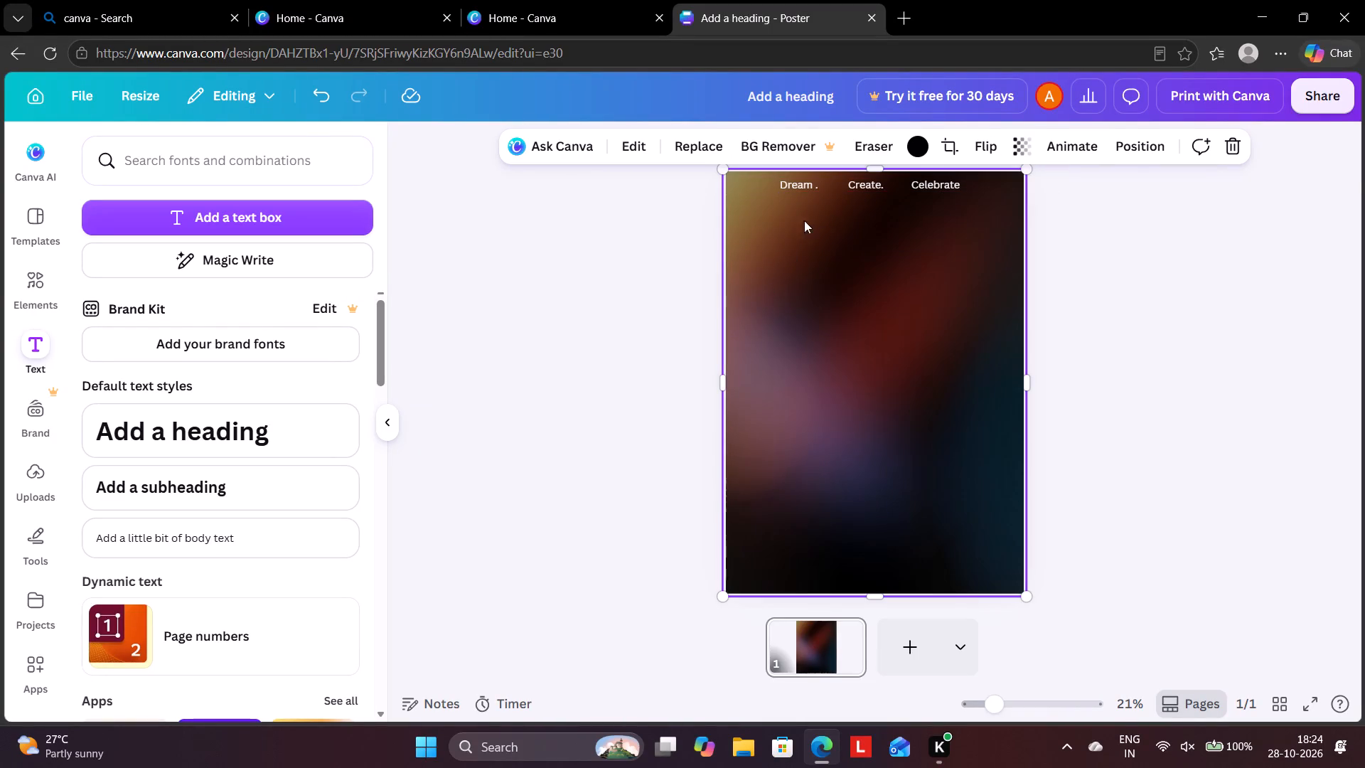
left_click(772, 222)
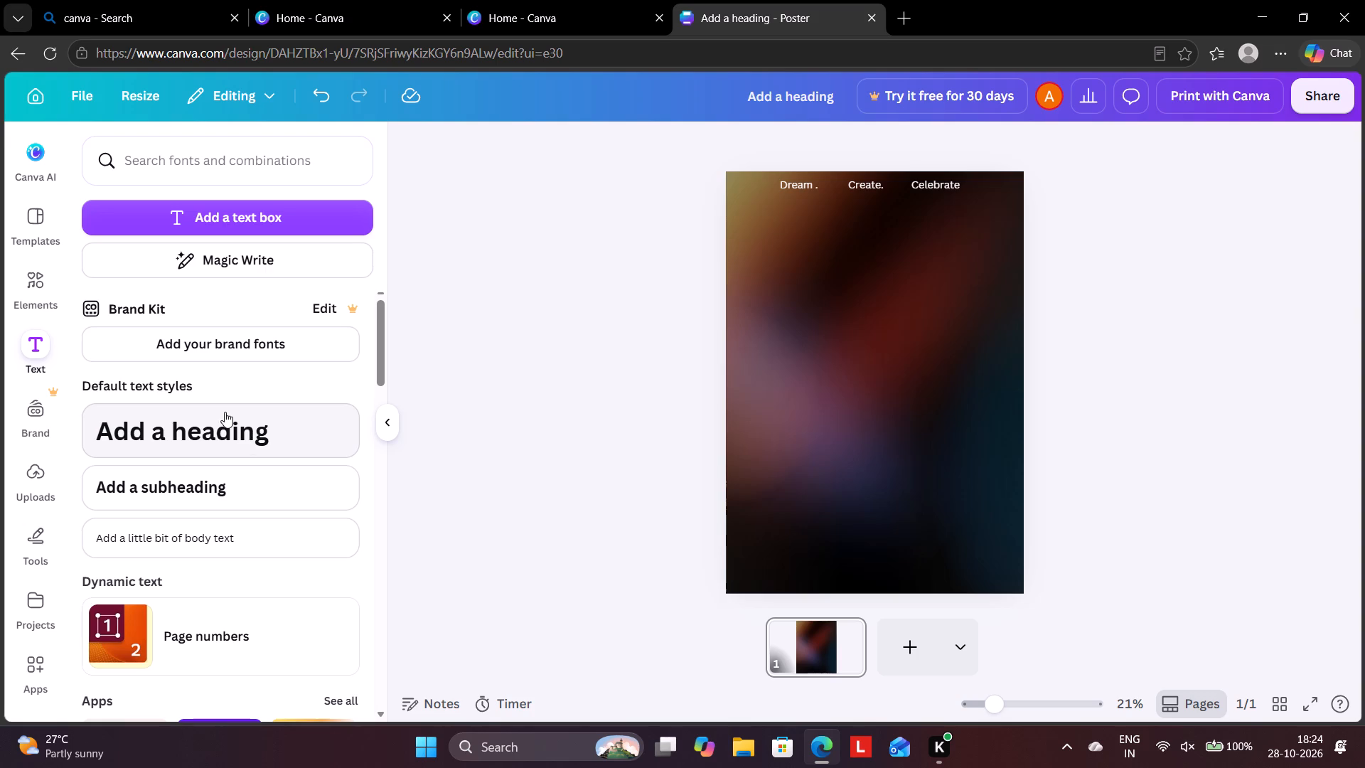
left_click(224, 421)
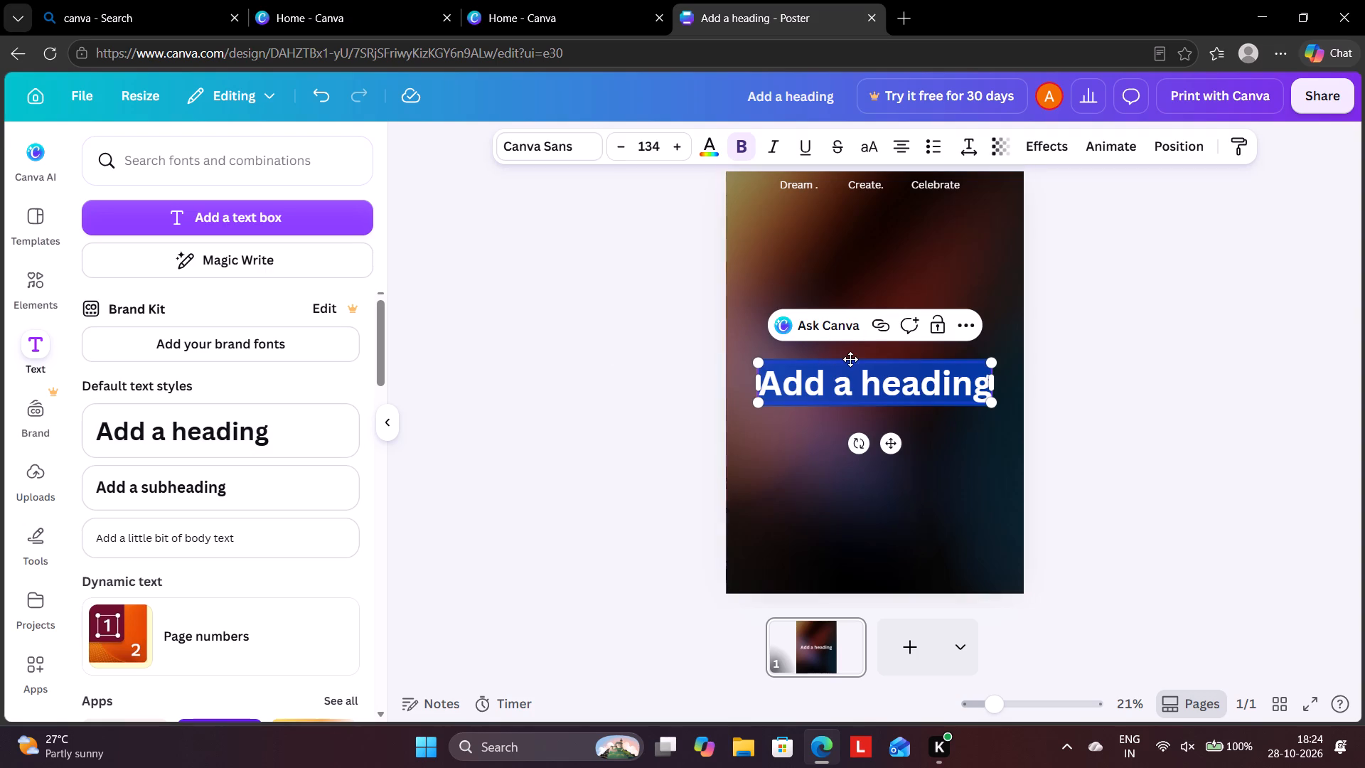
left_click_drag(886, 451, 888, 286)
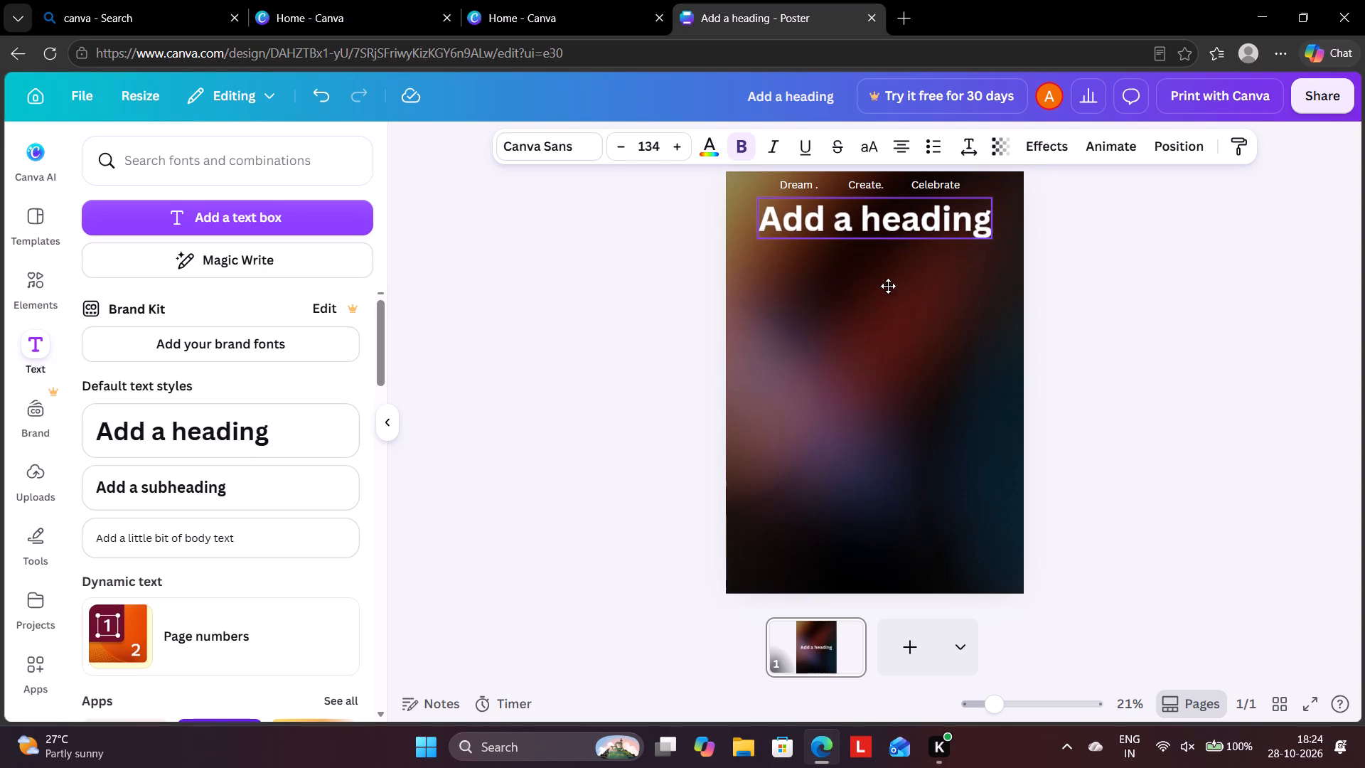
left_click_drag(888, 286, 880, 305)
Clear the new heading's placeholder text and reduce its font size to 96.
left_click(848, 232)
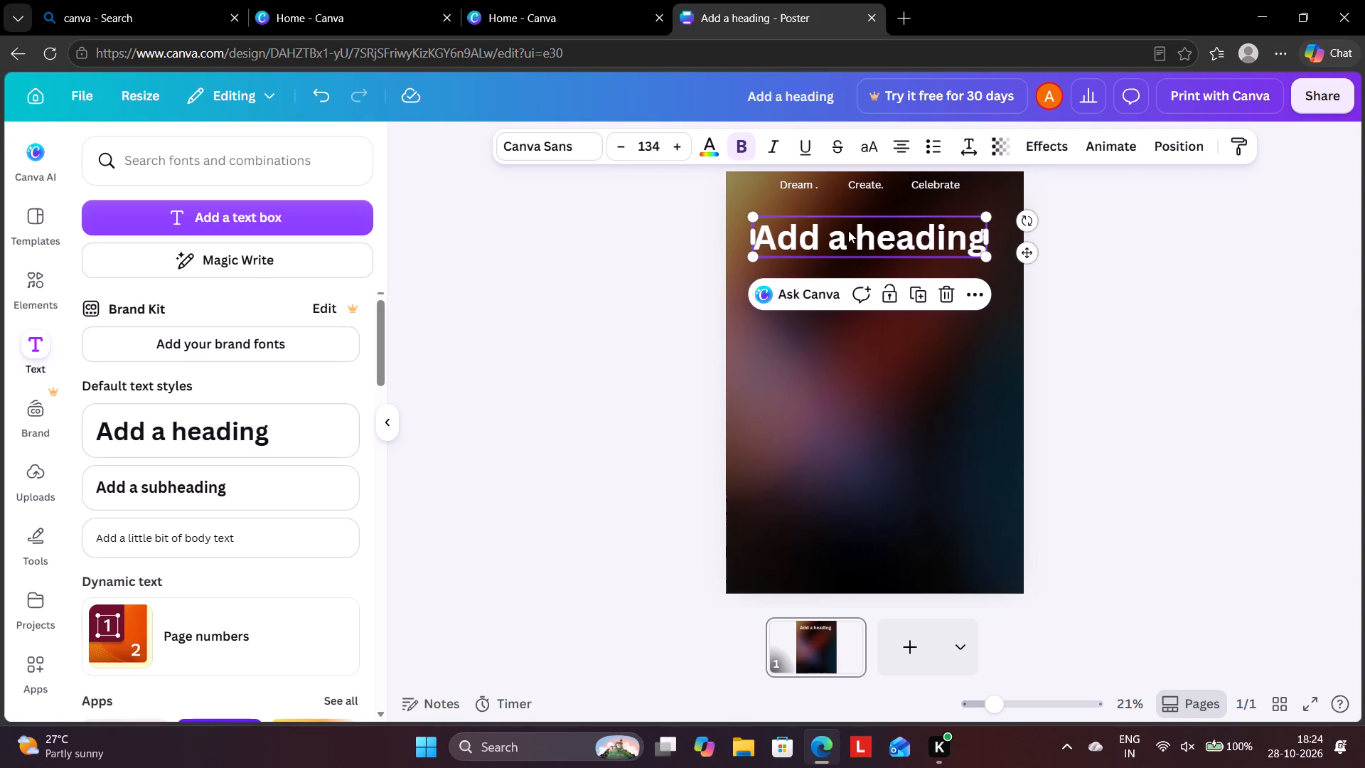
key("BackSpace")
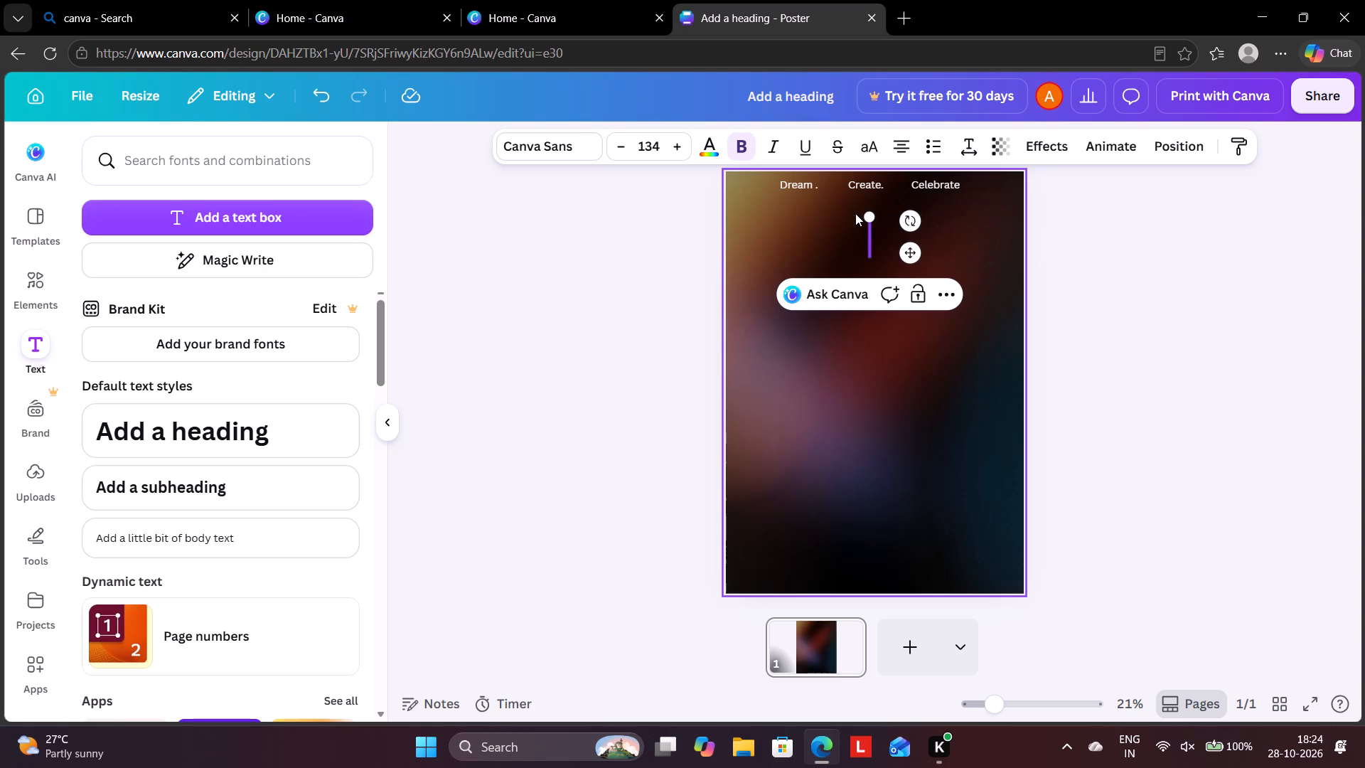
triple_click(618, 154)
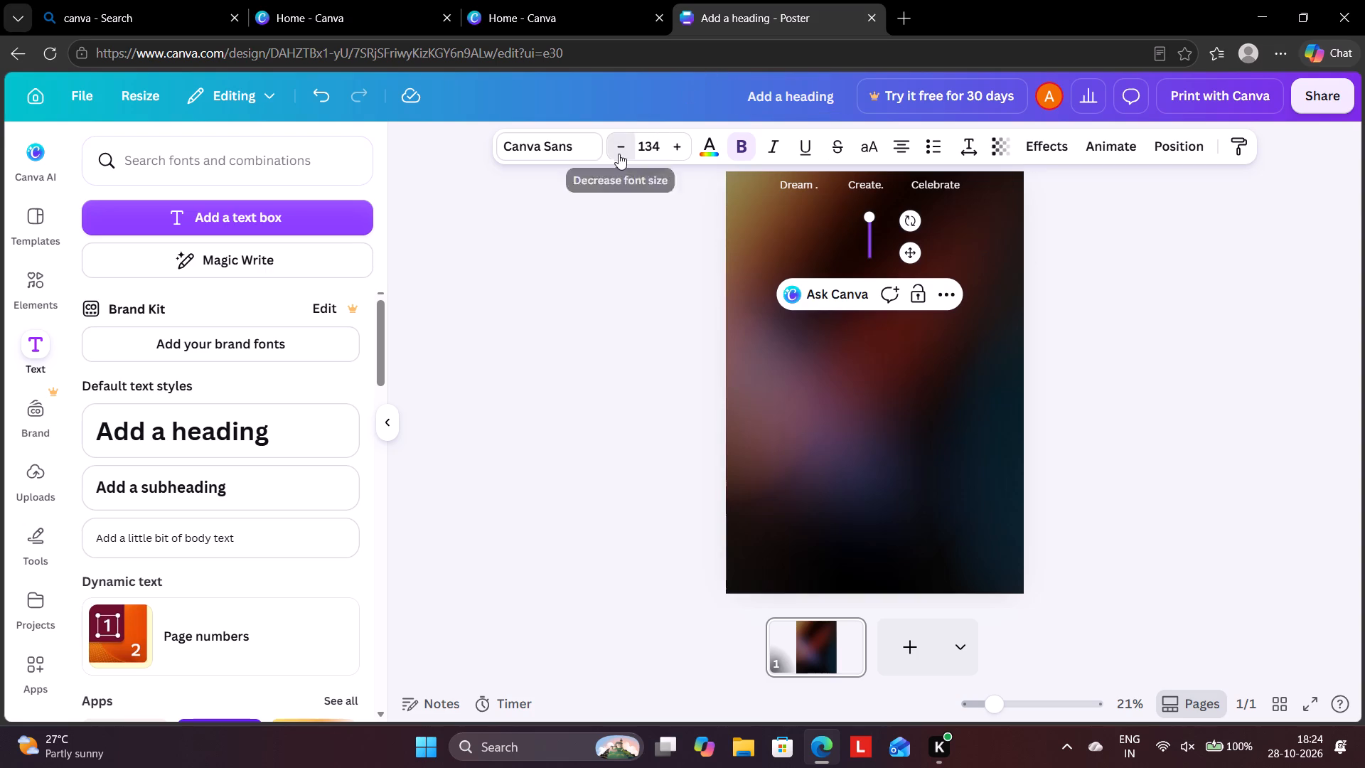
triple_click(619, 154)
triple_click(619, 152)
triple_click(619, 152)
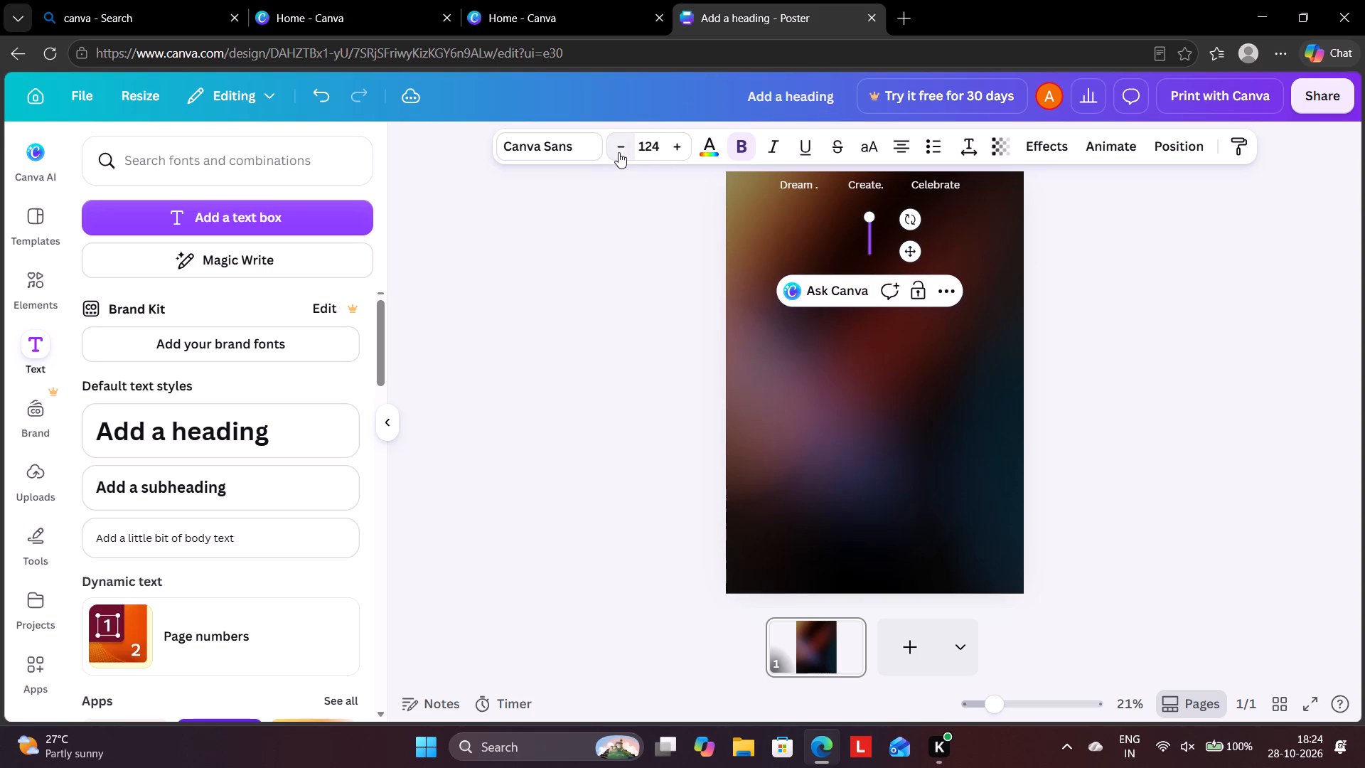
triple_click(619, 152)
triple_click(619, 152)
triple_click(619, 152)
triple_click(619, 152)
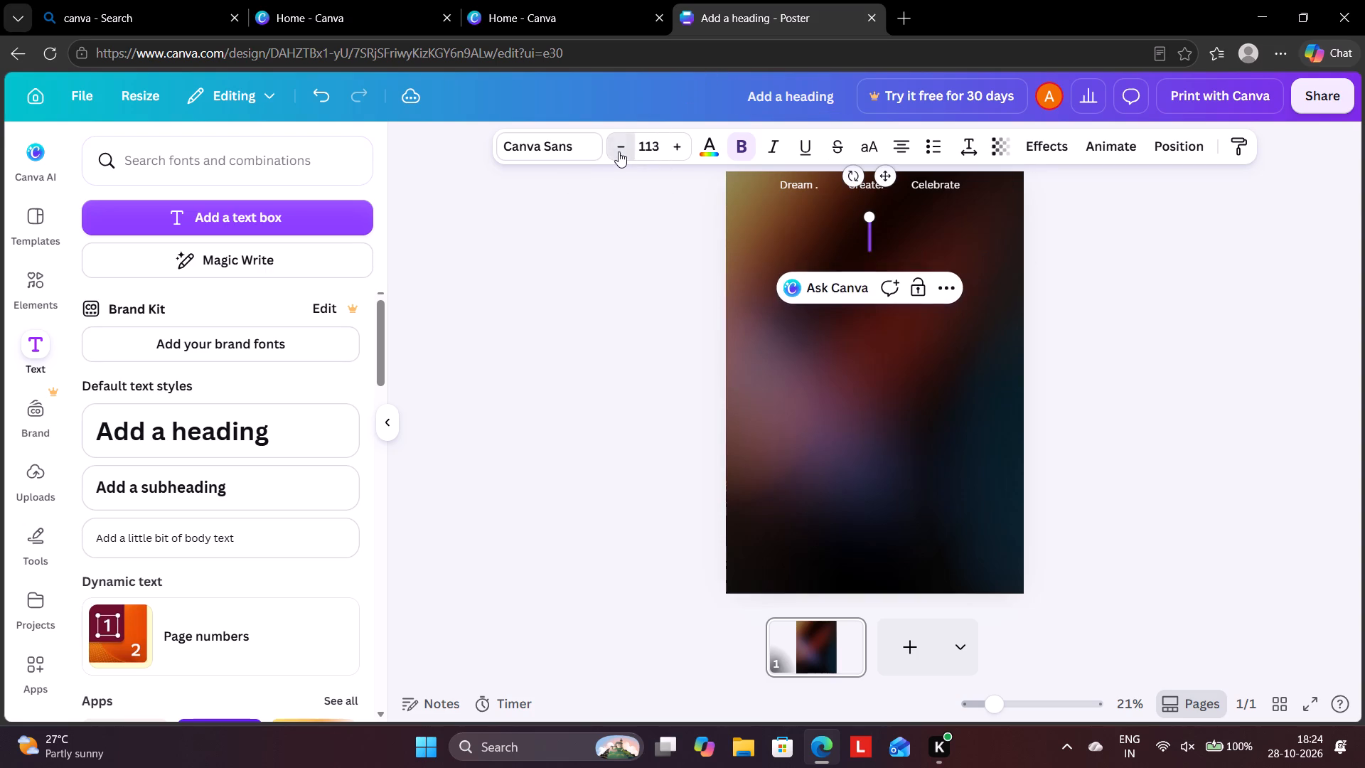
left_click(619, 152)
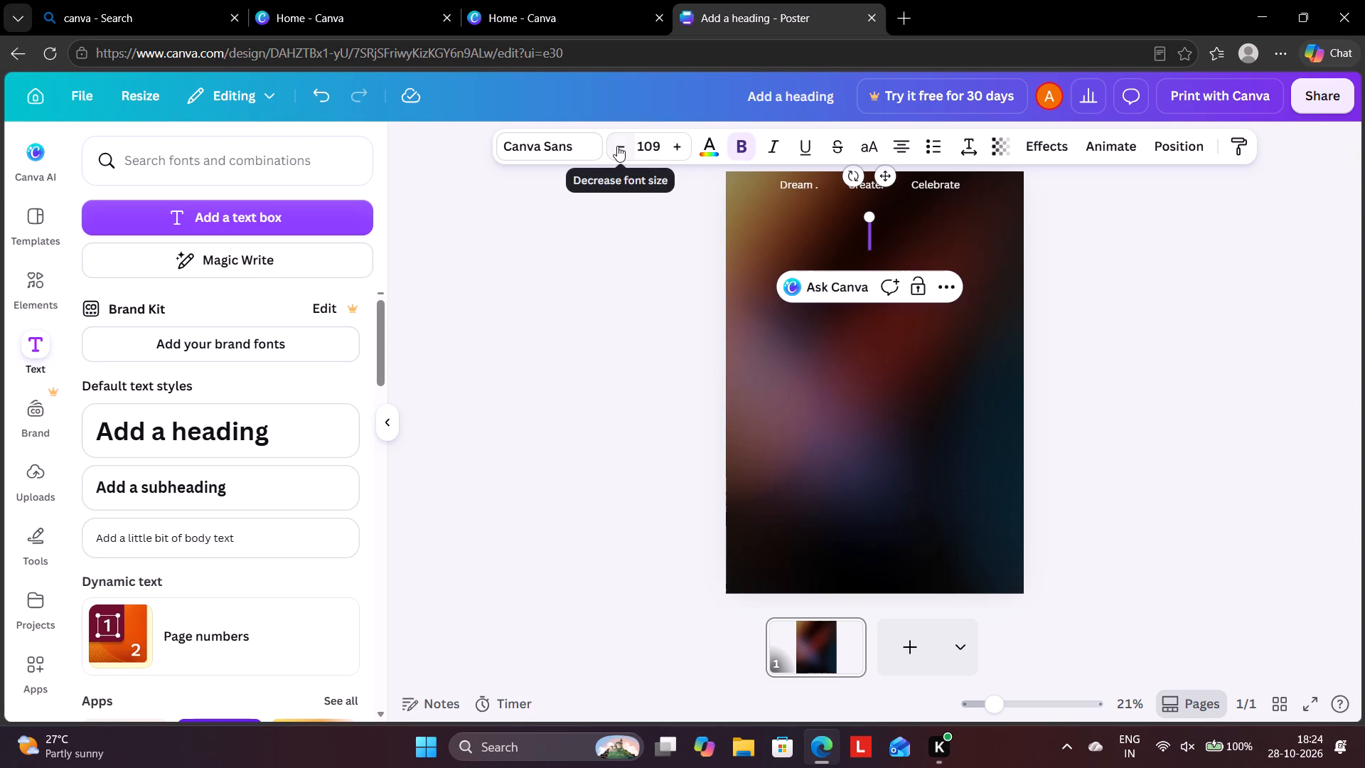
triple_click(617, 145)
triple_click(617, 145)
double_click(617, 145)
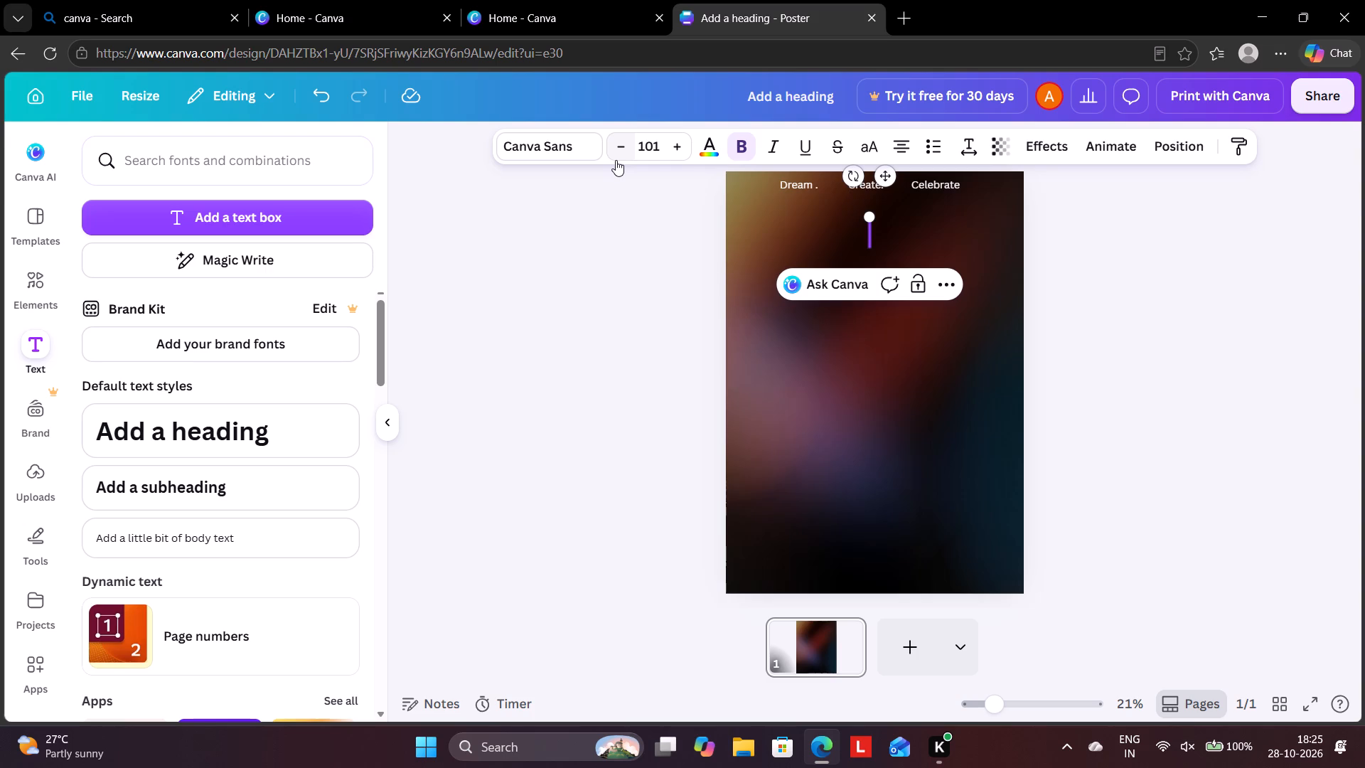
triple_click(622, 145)
double_click(622, 145)
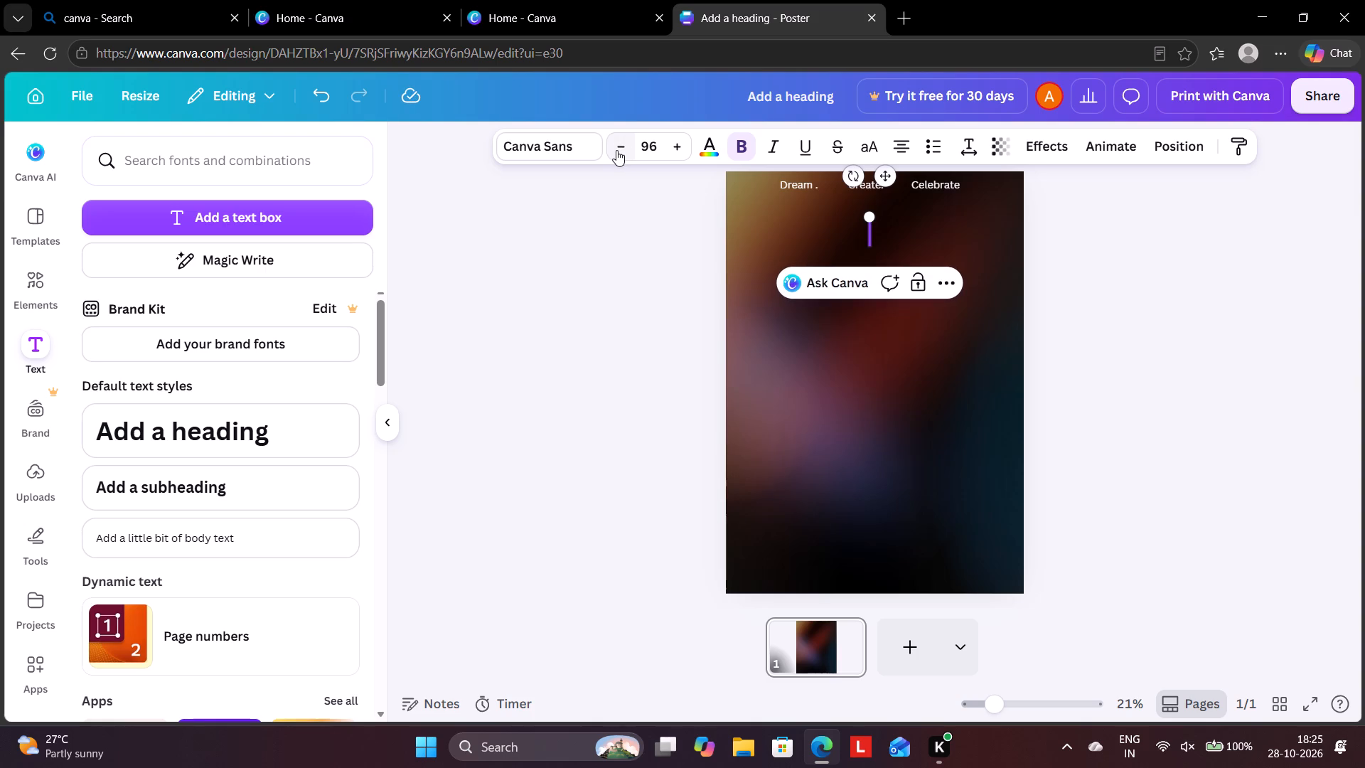
Enter "MNCT" as the heading text below the tagline.
key("shift+m")
key("shift+n")
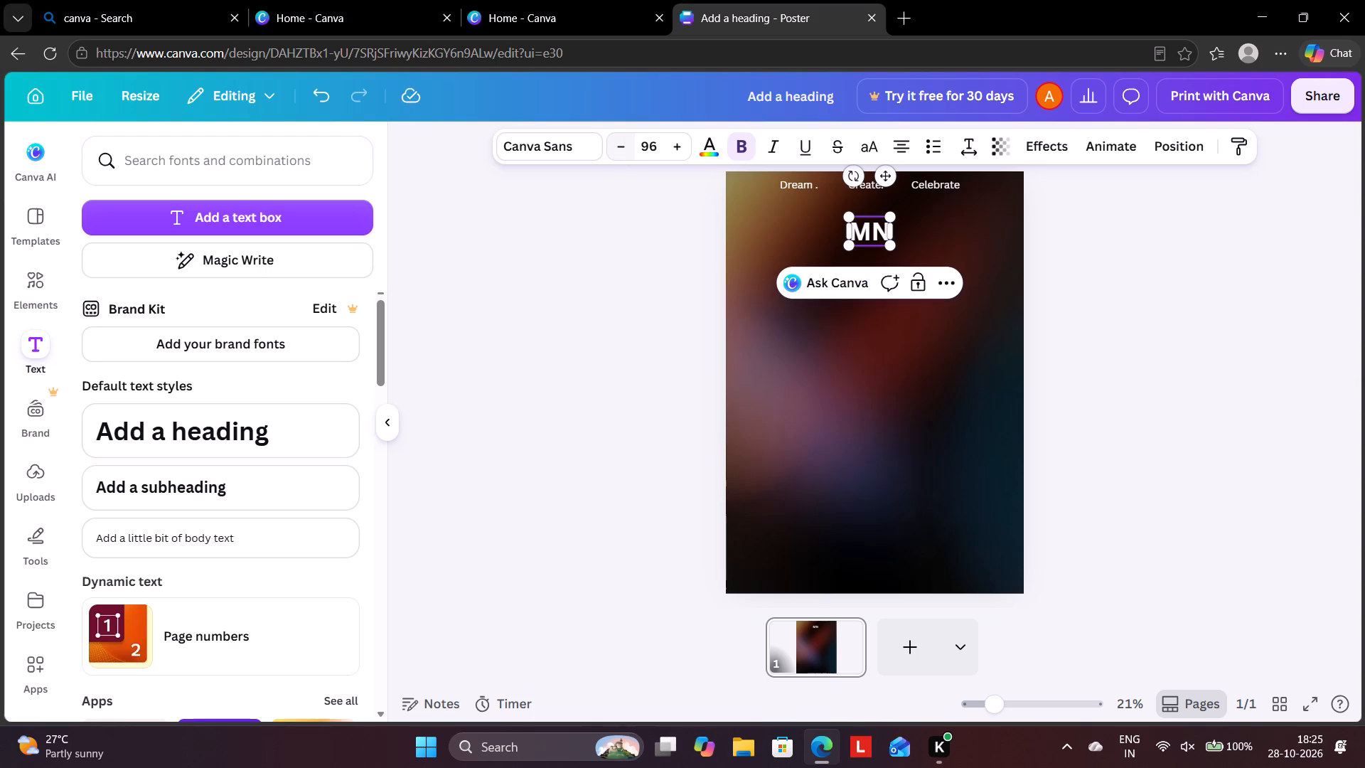
type("CT")
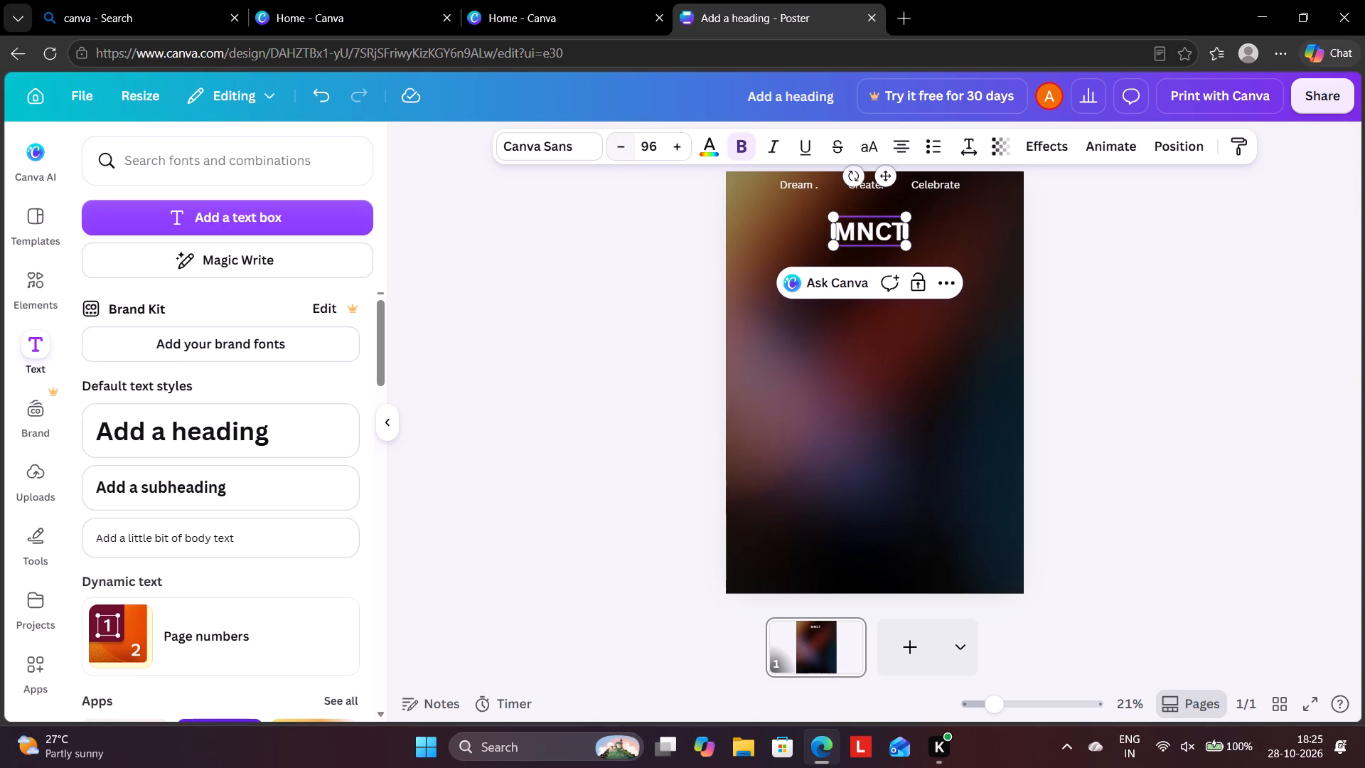
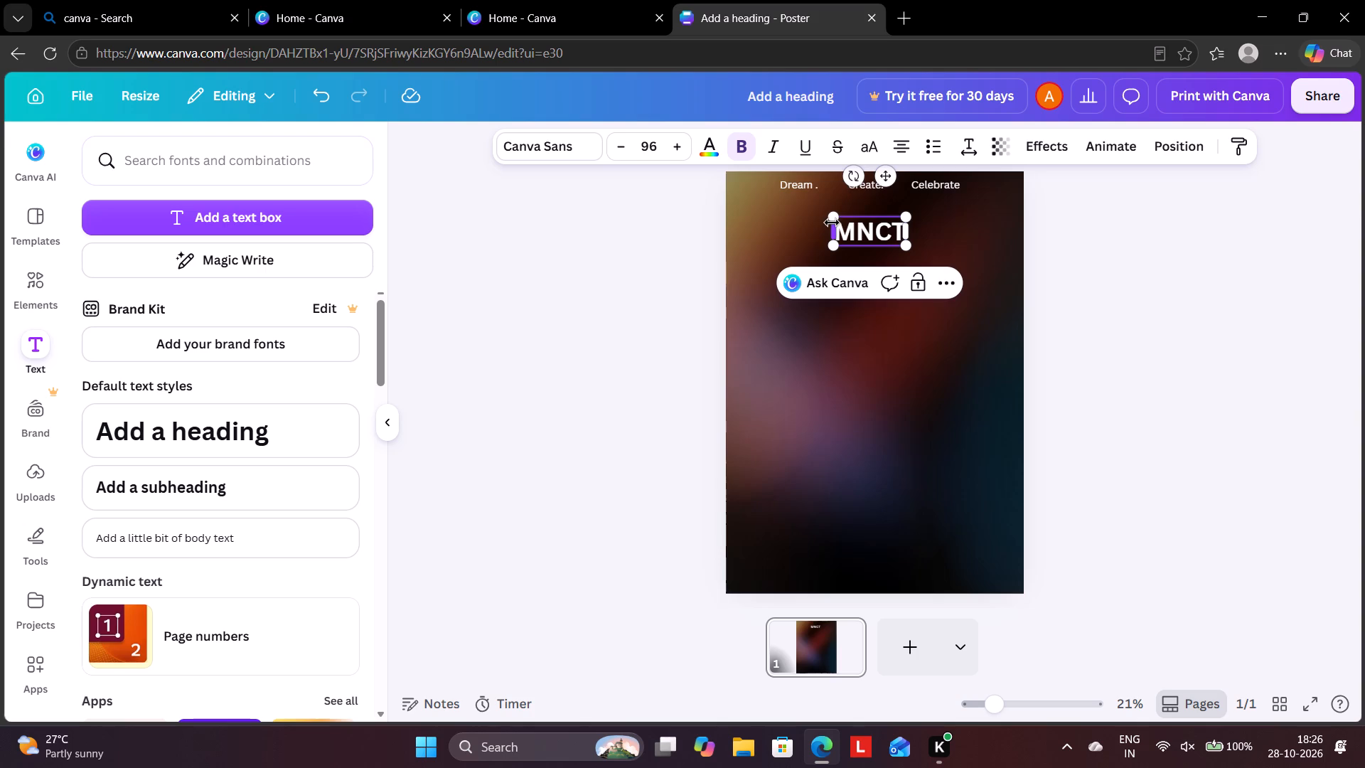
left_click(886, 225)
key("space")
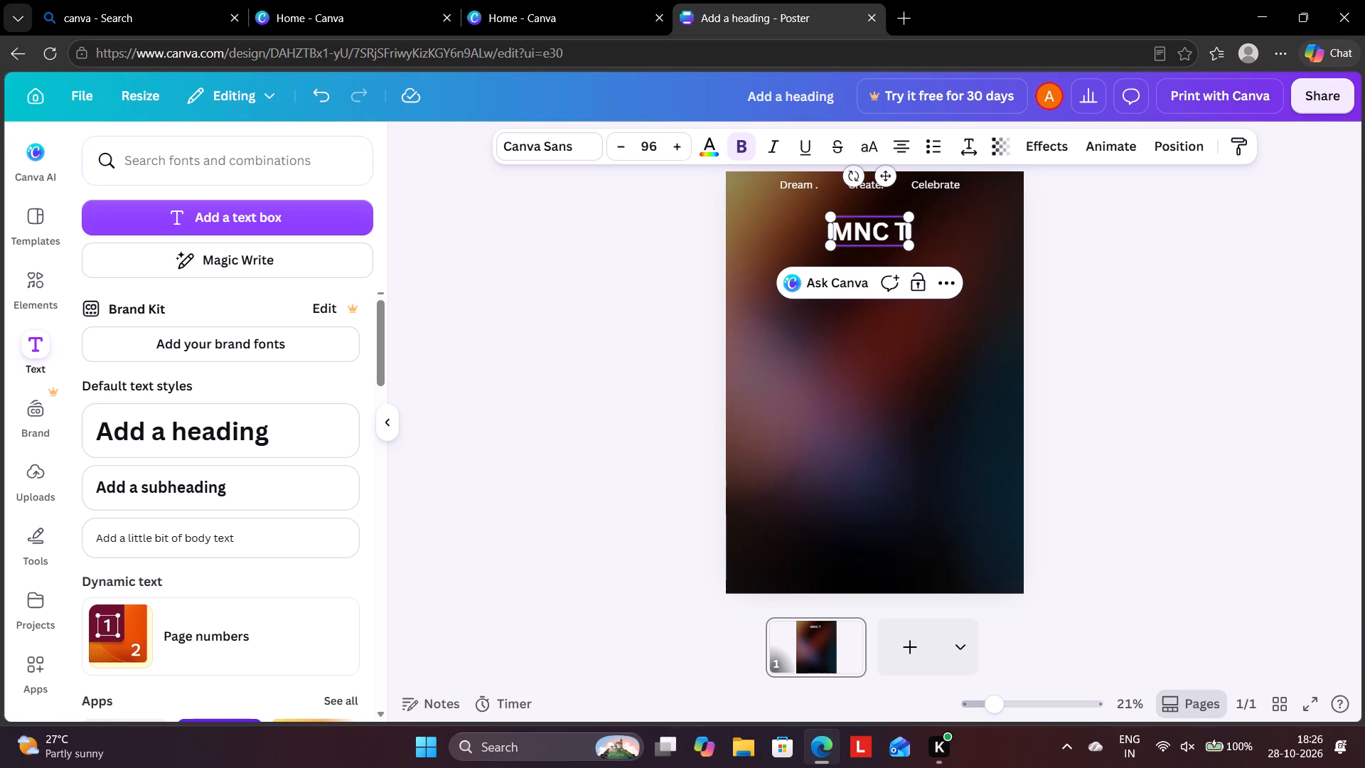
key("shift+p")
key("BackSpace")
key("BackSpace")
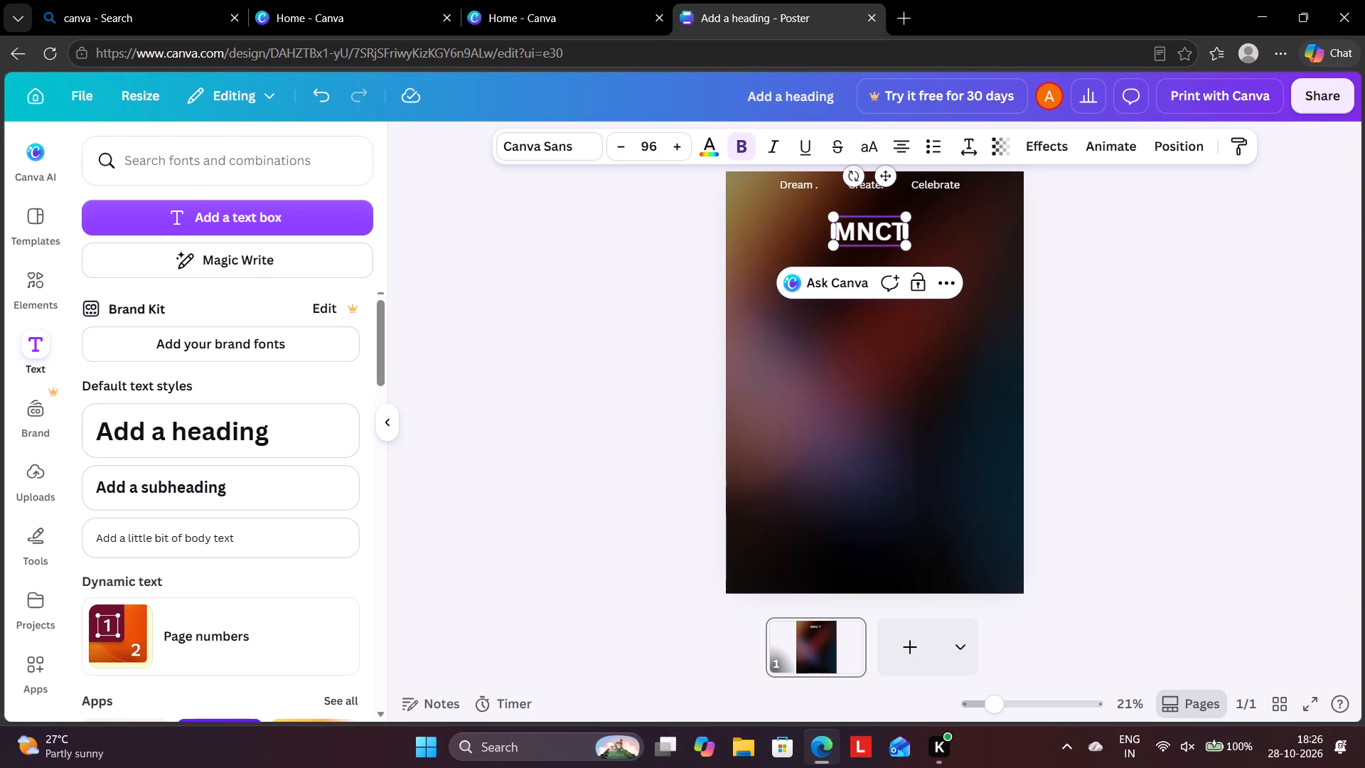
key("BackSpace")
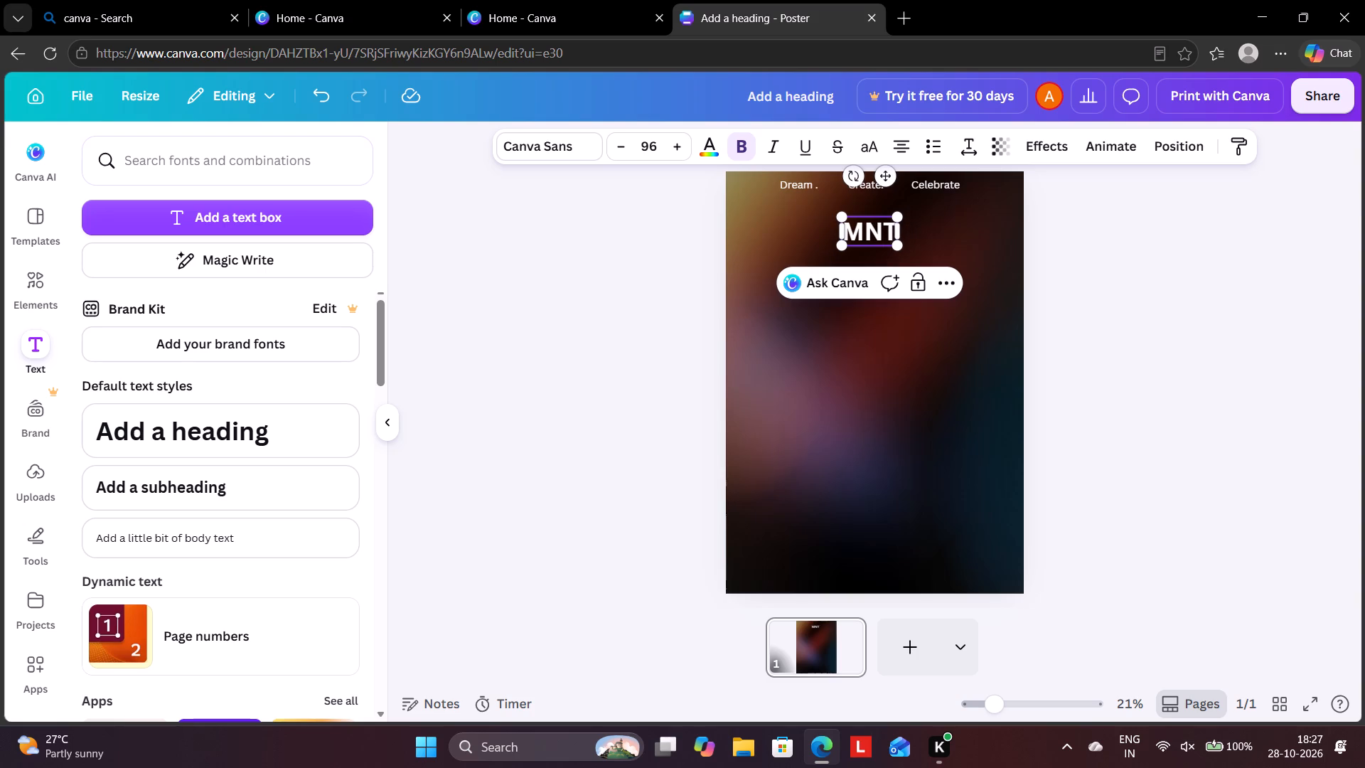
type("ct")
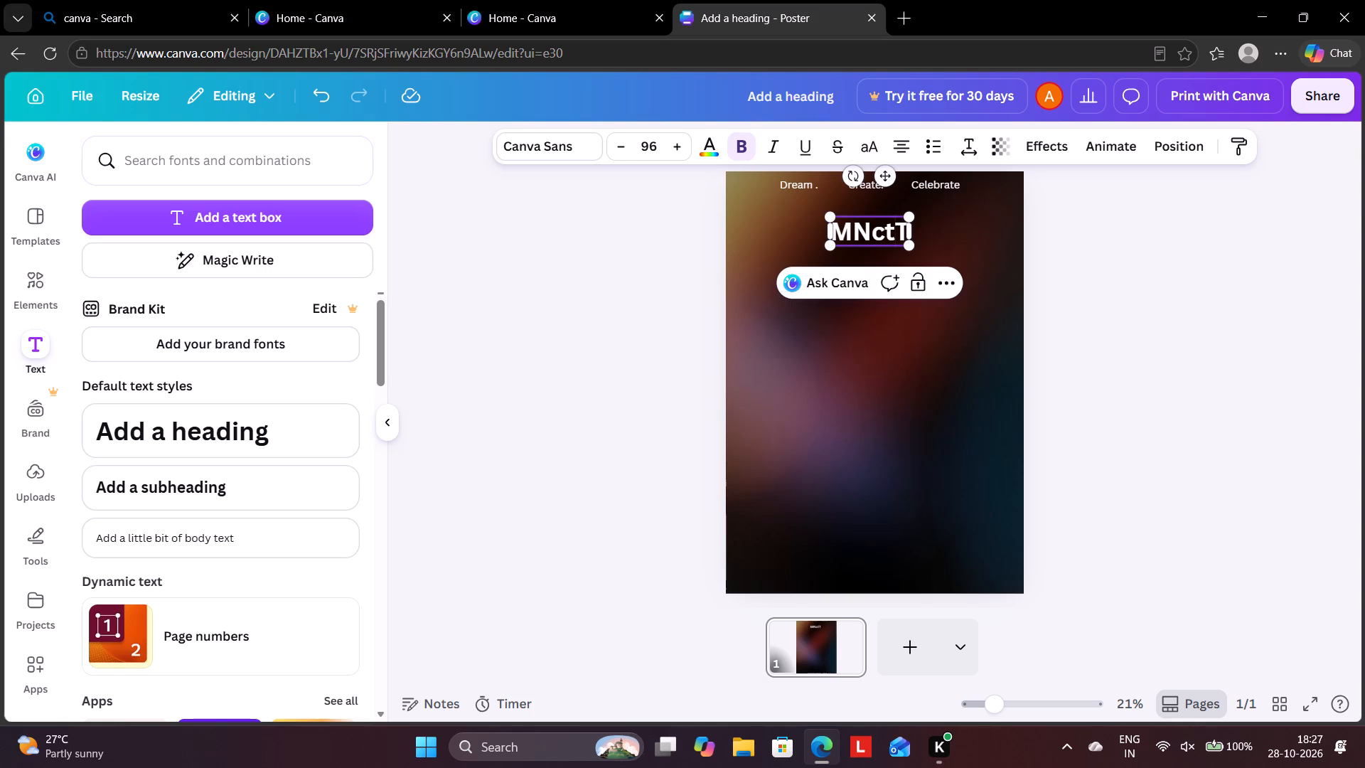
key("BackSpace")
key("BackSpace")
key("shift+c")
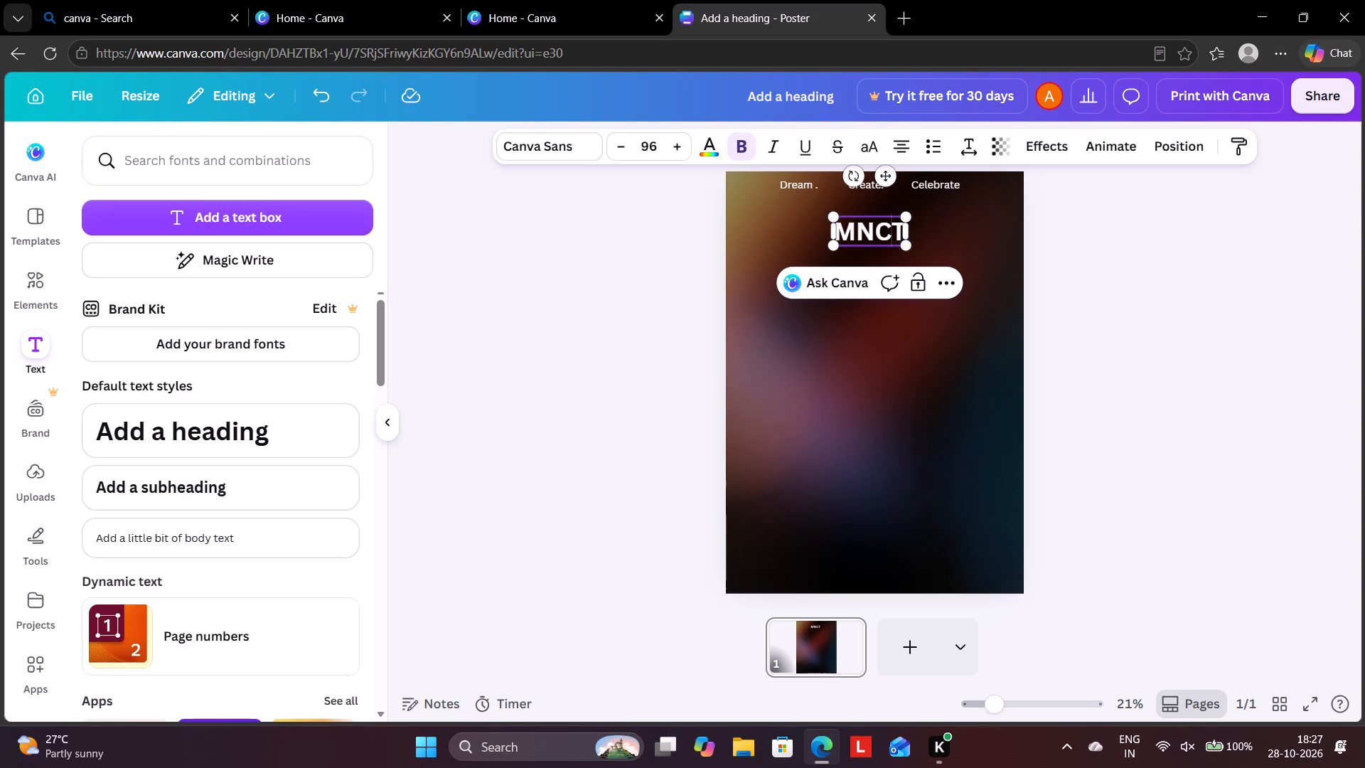
Extend the heading below the tagline to read "MNCT PRESENTS".
key("Right")
key("Right")
key("Right")
key("Right")
key("space")
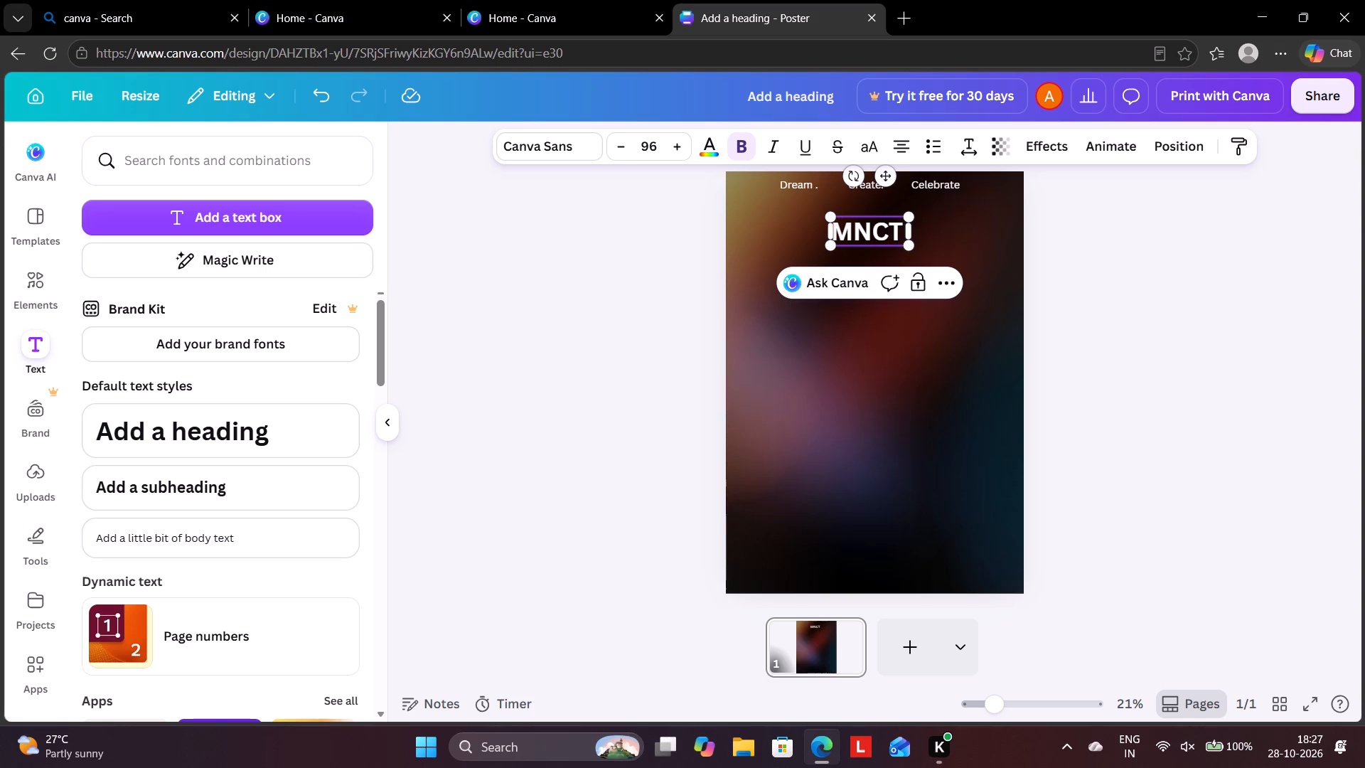
type("PRE")
type("SENTS")
key("space")
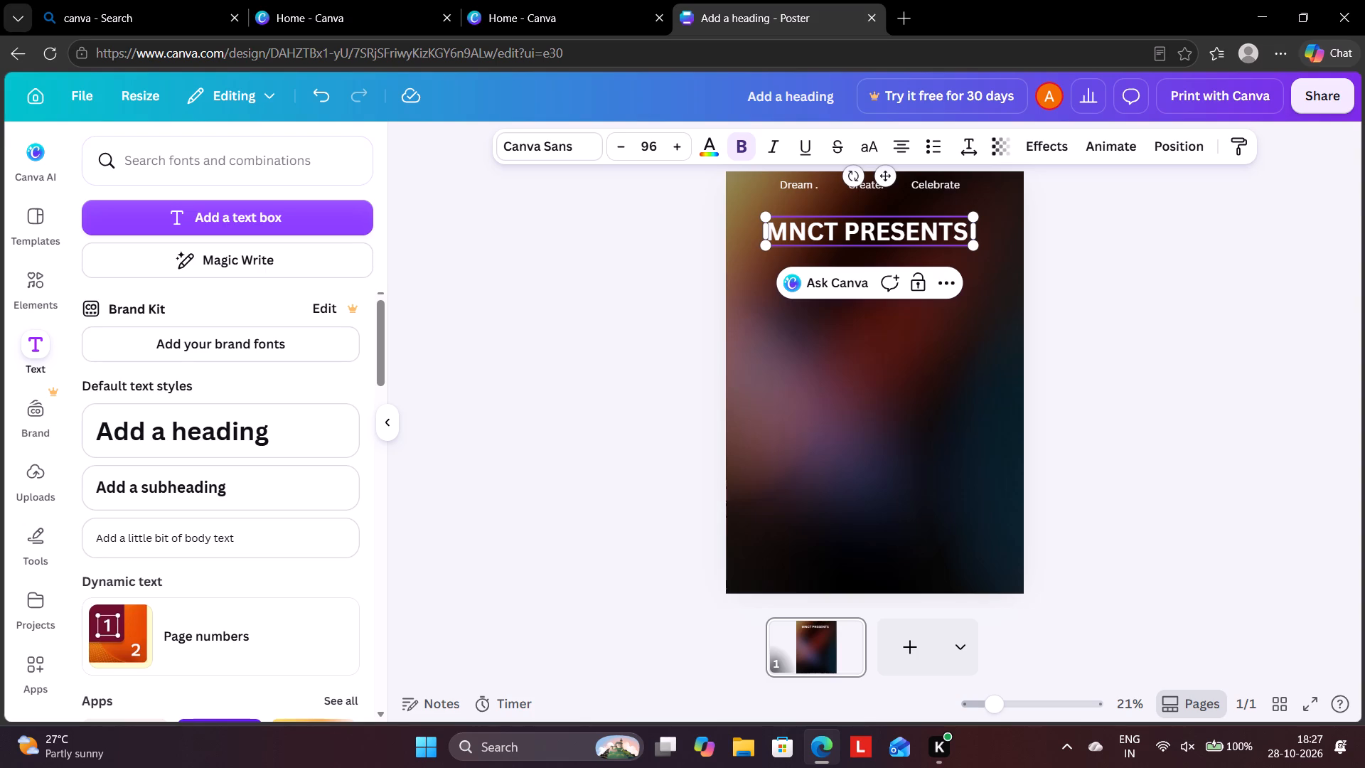
Continue the heading text with "COLLAGE FEST 2026" after "MNCT PRESENTS".
key("c")
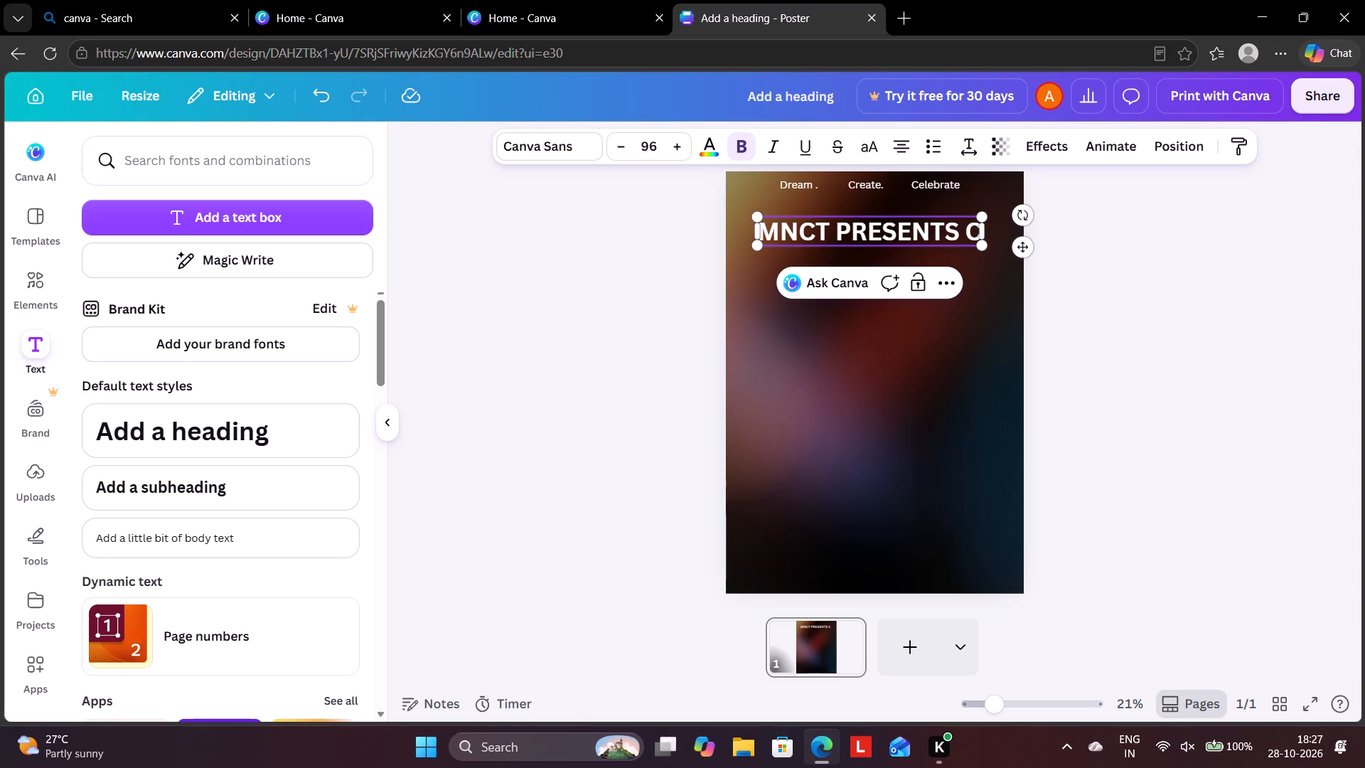
type("OLL")
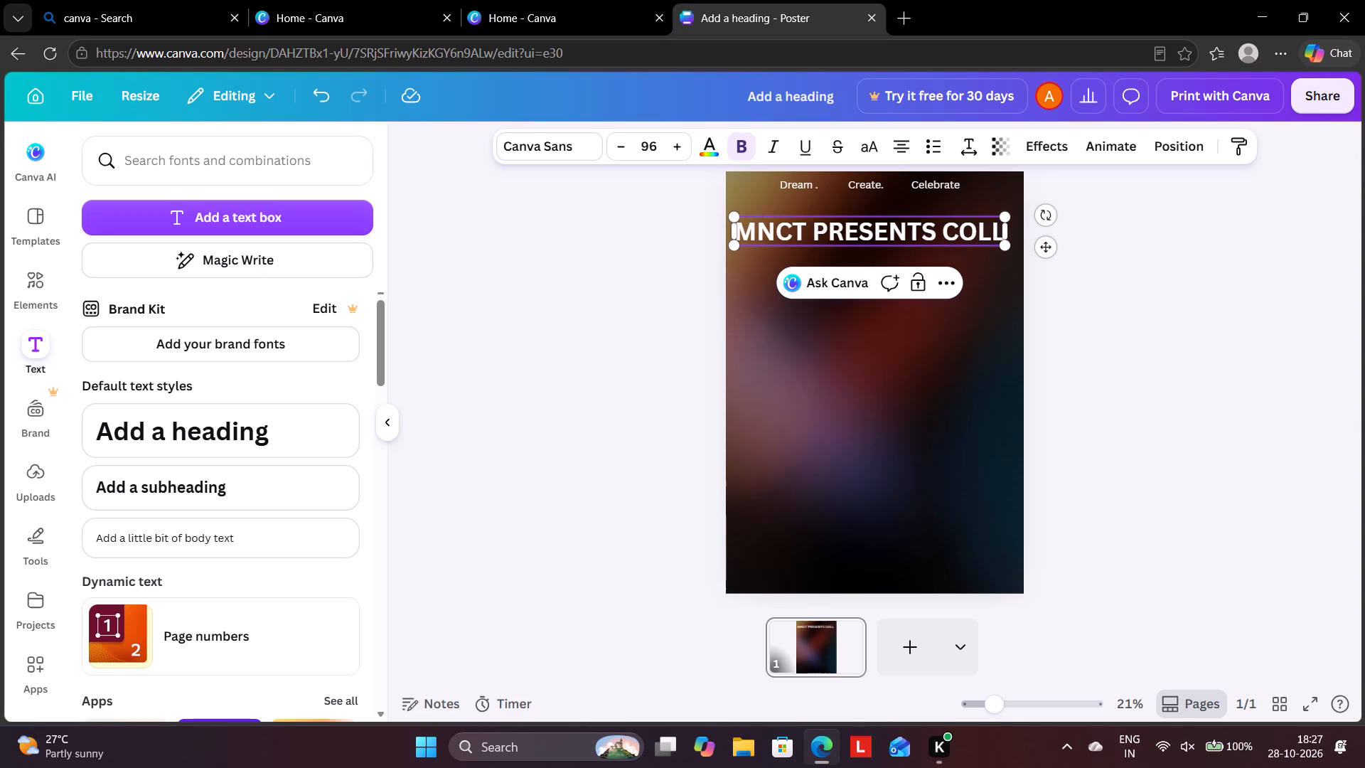
type("AGE")
key("BackSpace")
key("BackSpace")
key("BackSpace")
key("BackSpace")
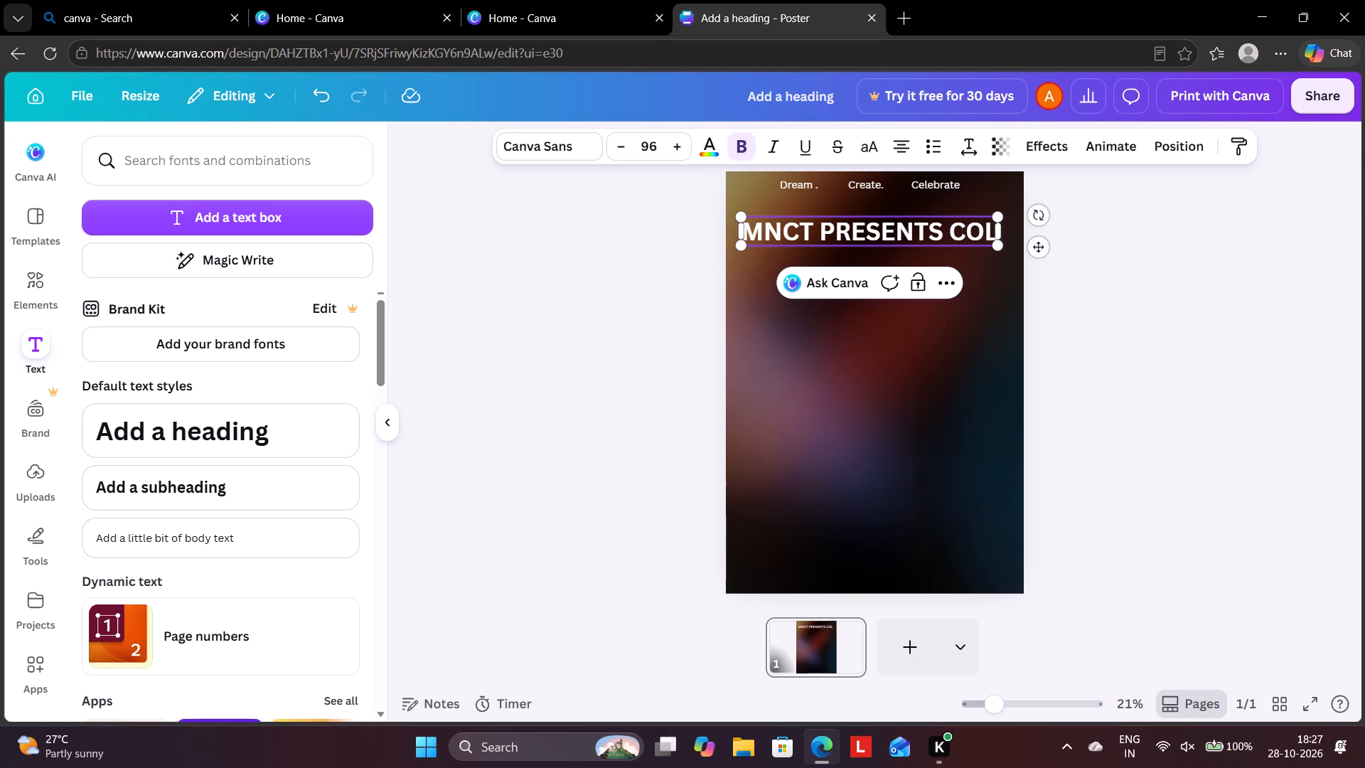
key("l")
type("AGE")
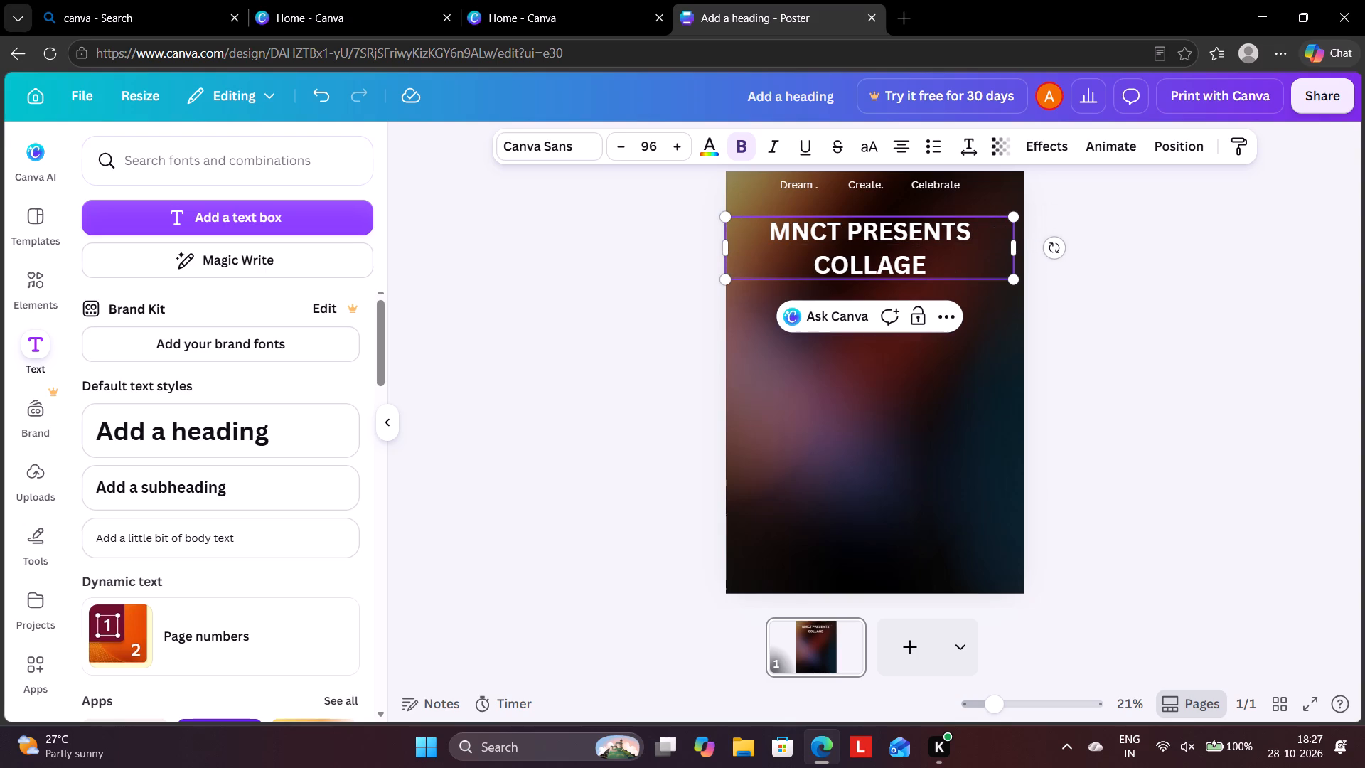
key("space")
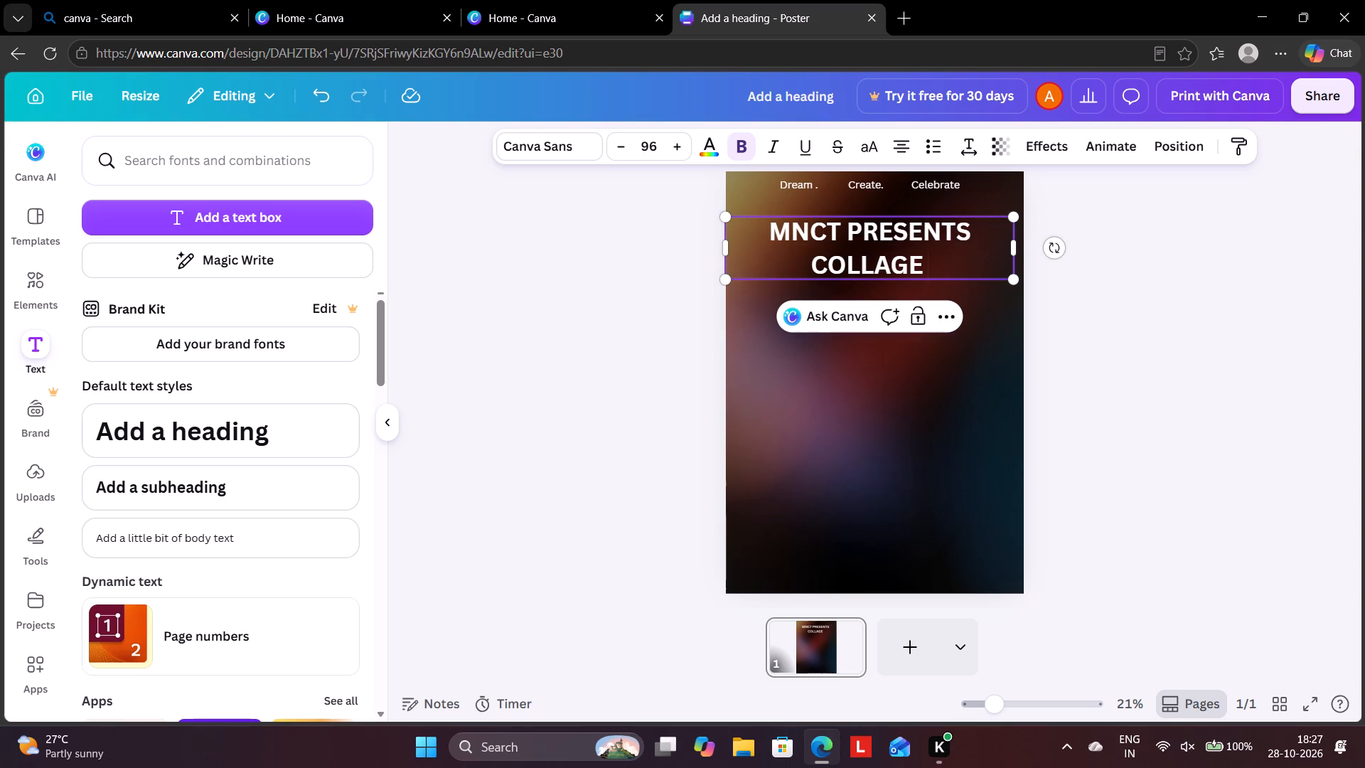
type("FE")
type("ST")
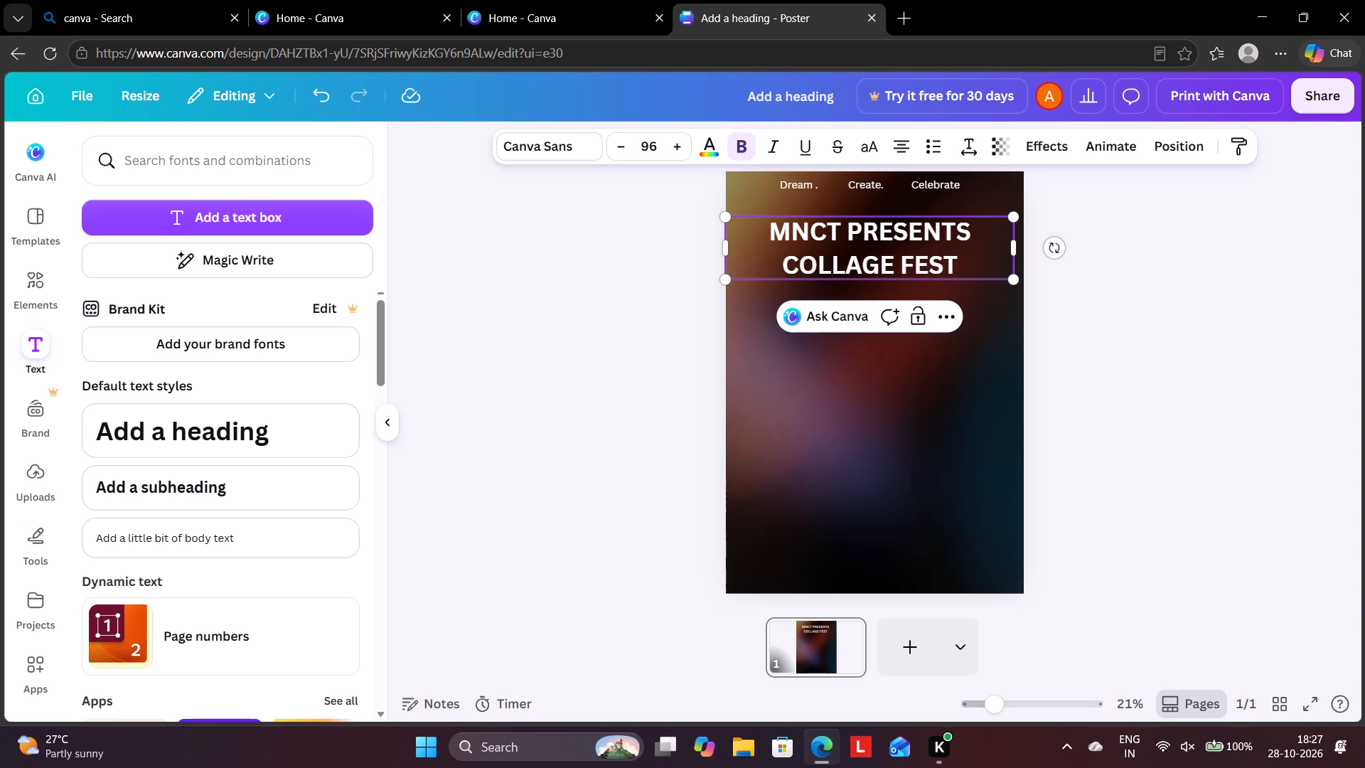
key("space")
type("202")
key("6")
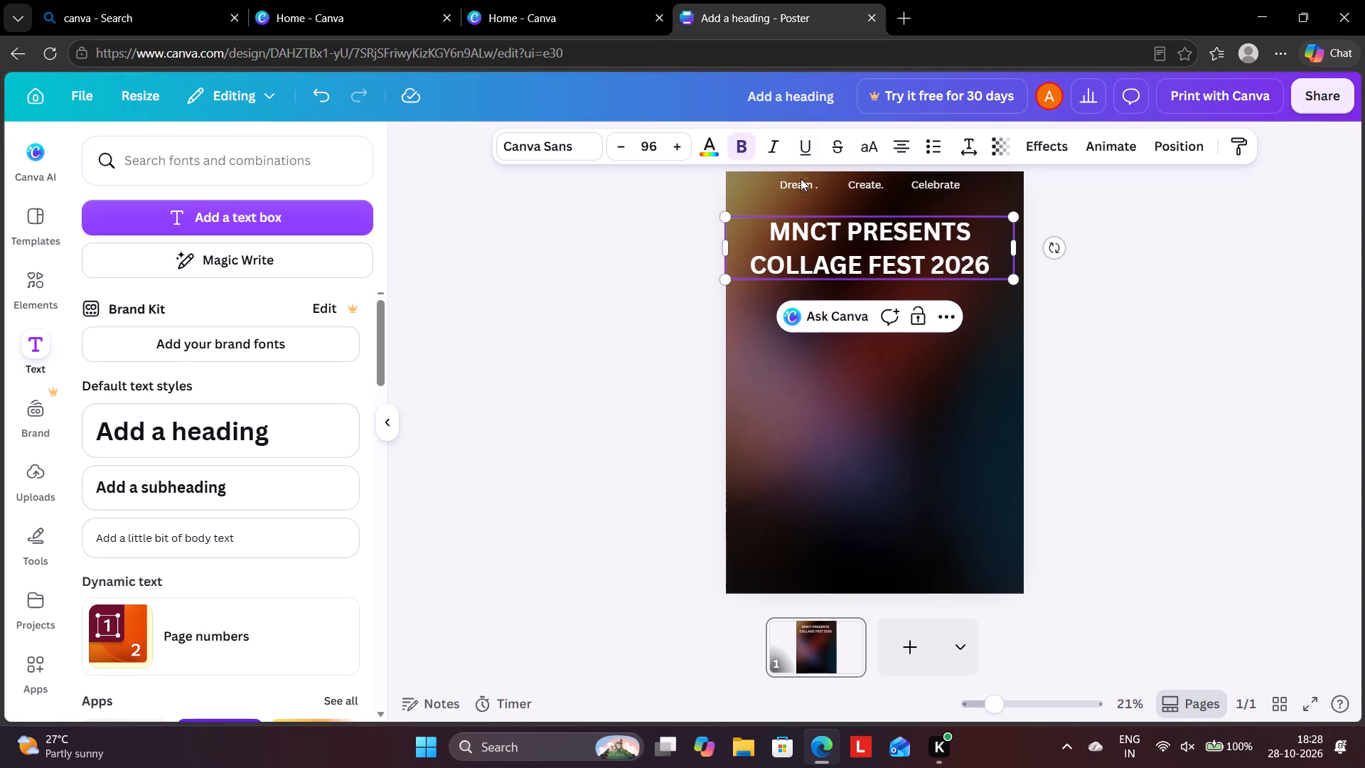
Reduce the heading's font size to 75.
triple_click(614, 141)
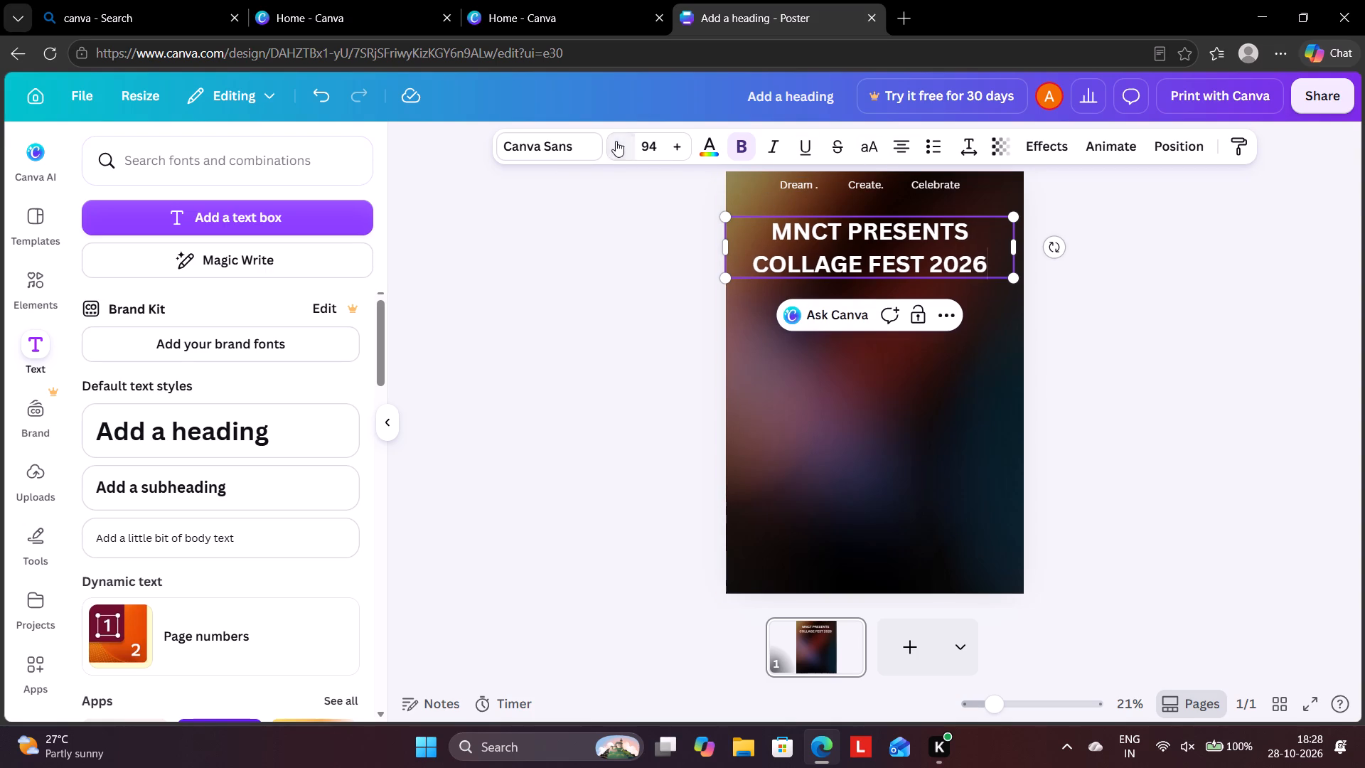
triple_click(616, 142)
triple_click(616, 141)
triple_click(616, 141)
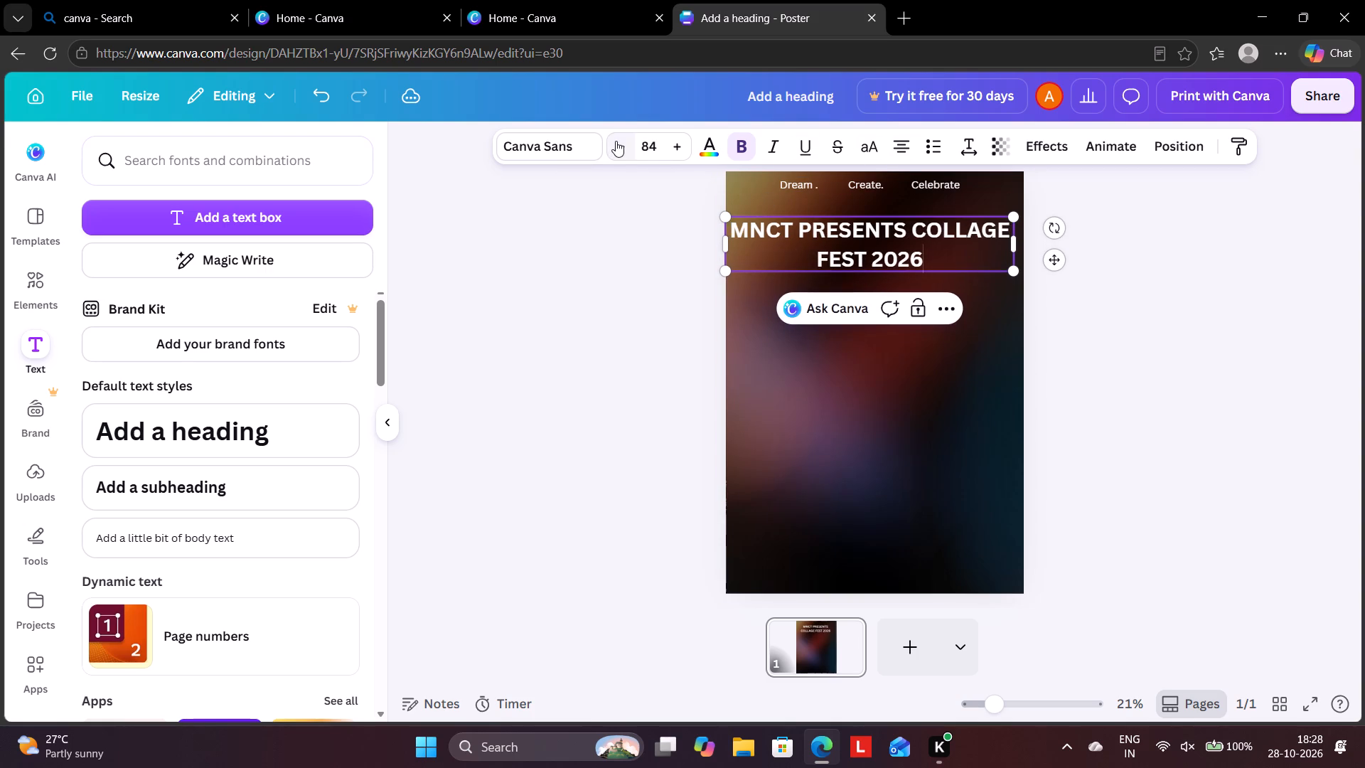
triple_click(616, 141)
triple_click(616, 141)
triple_click(616, 141)
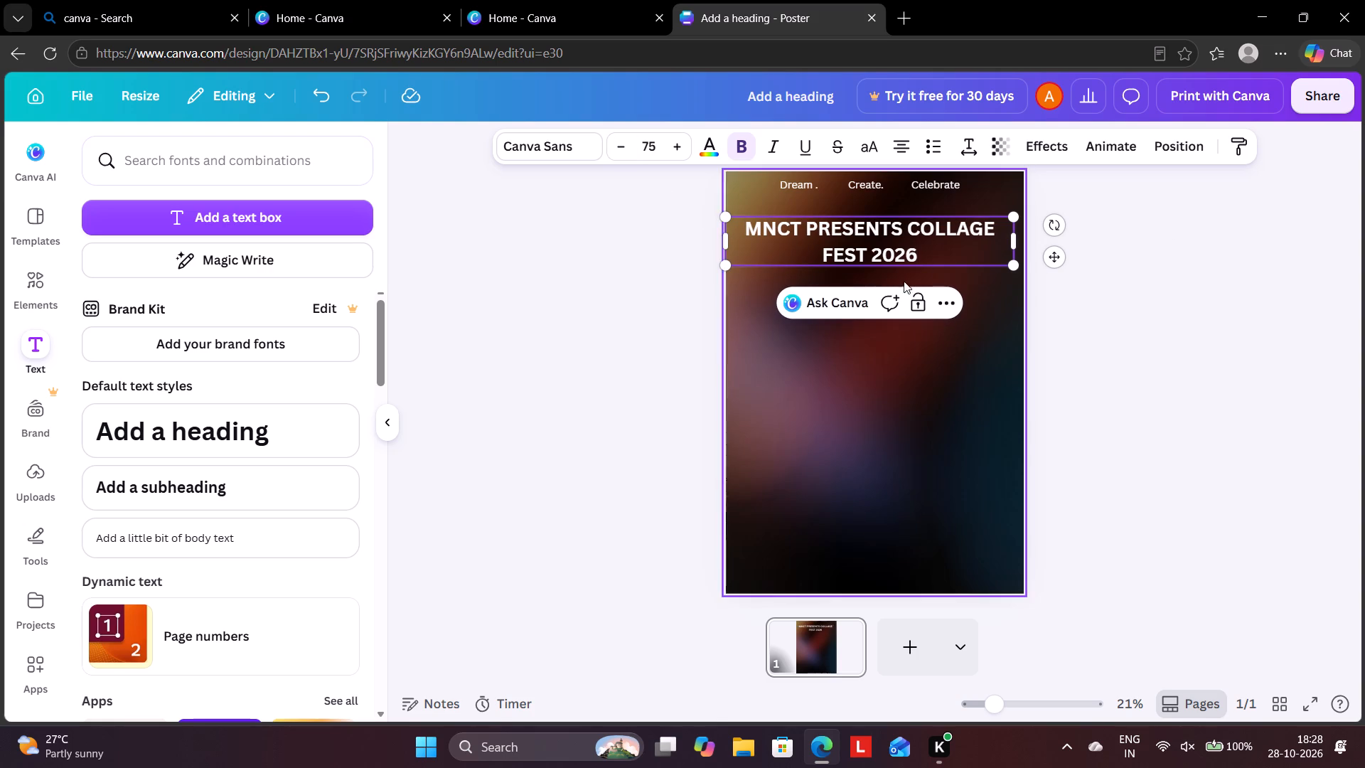
Move the heading up so it sits directly beneath the tagline, and deselect it.
left_click_drag(901, 266, 903, 247)
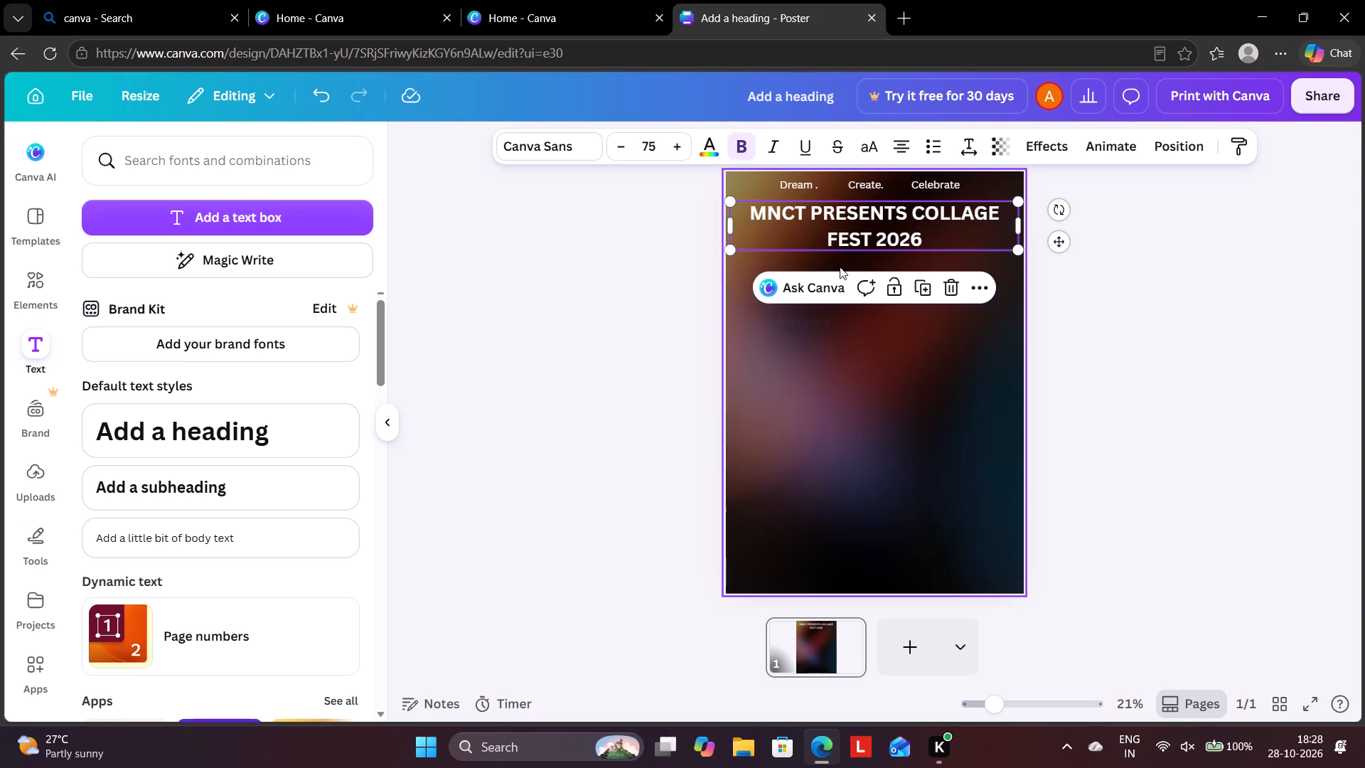
left_click(798, 332)
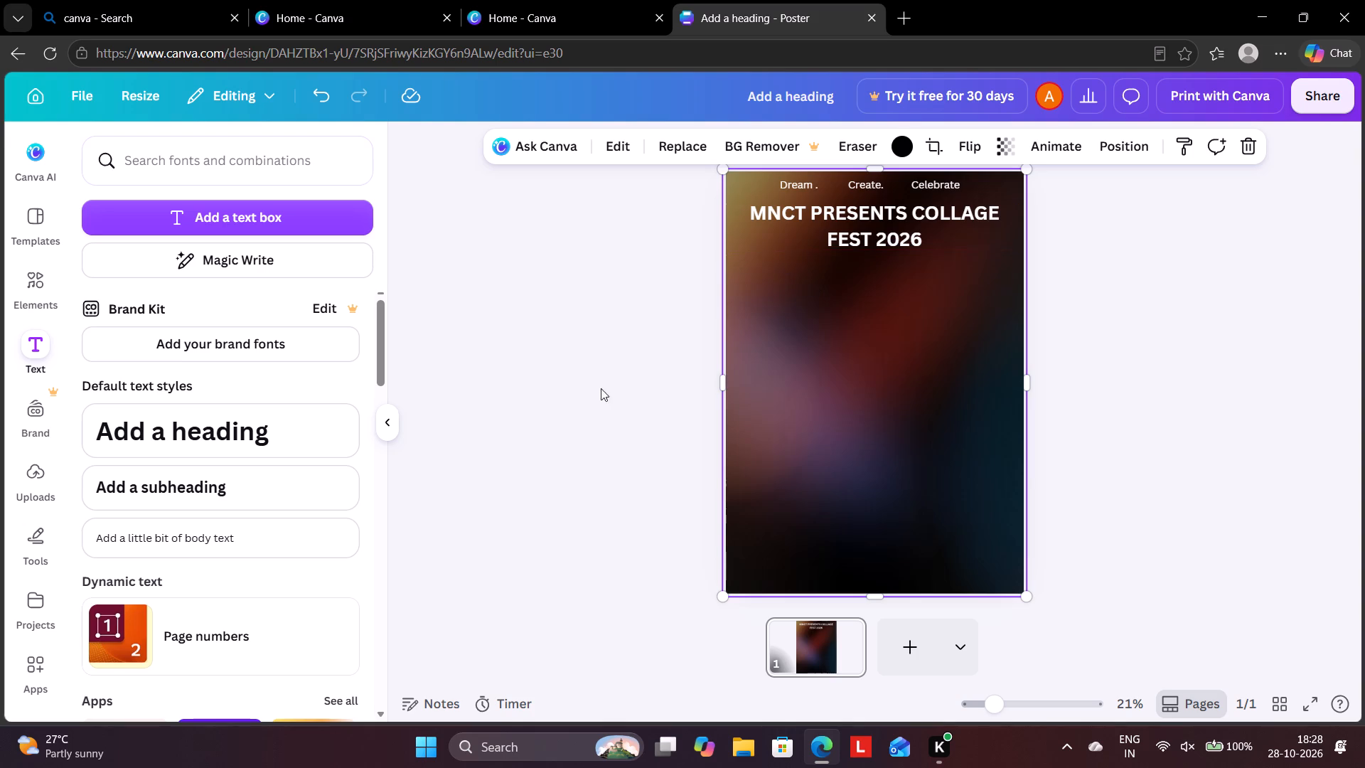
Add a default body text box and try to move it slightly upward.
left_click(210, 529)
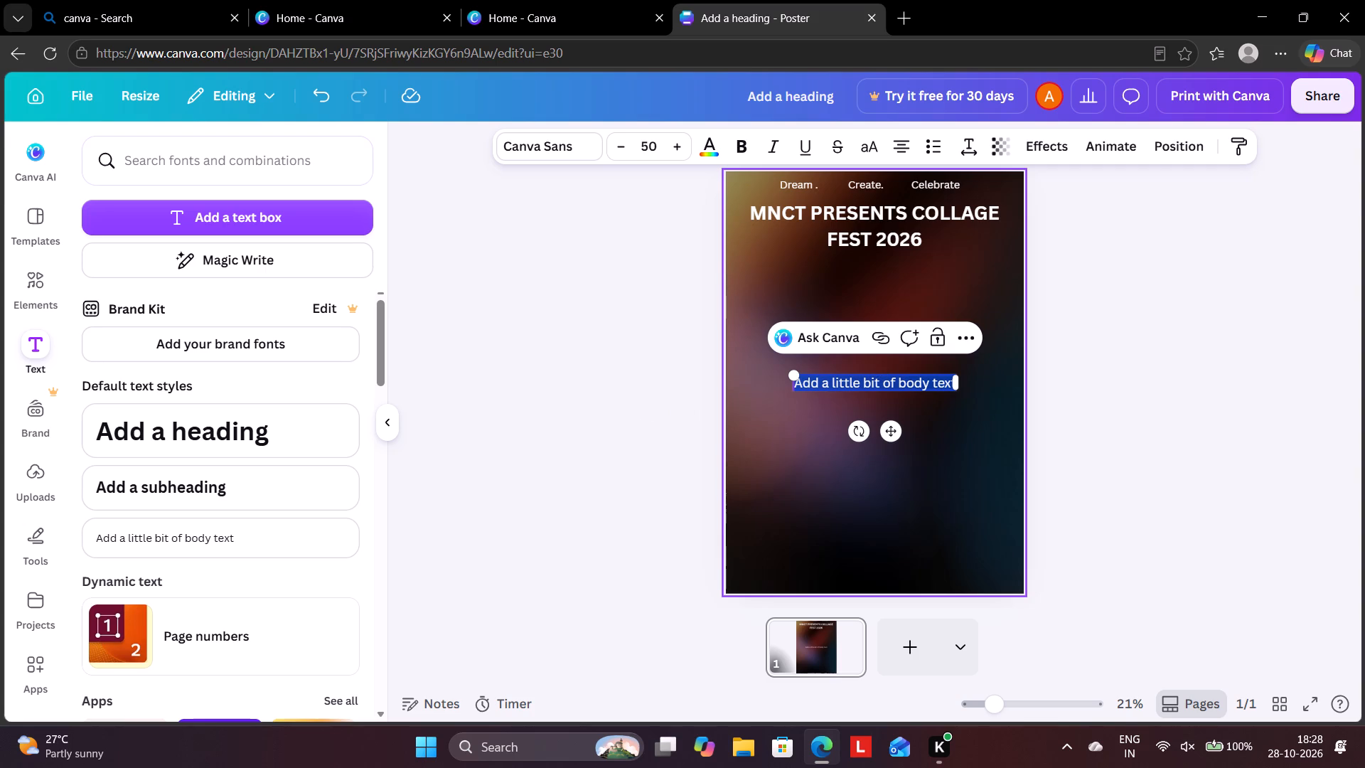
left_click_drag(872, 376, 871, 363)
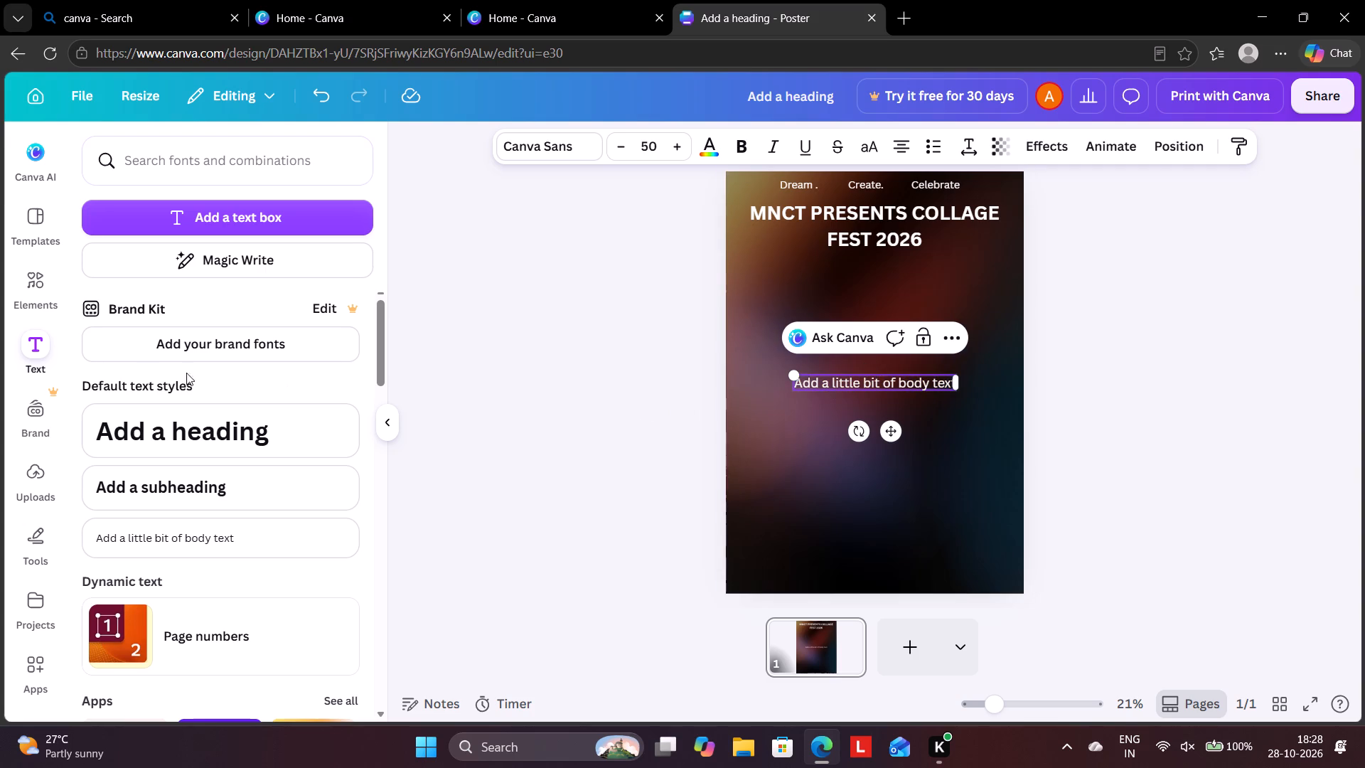
Add a default subheading text box to the poster.
left_click(183, 489)
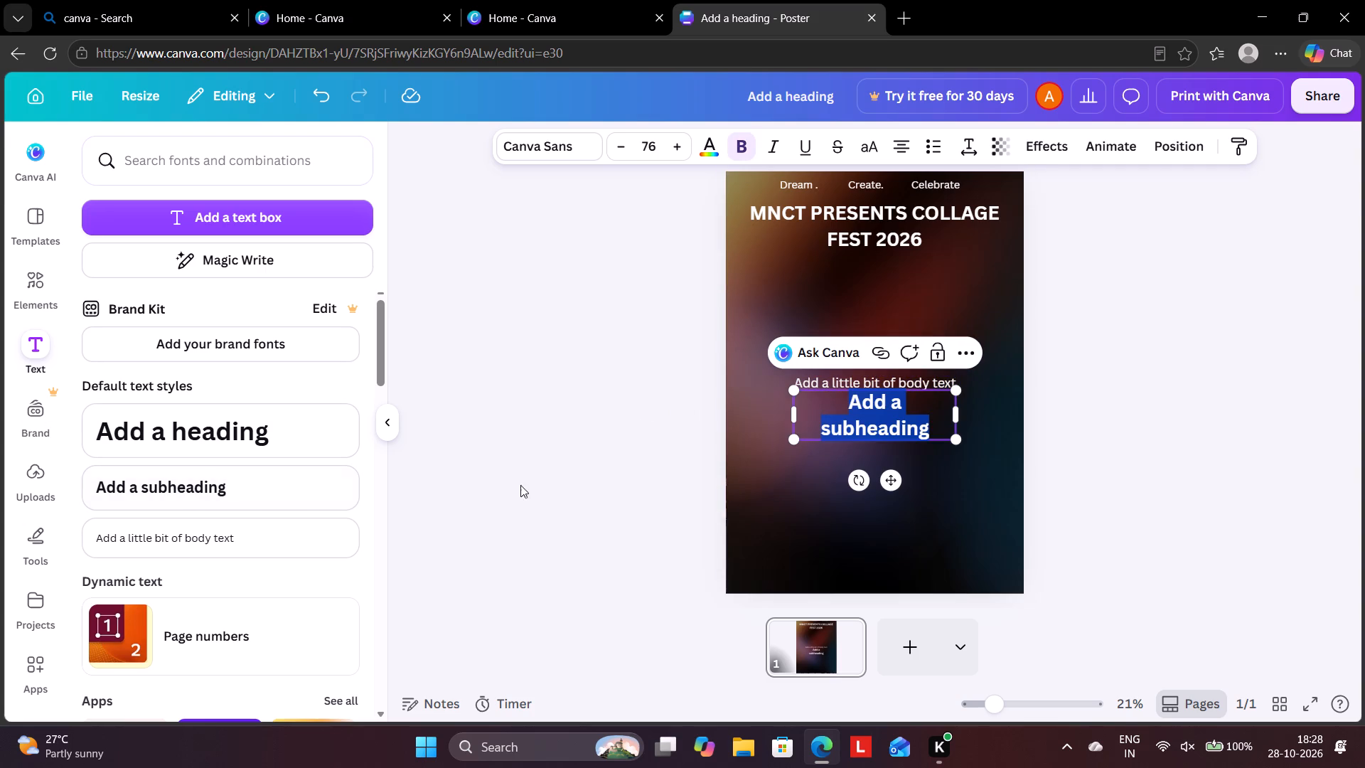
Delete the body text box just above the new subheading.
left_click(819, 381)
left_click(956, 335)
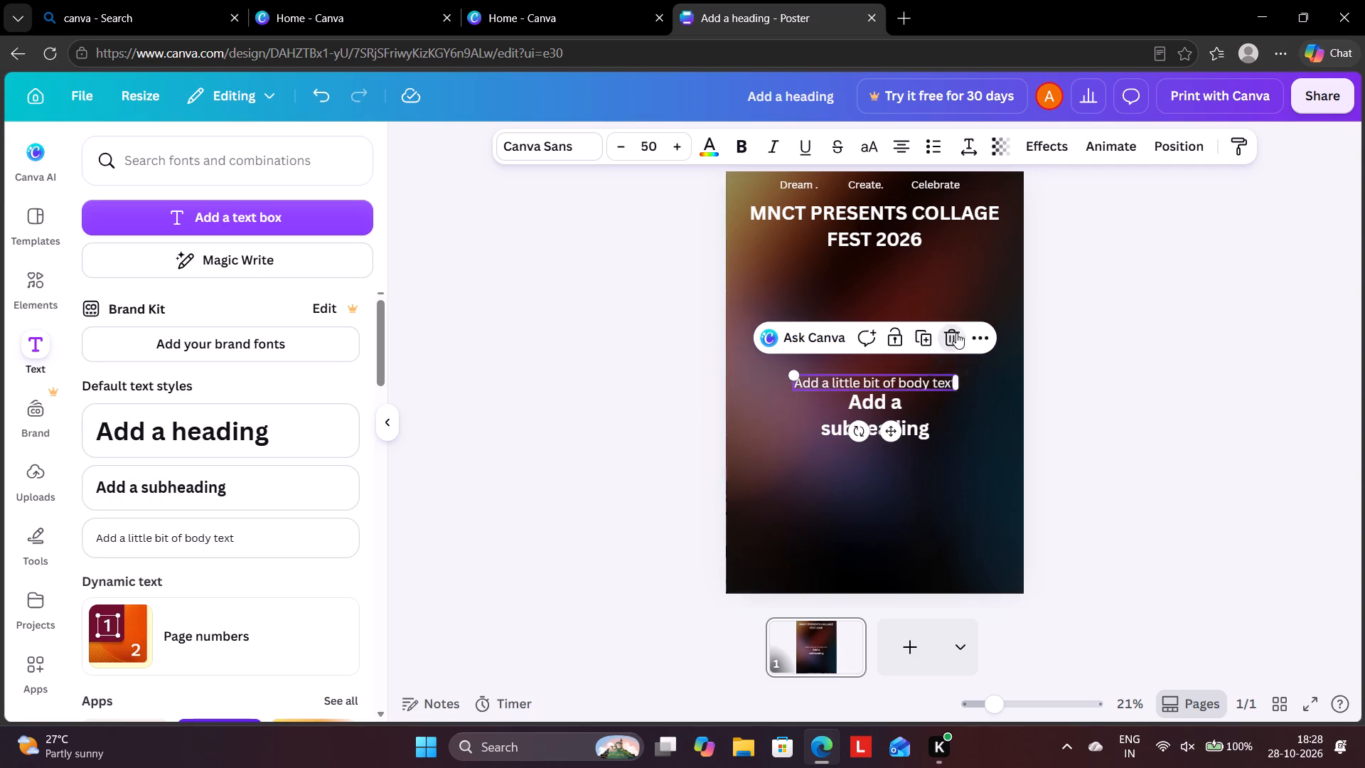
Move the subheading up to just below the "MNCT PRESENTS COLLAGE FEST 2026" heading.
left_click_drag(879, 400, 860, 265)
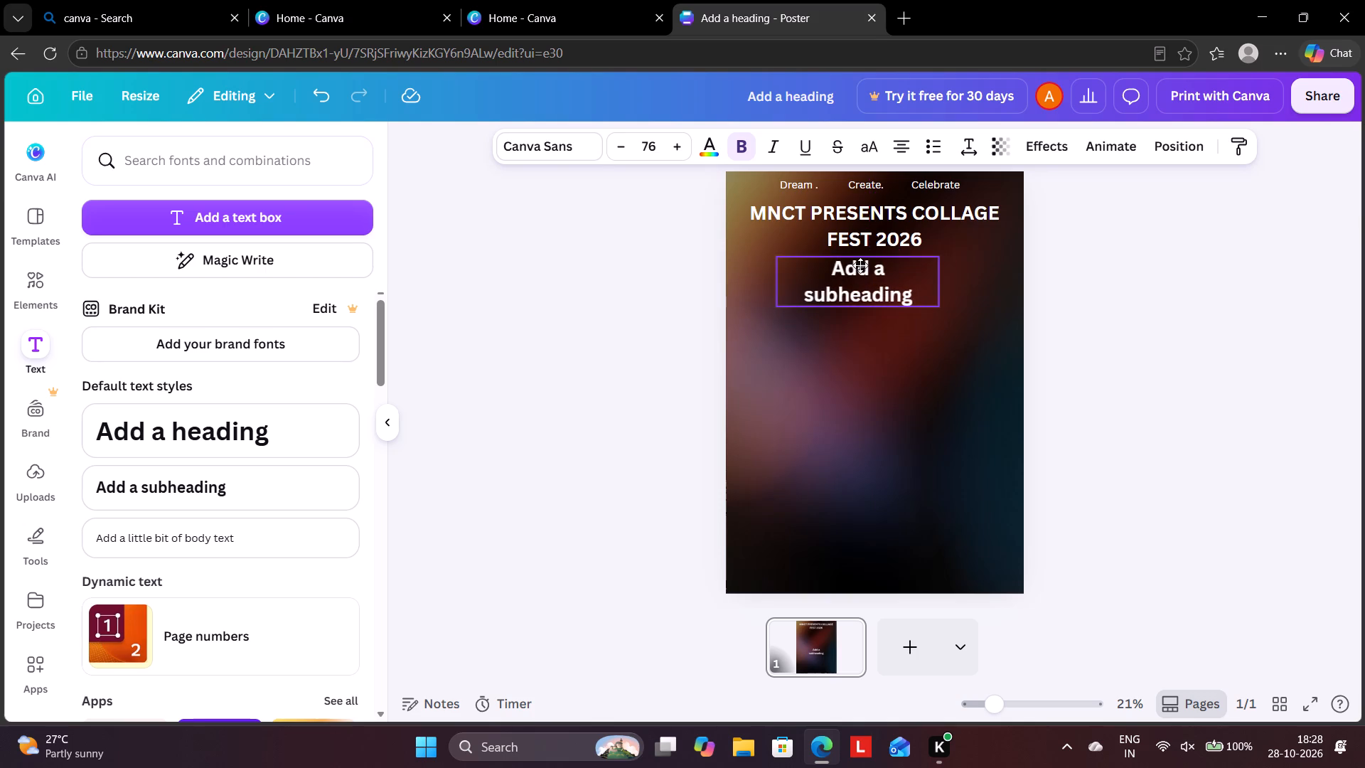
left_click_drag(860, 265, 859, 267)
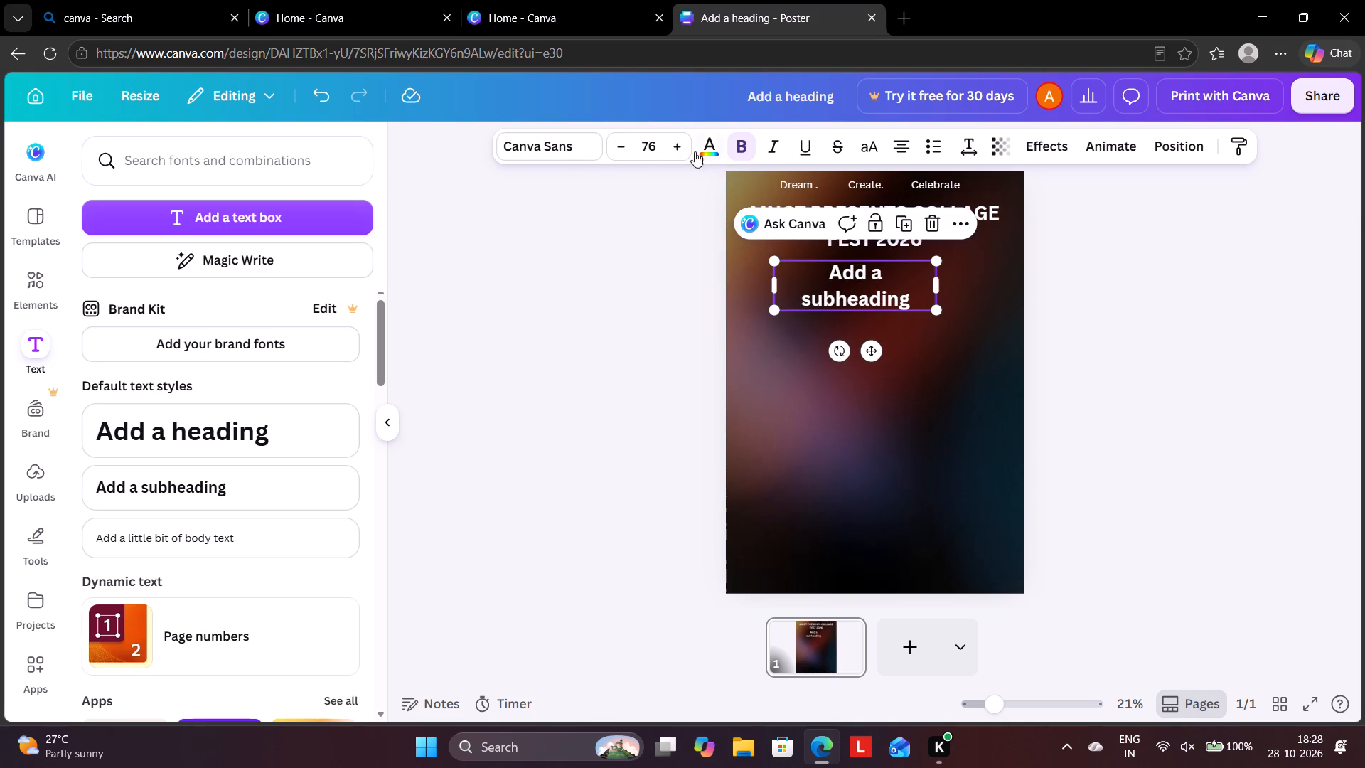
Reduce the subheading's font size to 73 and clear its placeholder text.
triple_click(617, 143)
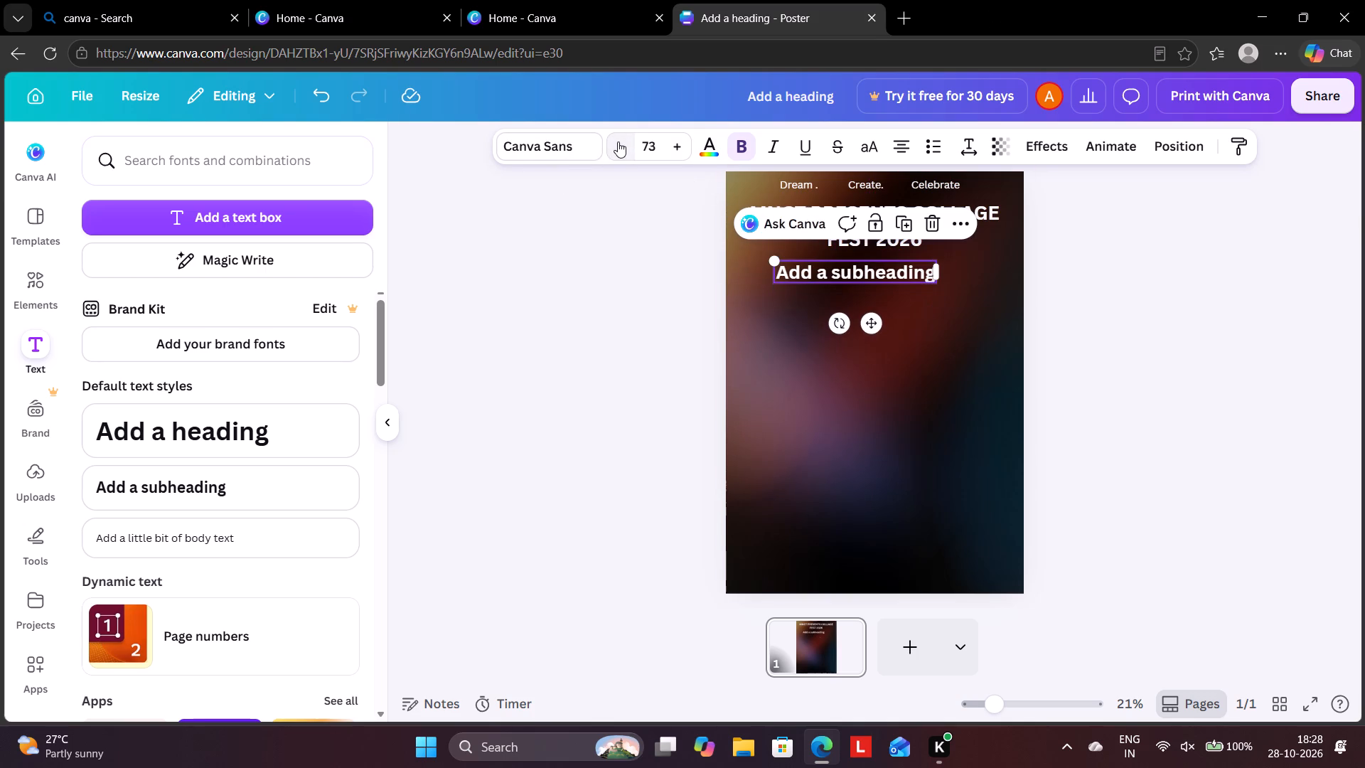
left_click(874, 271)
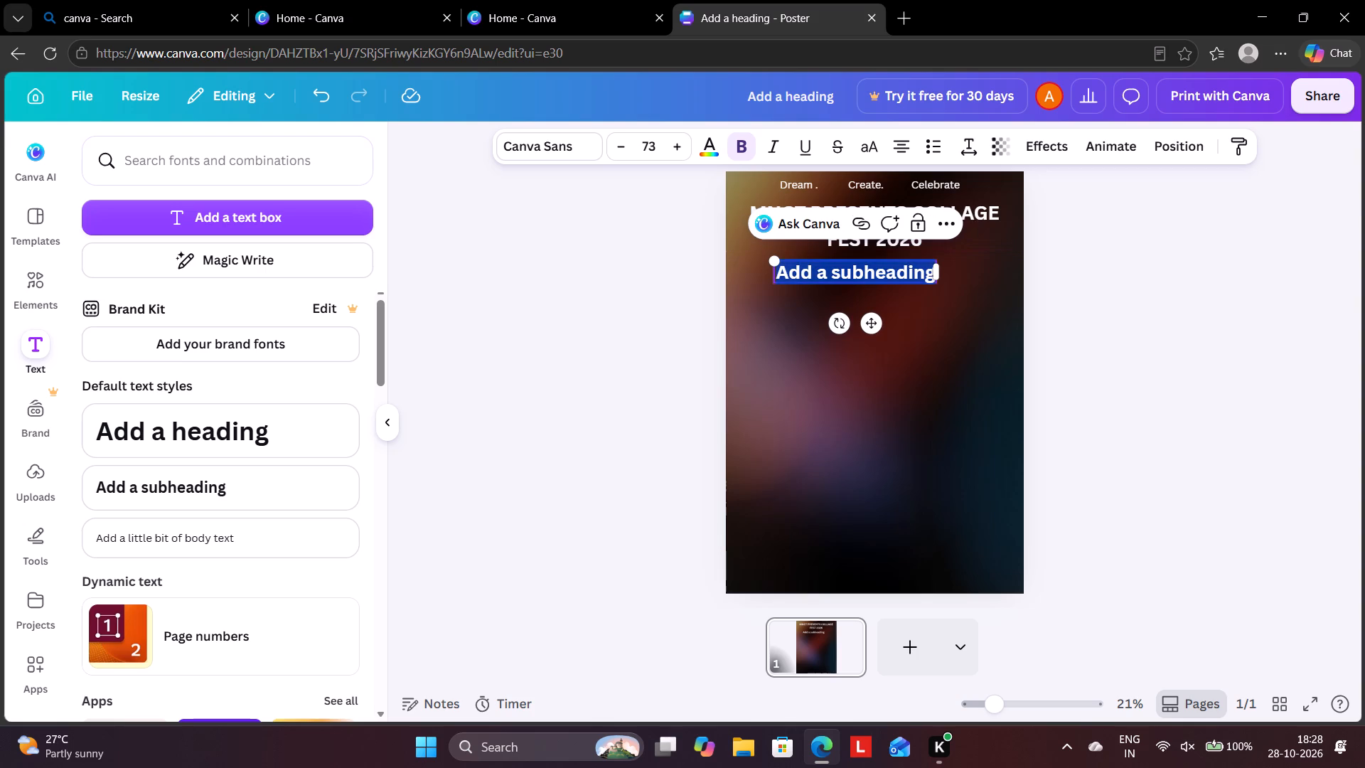
key("BackSpace")
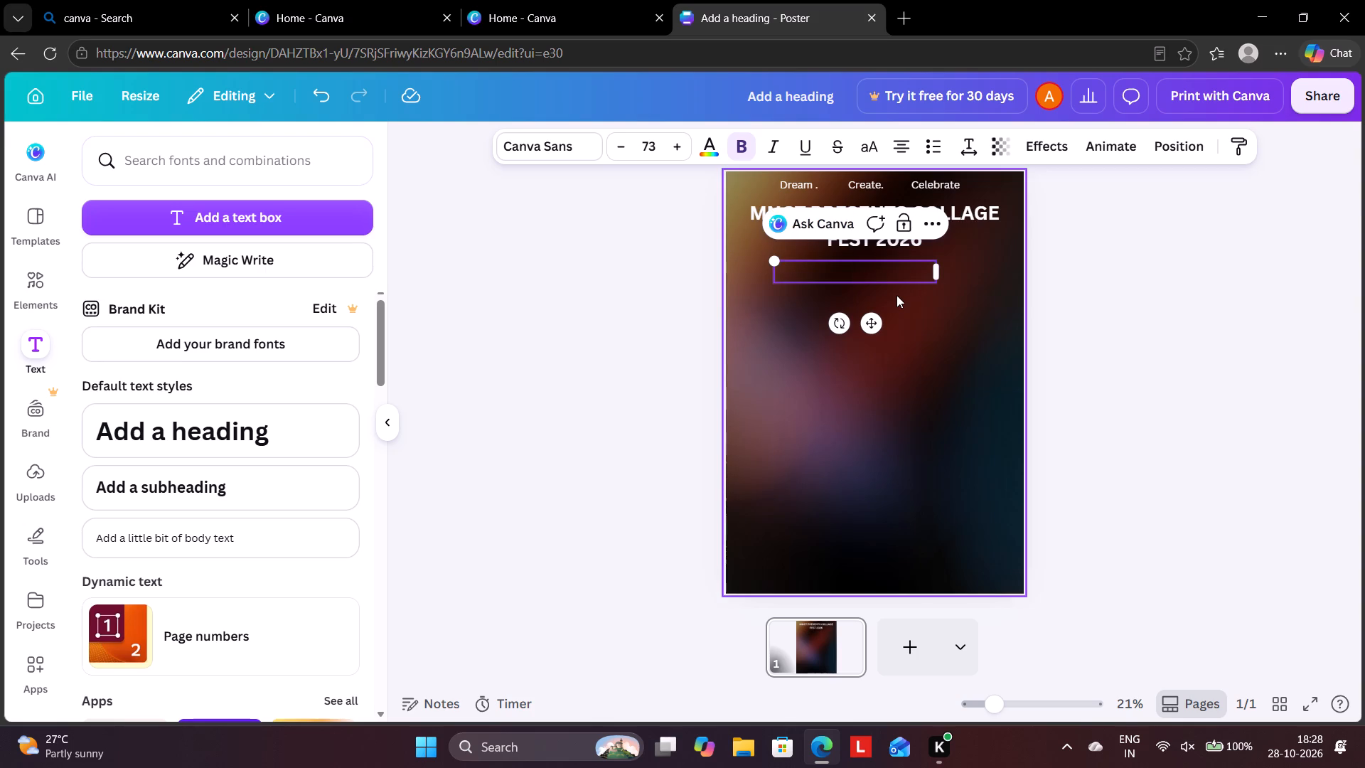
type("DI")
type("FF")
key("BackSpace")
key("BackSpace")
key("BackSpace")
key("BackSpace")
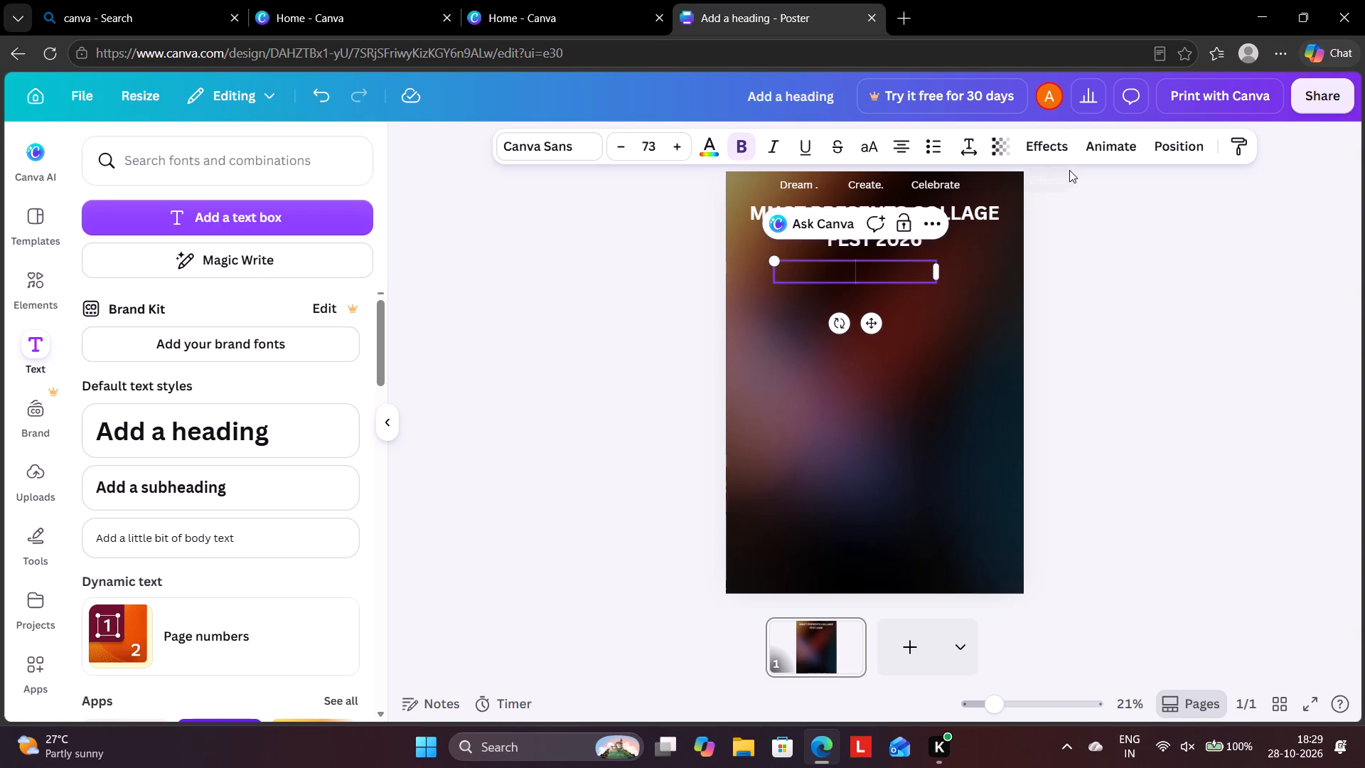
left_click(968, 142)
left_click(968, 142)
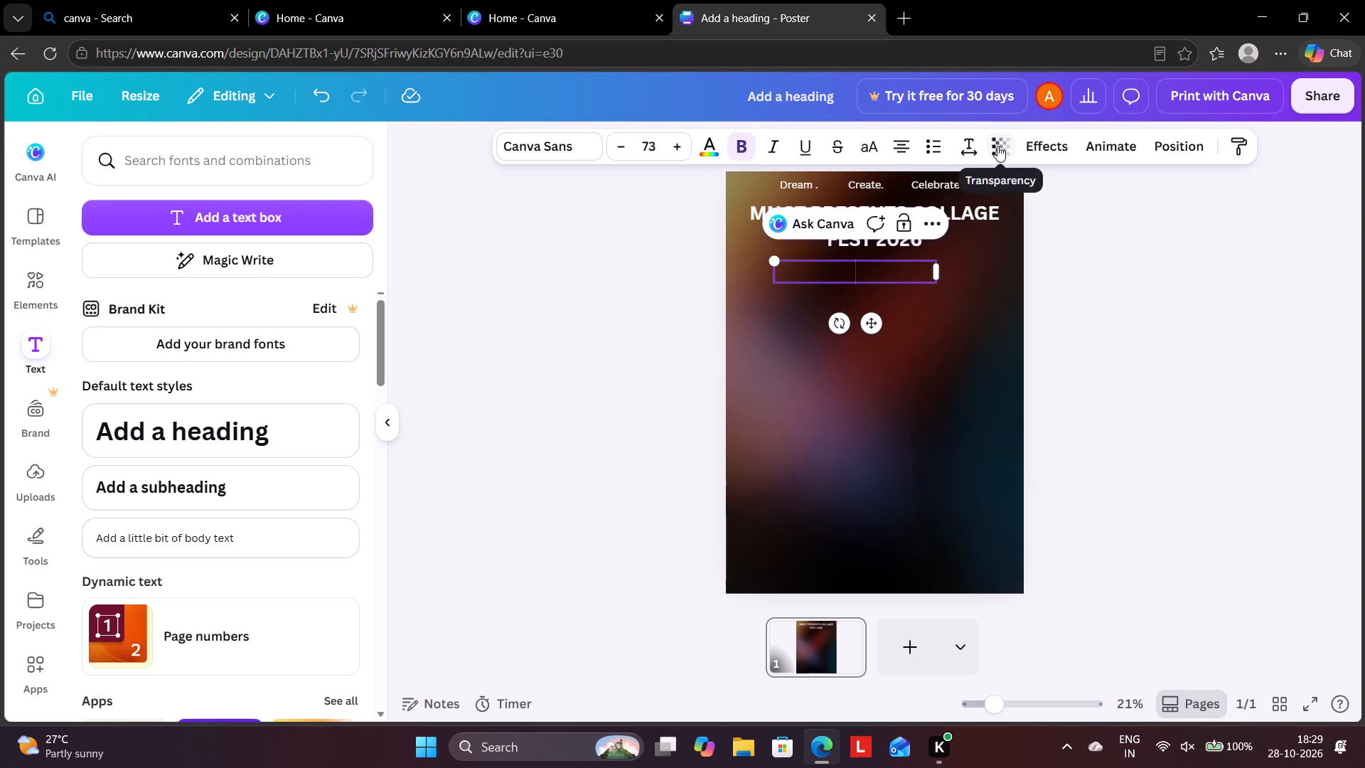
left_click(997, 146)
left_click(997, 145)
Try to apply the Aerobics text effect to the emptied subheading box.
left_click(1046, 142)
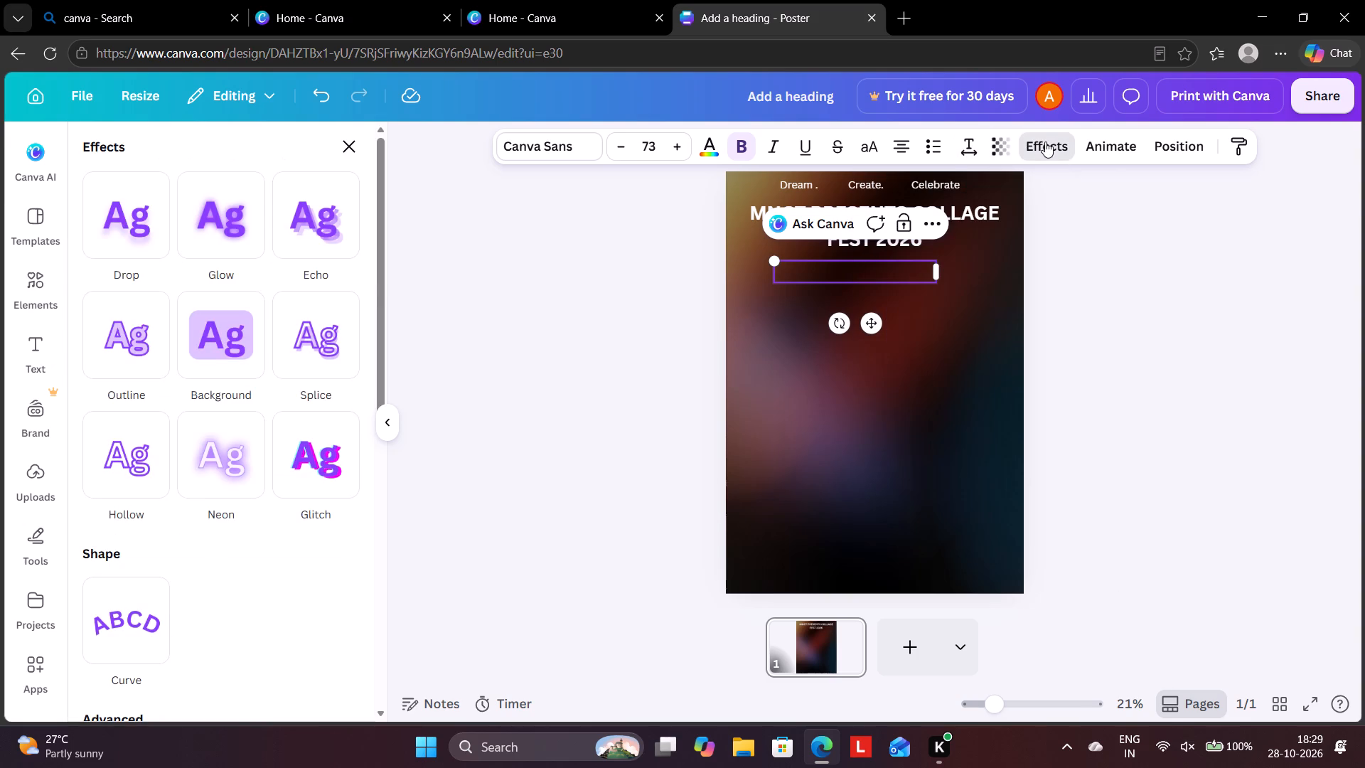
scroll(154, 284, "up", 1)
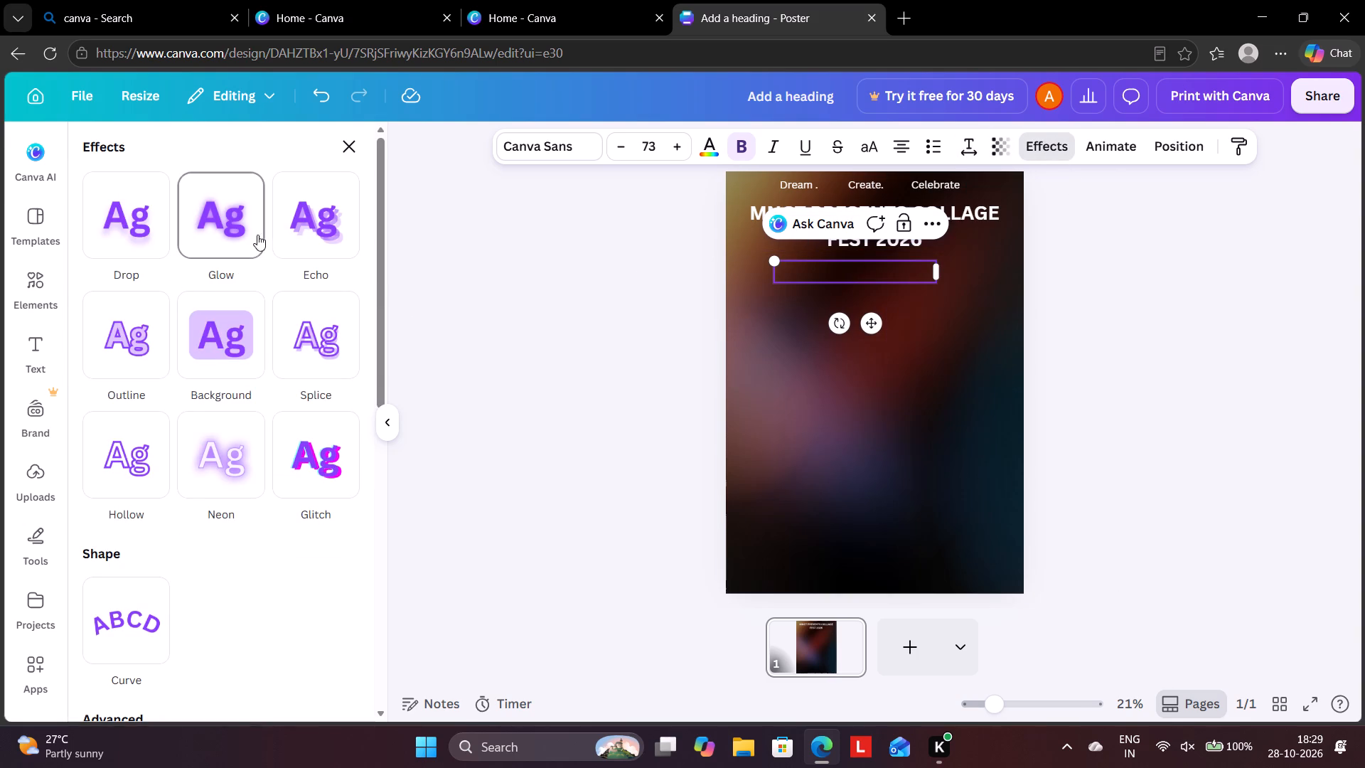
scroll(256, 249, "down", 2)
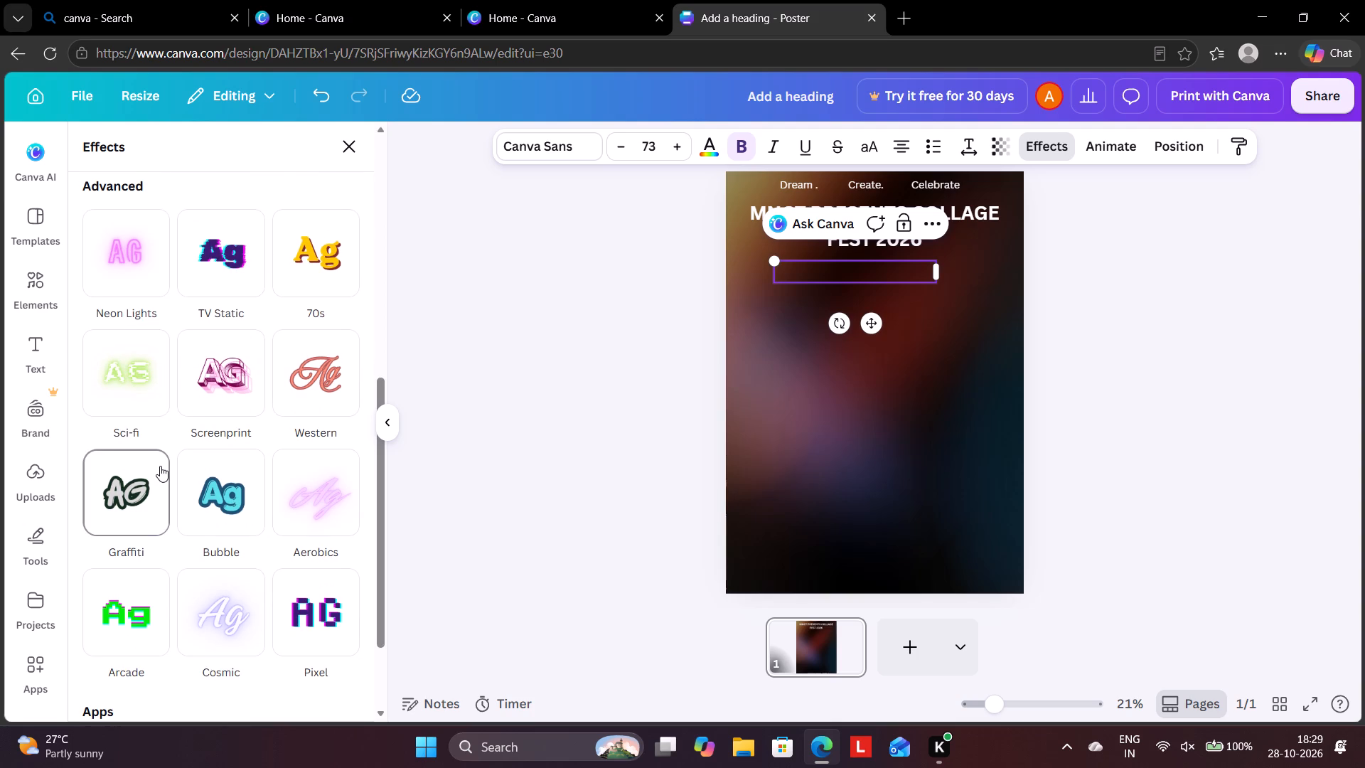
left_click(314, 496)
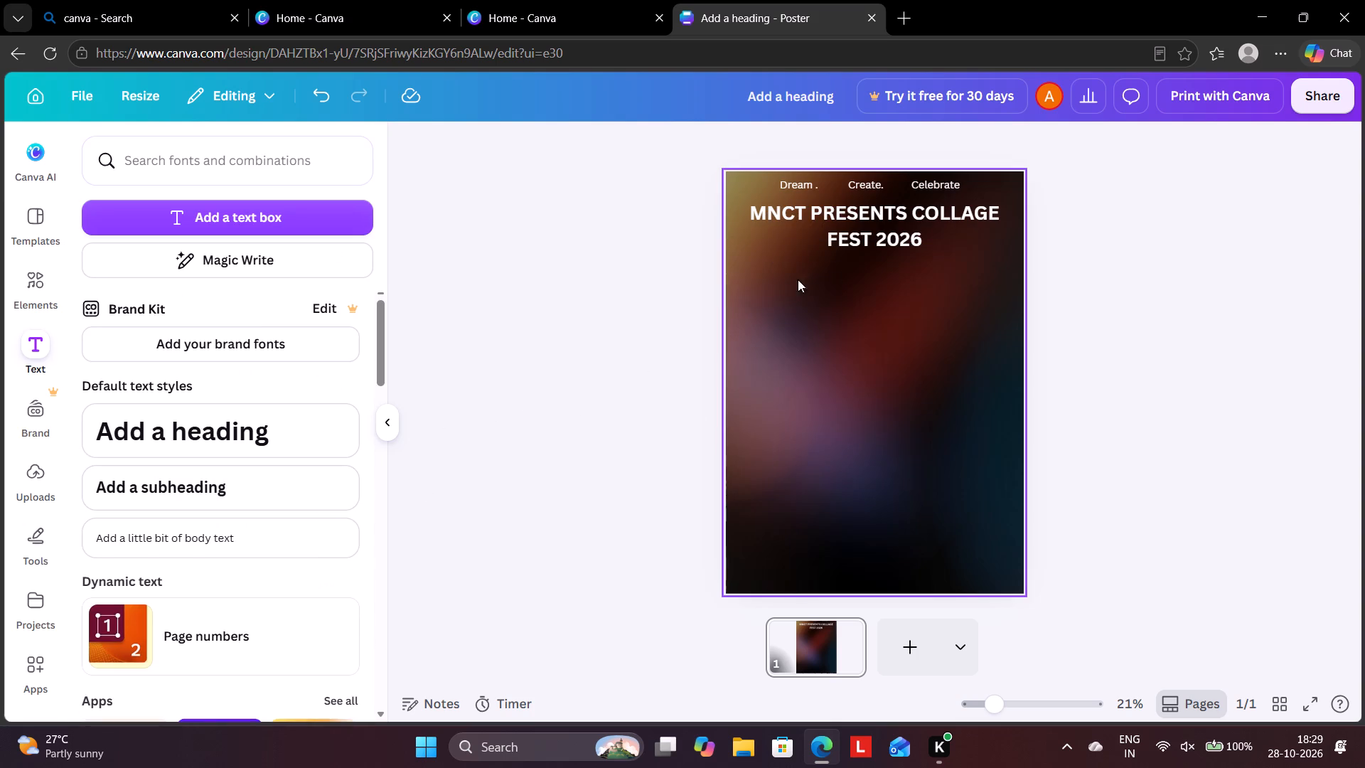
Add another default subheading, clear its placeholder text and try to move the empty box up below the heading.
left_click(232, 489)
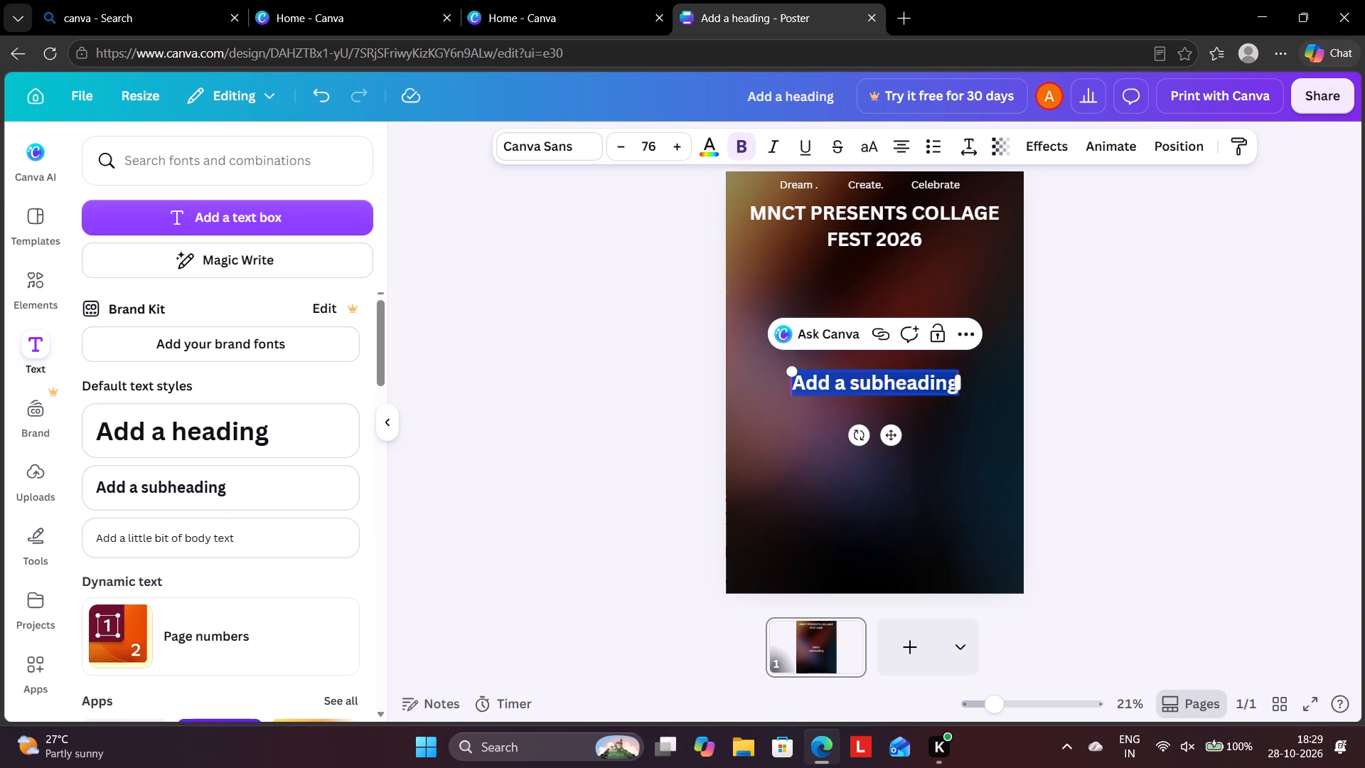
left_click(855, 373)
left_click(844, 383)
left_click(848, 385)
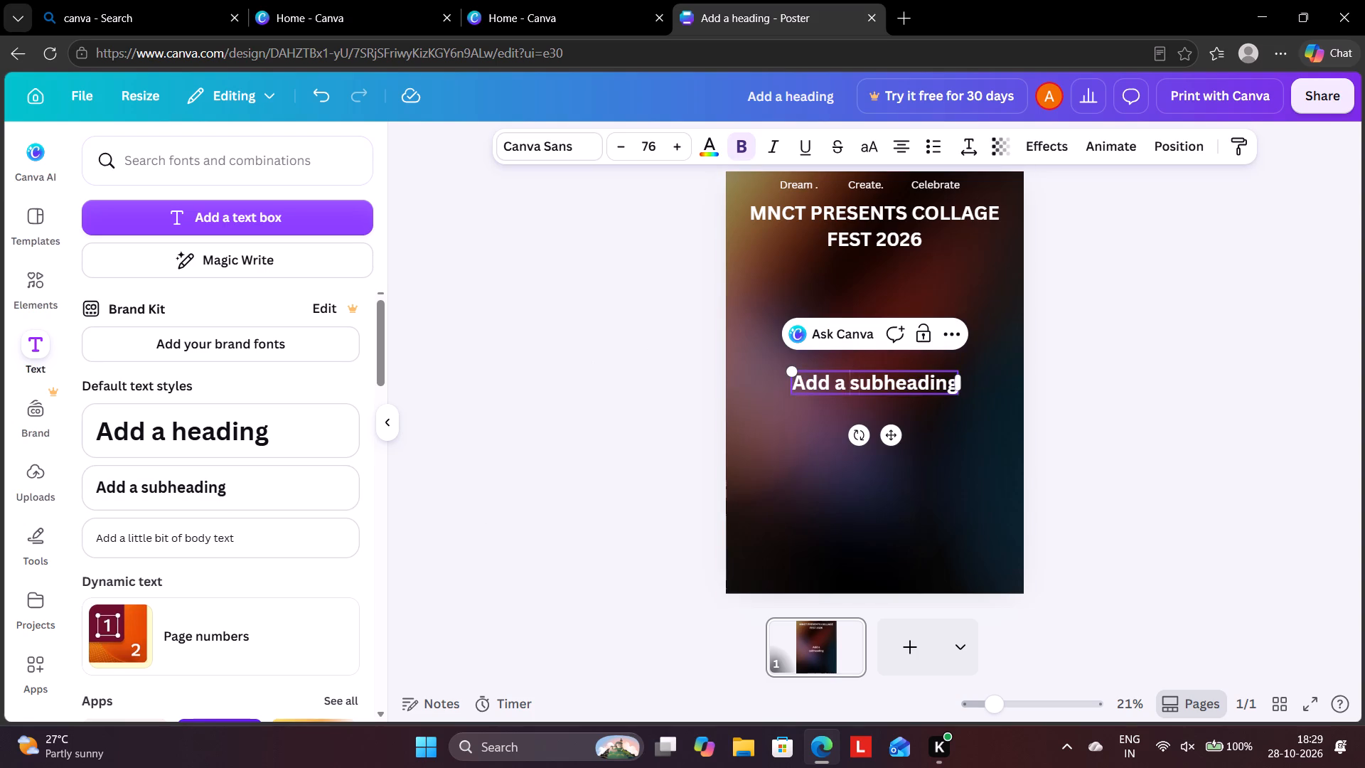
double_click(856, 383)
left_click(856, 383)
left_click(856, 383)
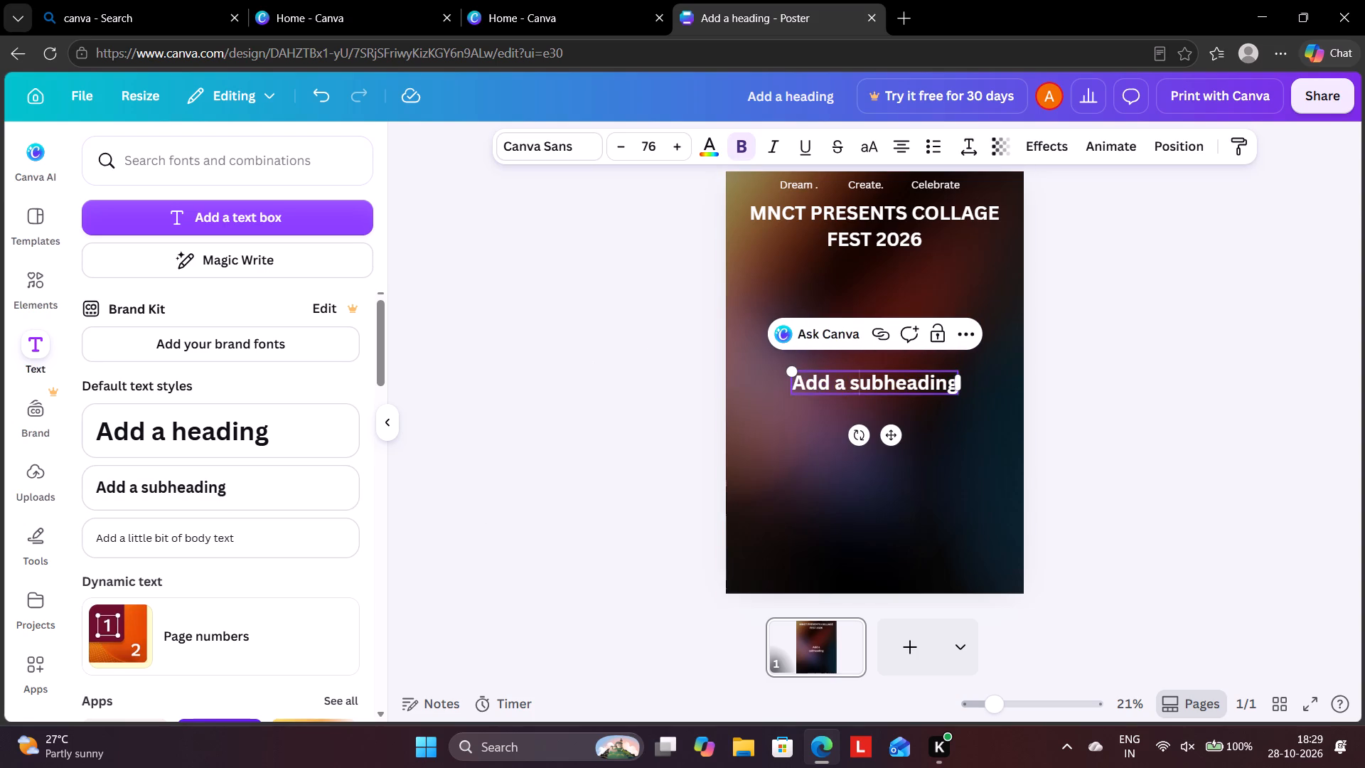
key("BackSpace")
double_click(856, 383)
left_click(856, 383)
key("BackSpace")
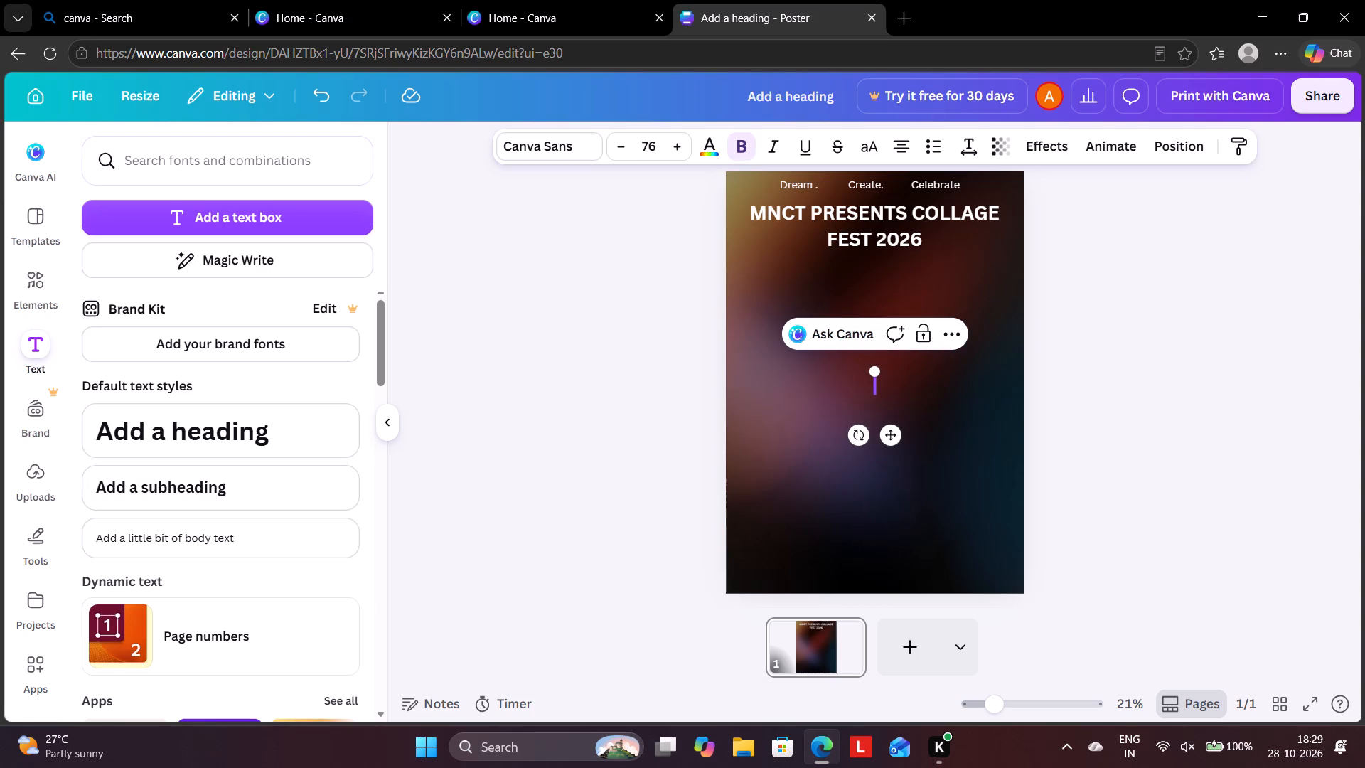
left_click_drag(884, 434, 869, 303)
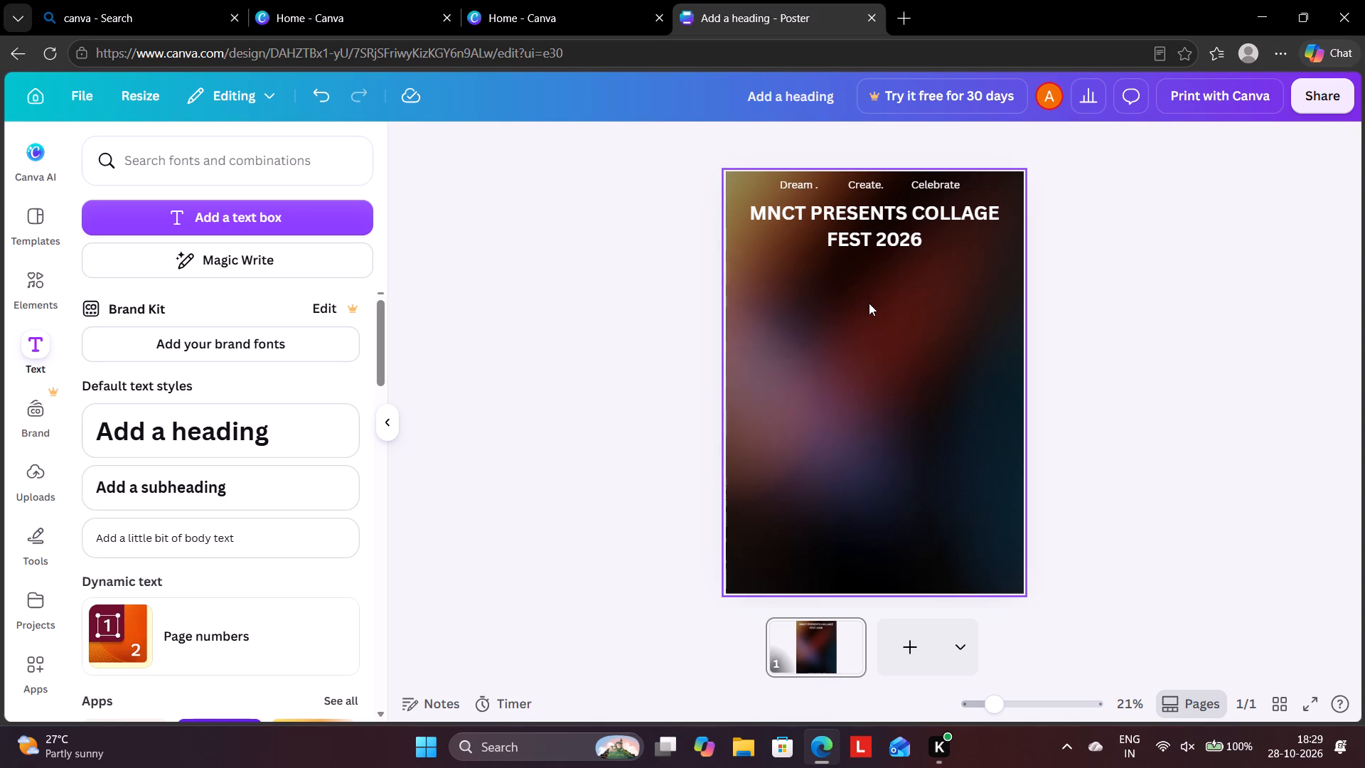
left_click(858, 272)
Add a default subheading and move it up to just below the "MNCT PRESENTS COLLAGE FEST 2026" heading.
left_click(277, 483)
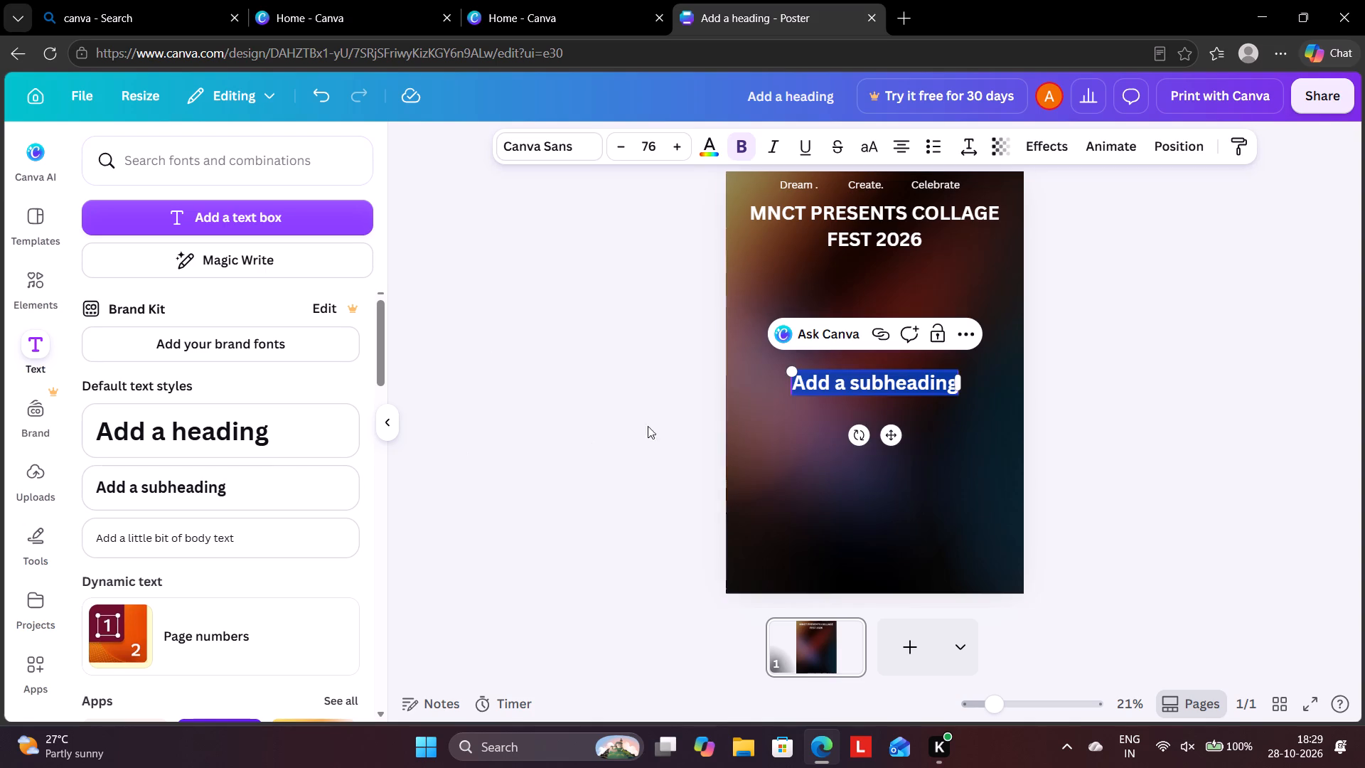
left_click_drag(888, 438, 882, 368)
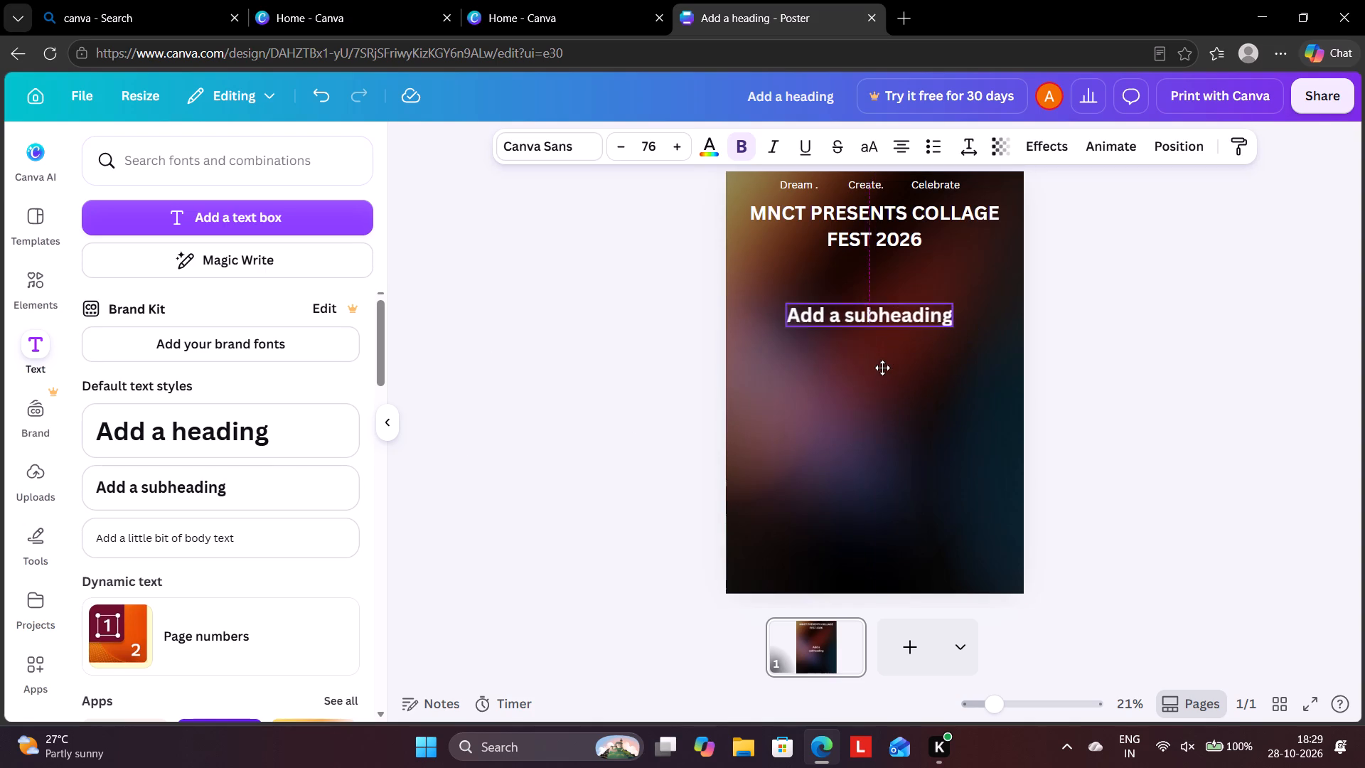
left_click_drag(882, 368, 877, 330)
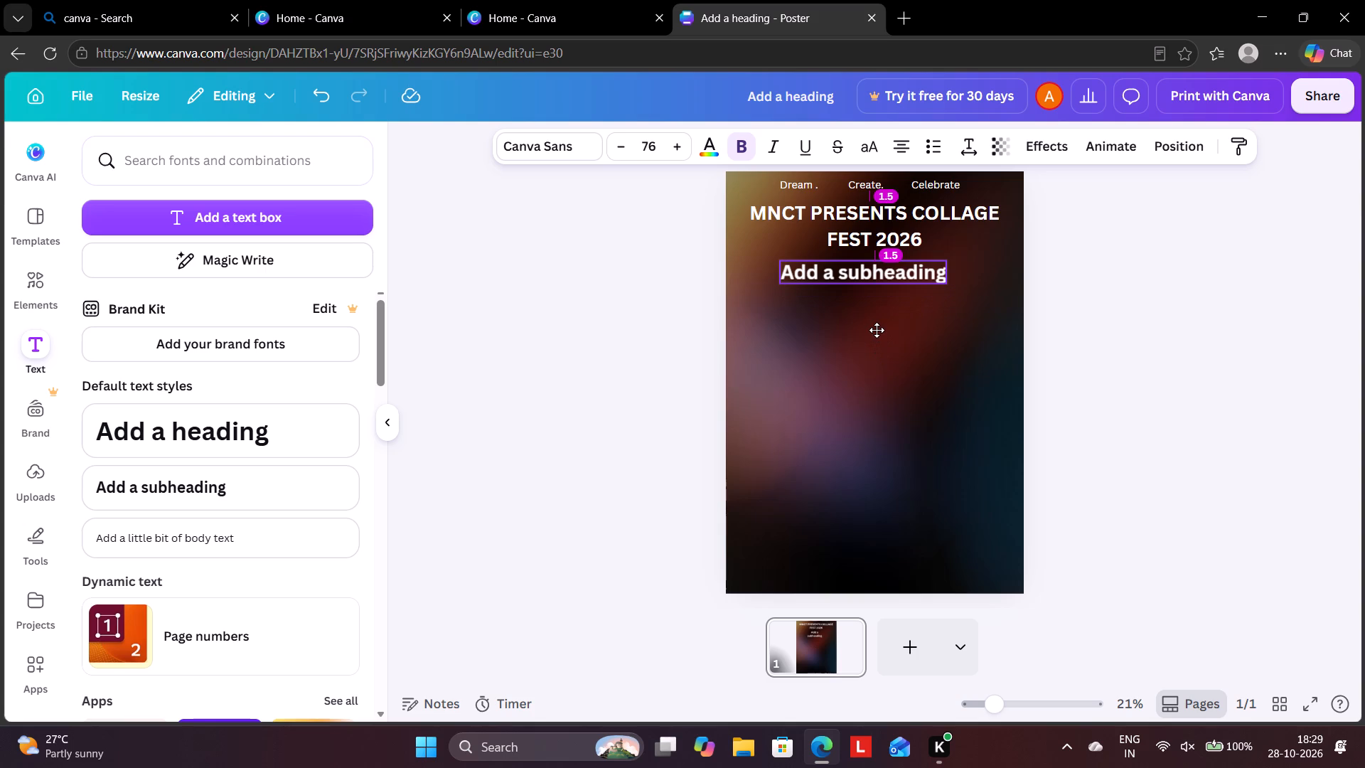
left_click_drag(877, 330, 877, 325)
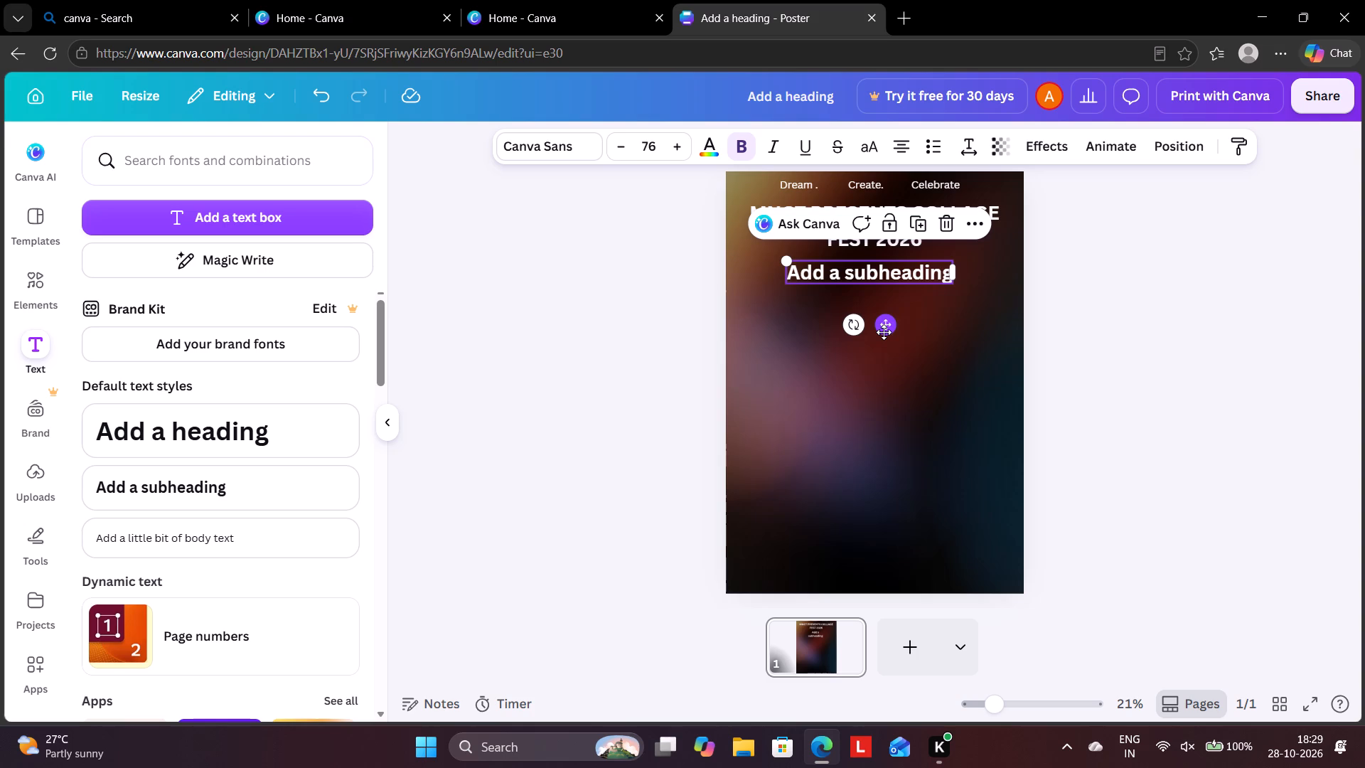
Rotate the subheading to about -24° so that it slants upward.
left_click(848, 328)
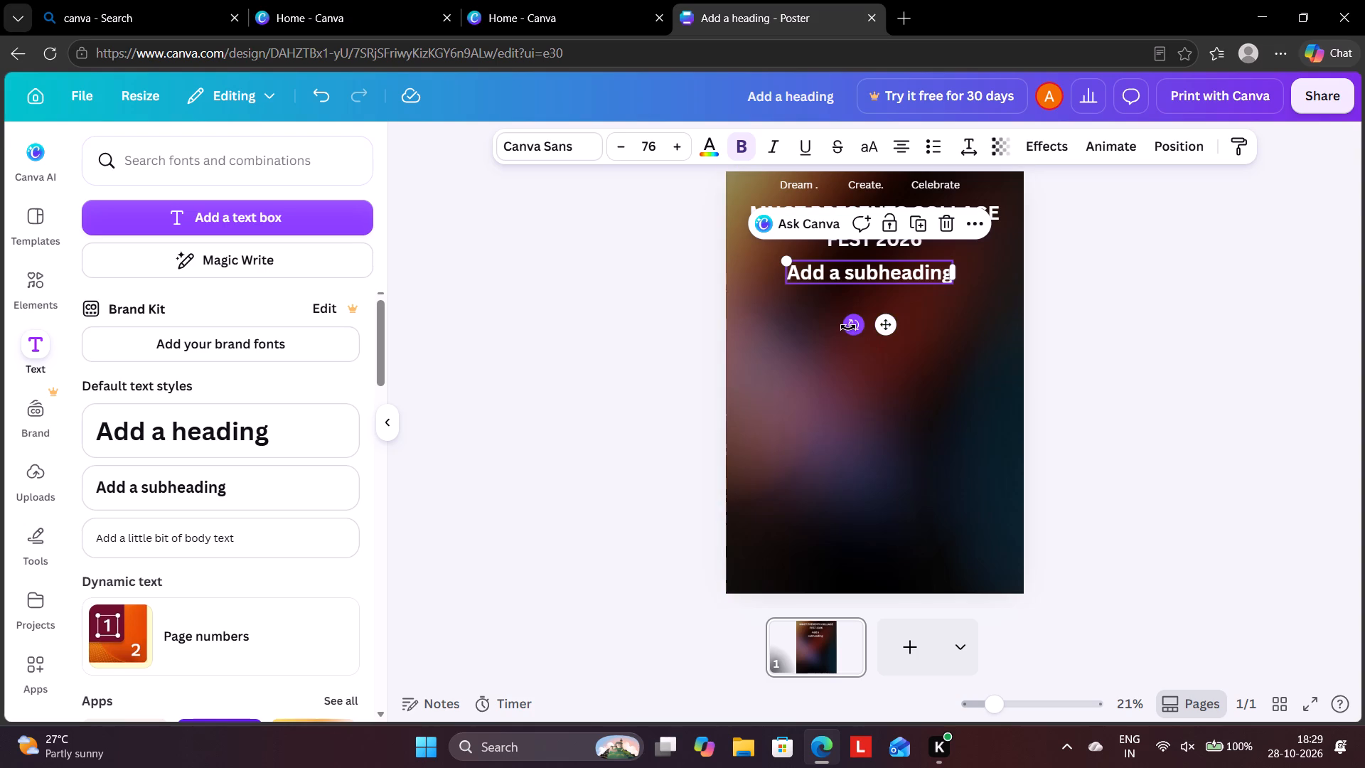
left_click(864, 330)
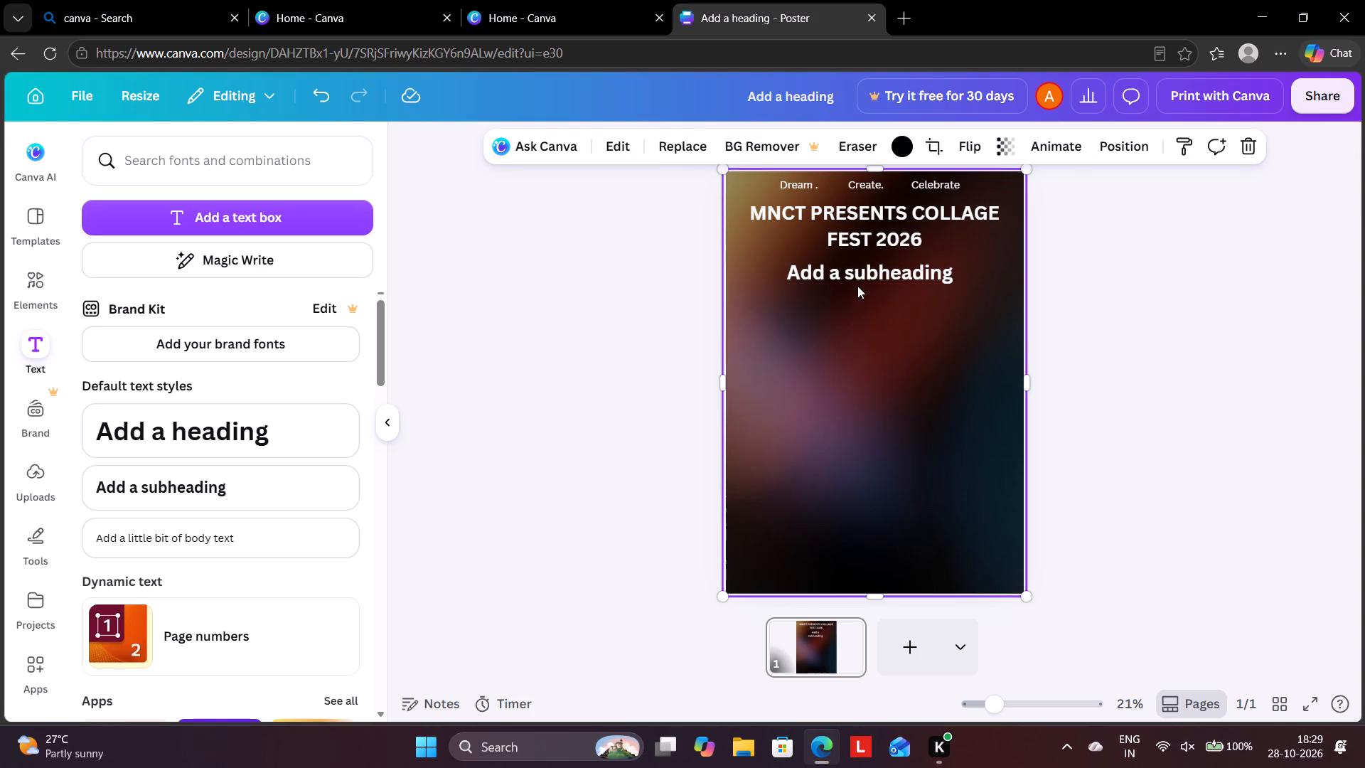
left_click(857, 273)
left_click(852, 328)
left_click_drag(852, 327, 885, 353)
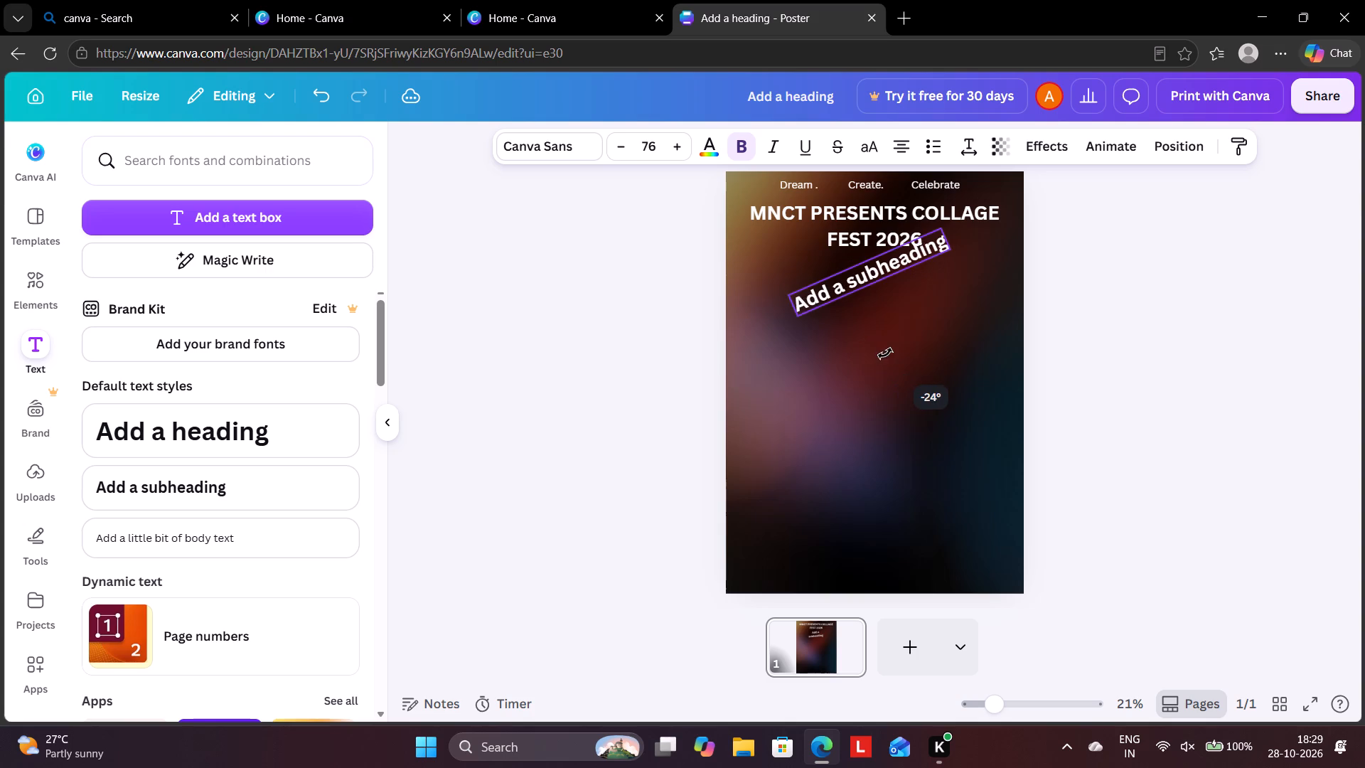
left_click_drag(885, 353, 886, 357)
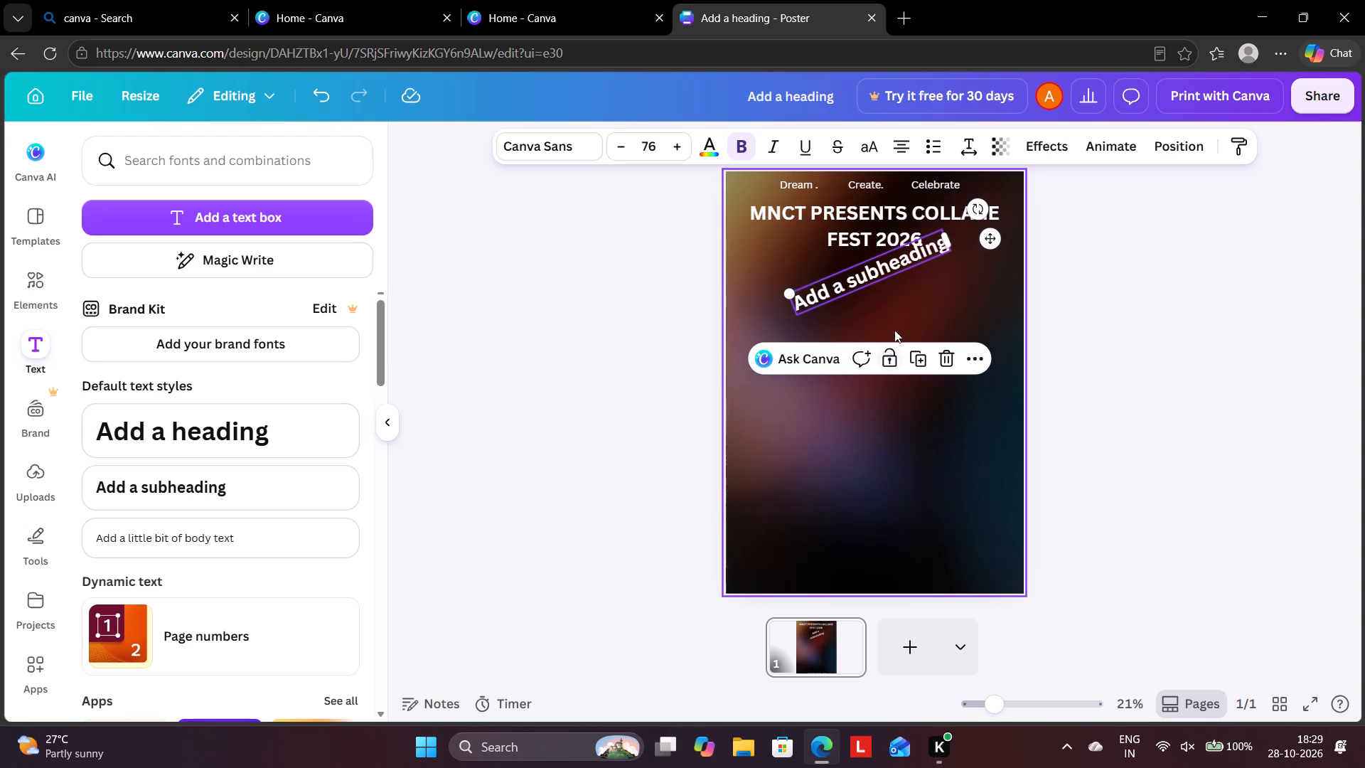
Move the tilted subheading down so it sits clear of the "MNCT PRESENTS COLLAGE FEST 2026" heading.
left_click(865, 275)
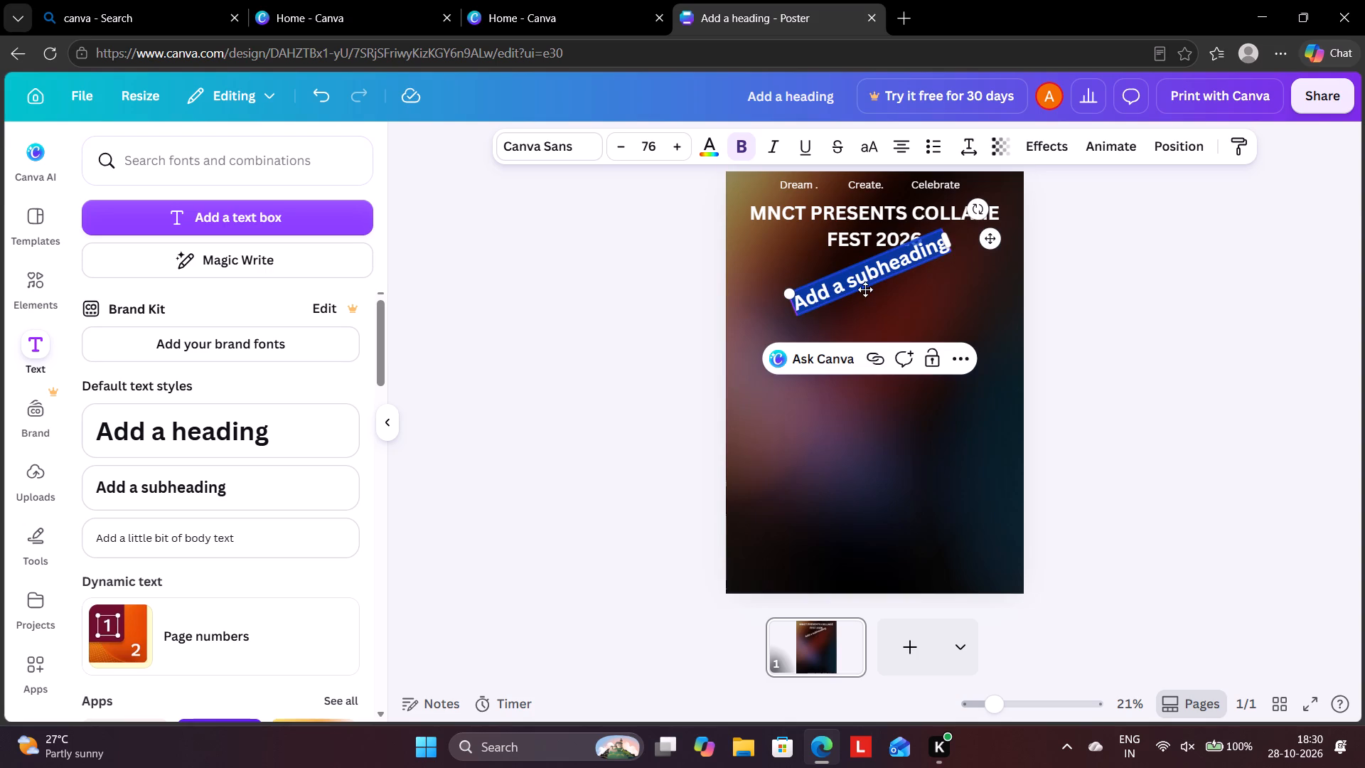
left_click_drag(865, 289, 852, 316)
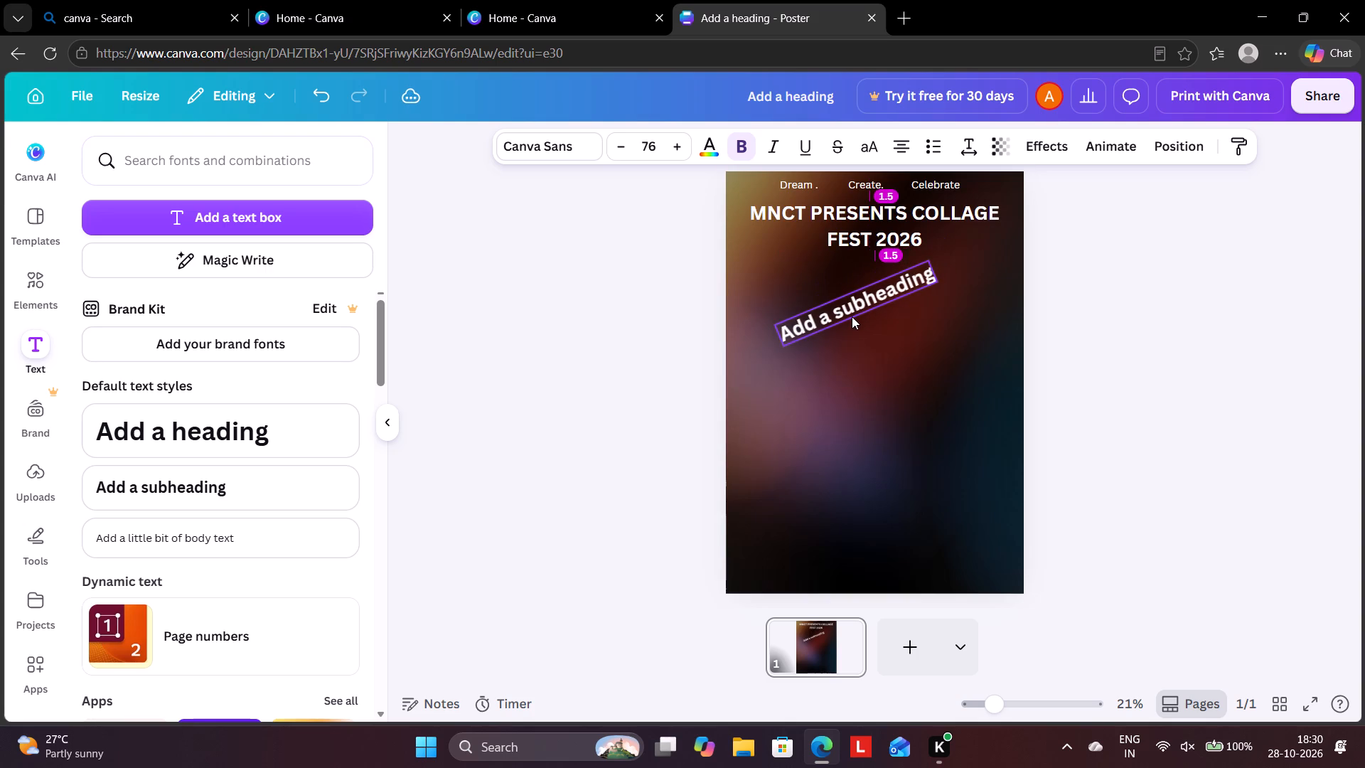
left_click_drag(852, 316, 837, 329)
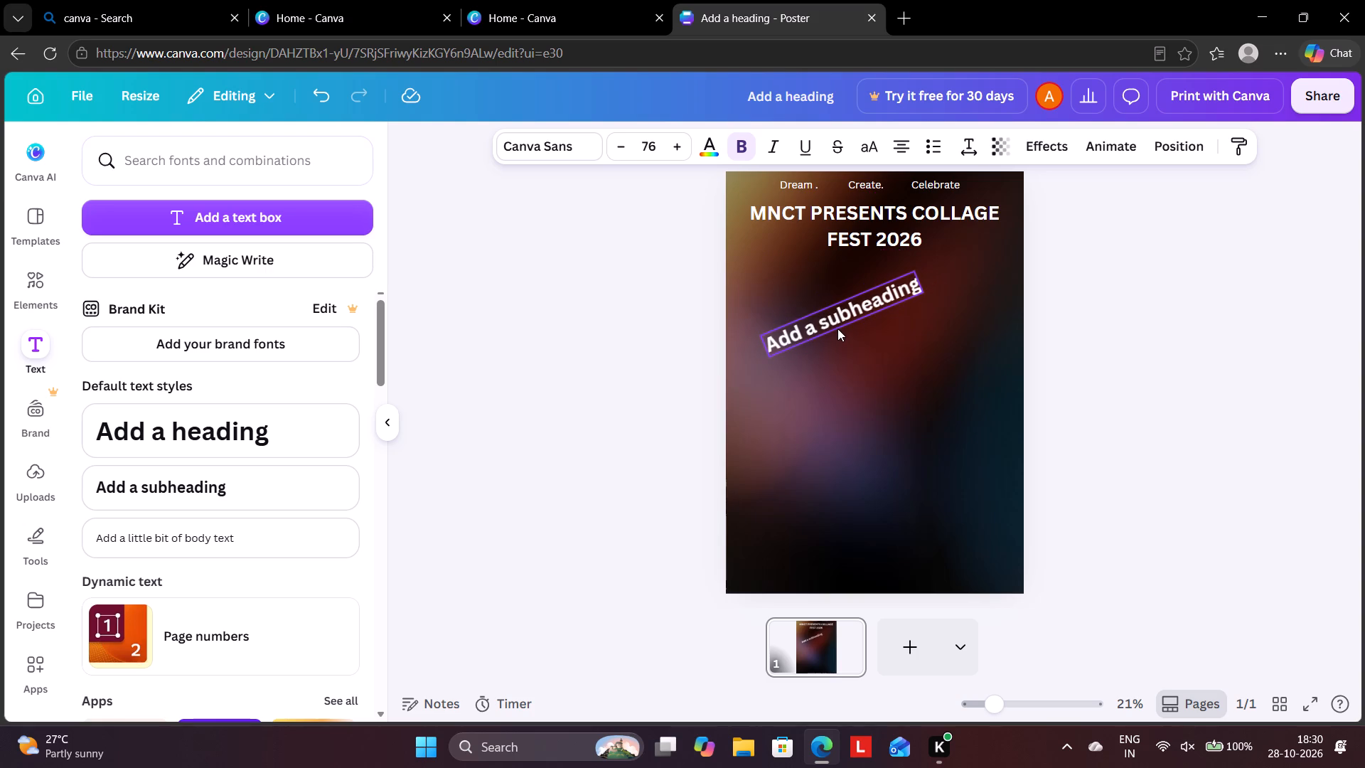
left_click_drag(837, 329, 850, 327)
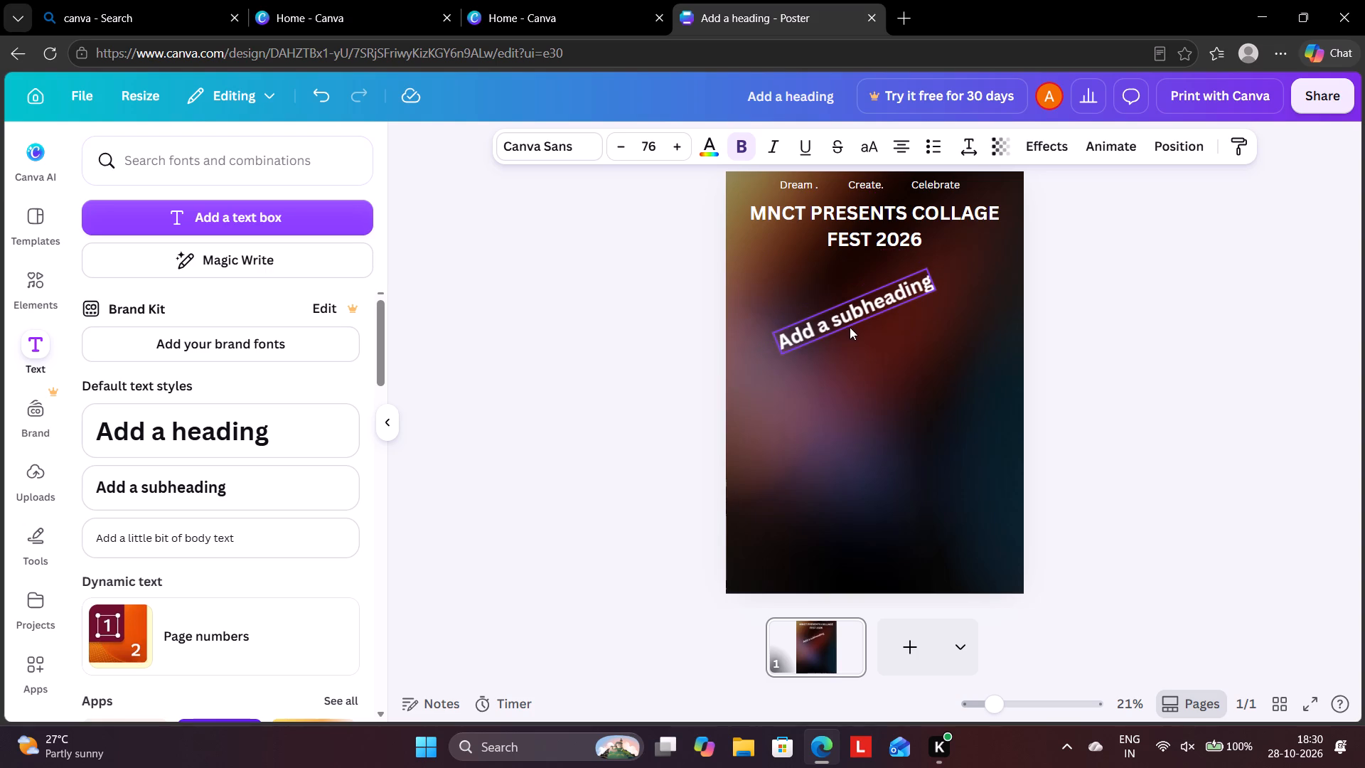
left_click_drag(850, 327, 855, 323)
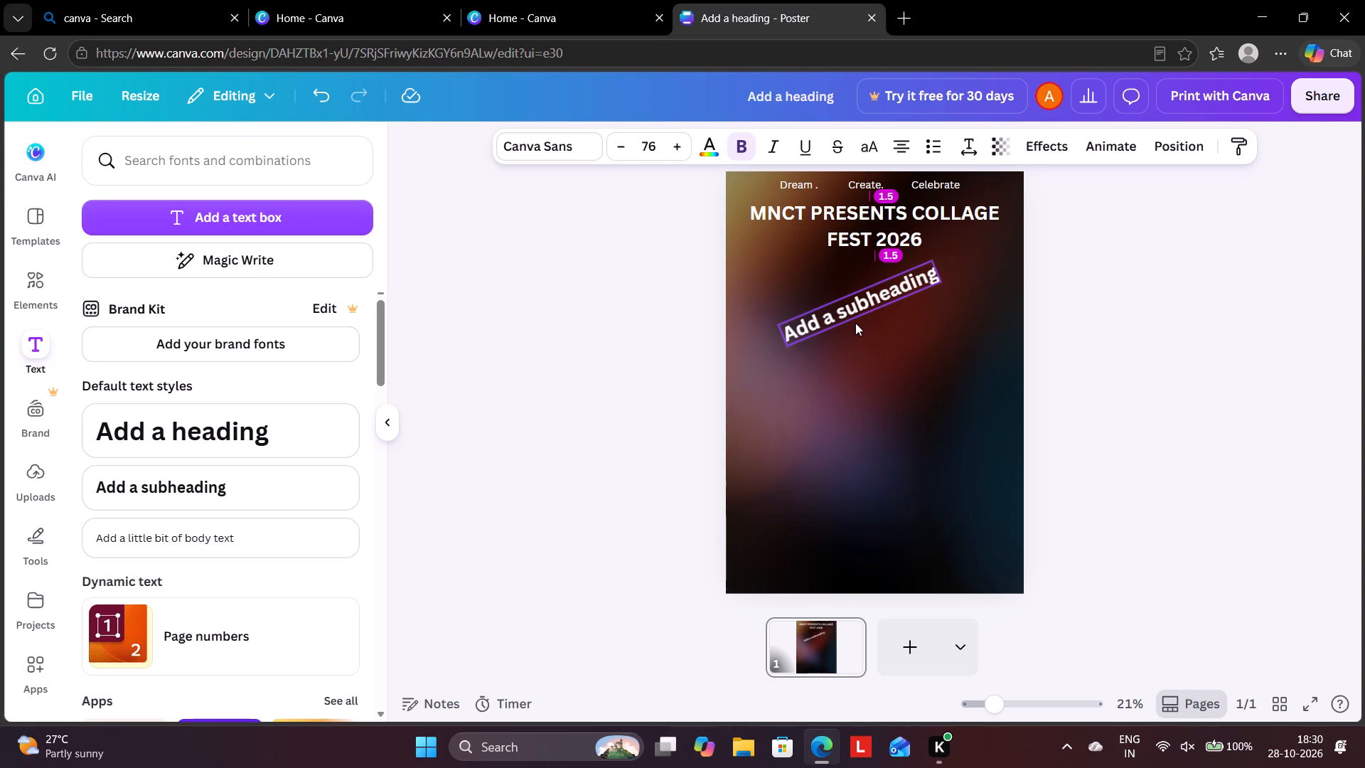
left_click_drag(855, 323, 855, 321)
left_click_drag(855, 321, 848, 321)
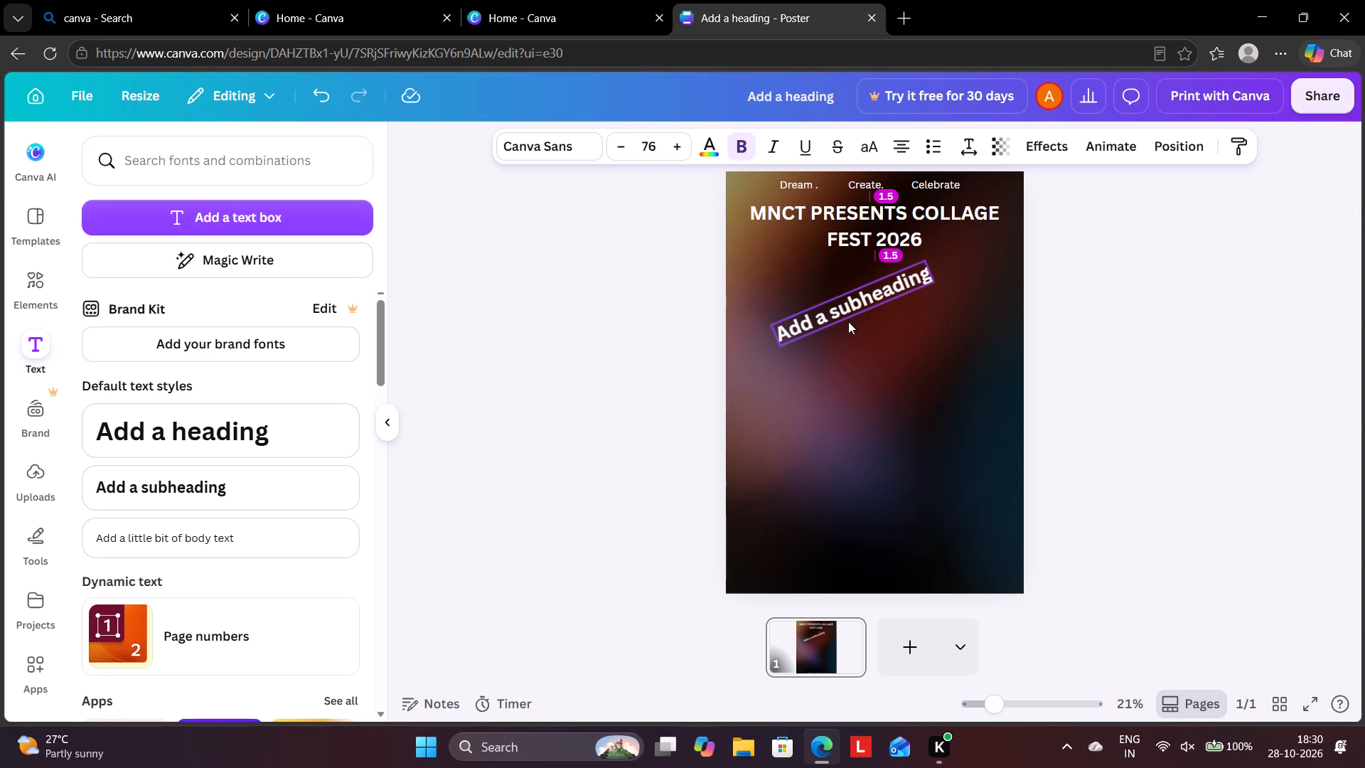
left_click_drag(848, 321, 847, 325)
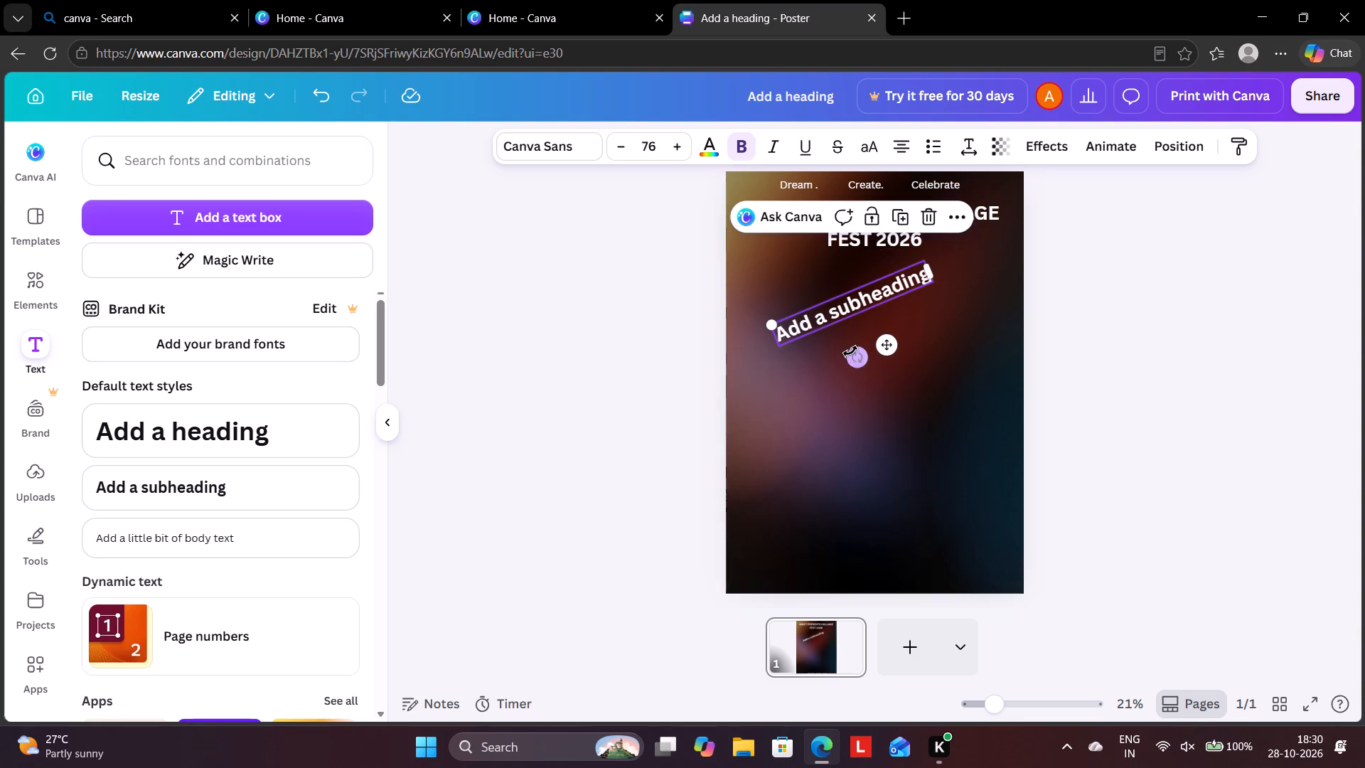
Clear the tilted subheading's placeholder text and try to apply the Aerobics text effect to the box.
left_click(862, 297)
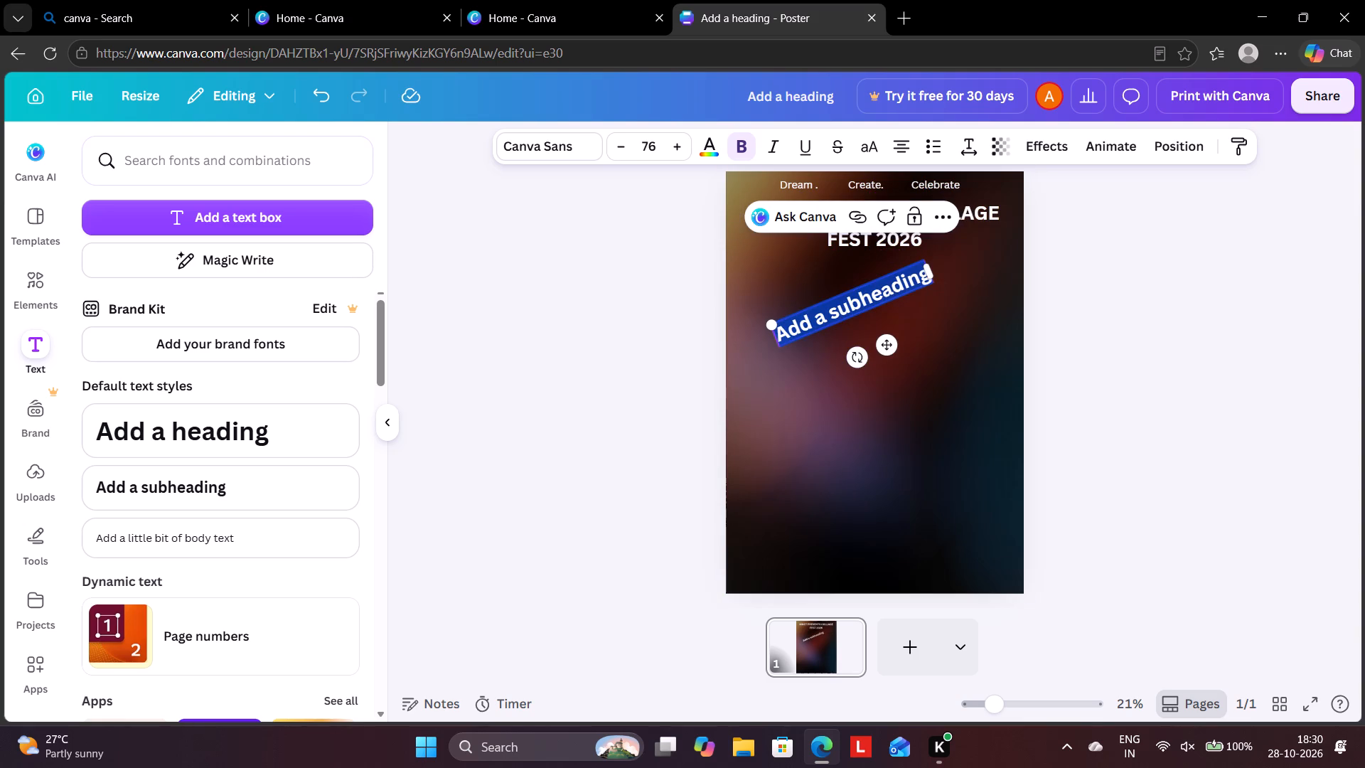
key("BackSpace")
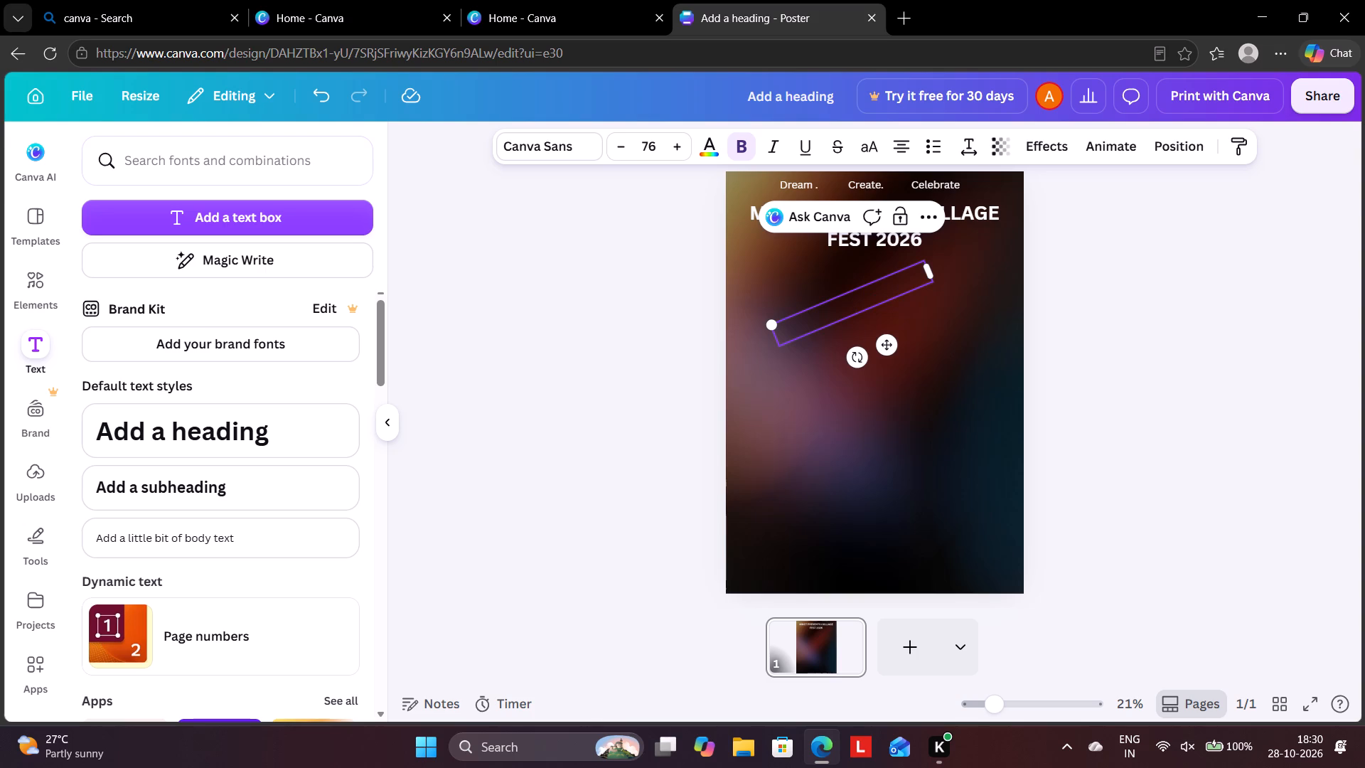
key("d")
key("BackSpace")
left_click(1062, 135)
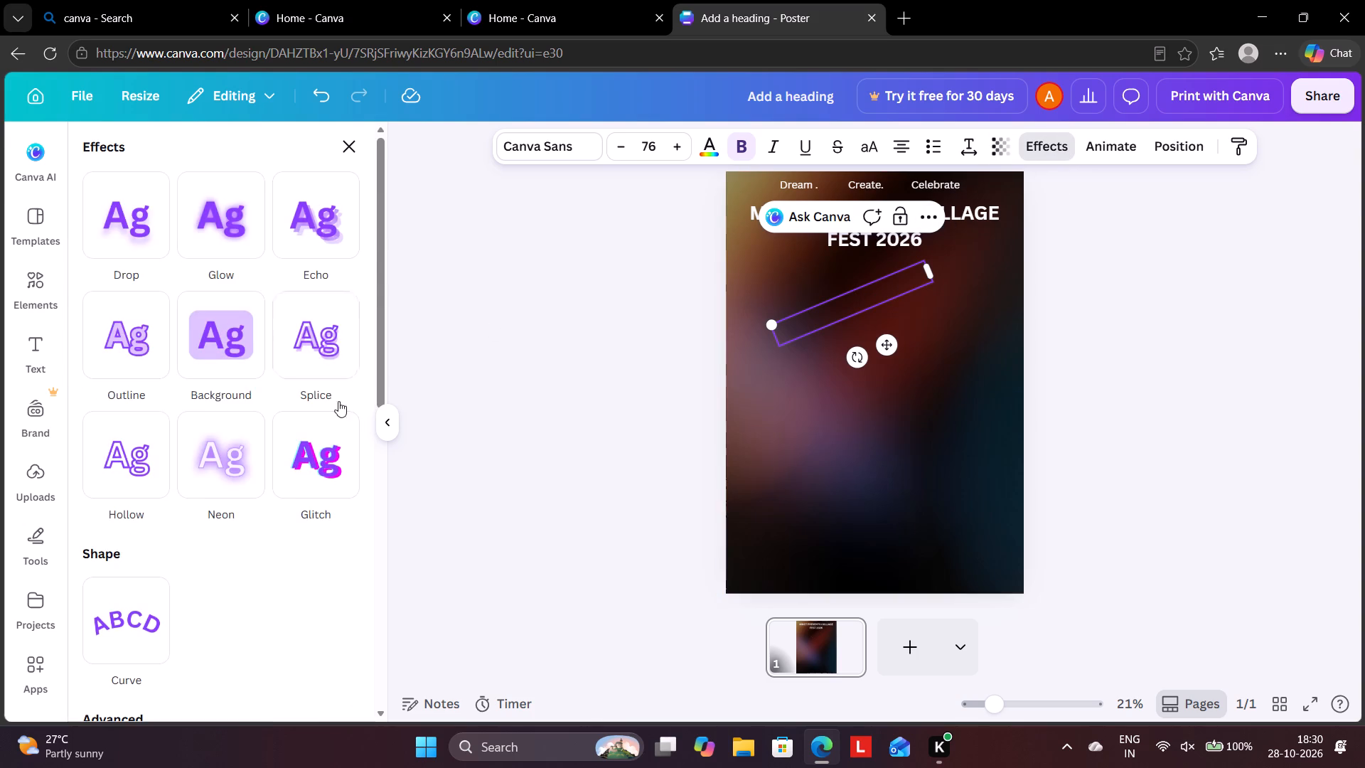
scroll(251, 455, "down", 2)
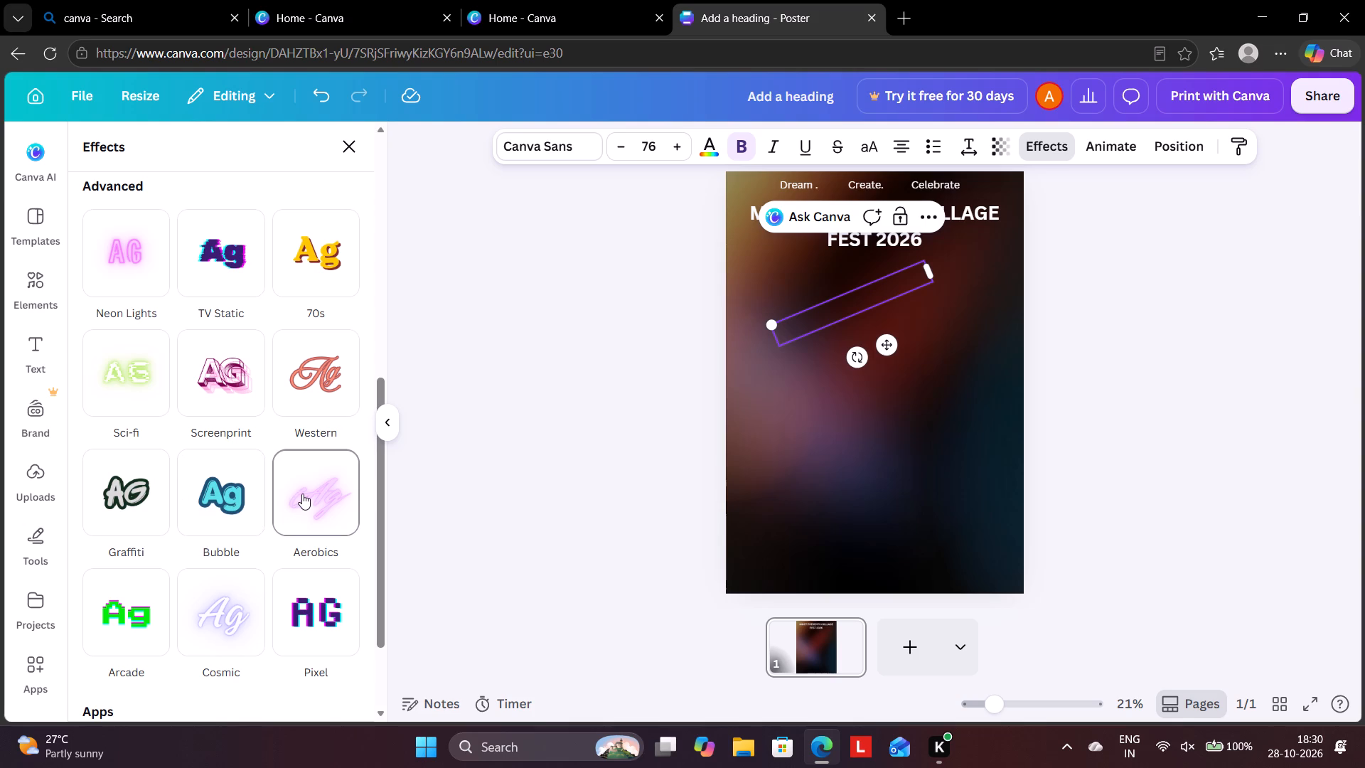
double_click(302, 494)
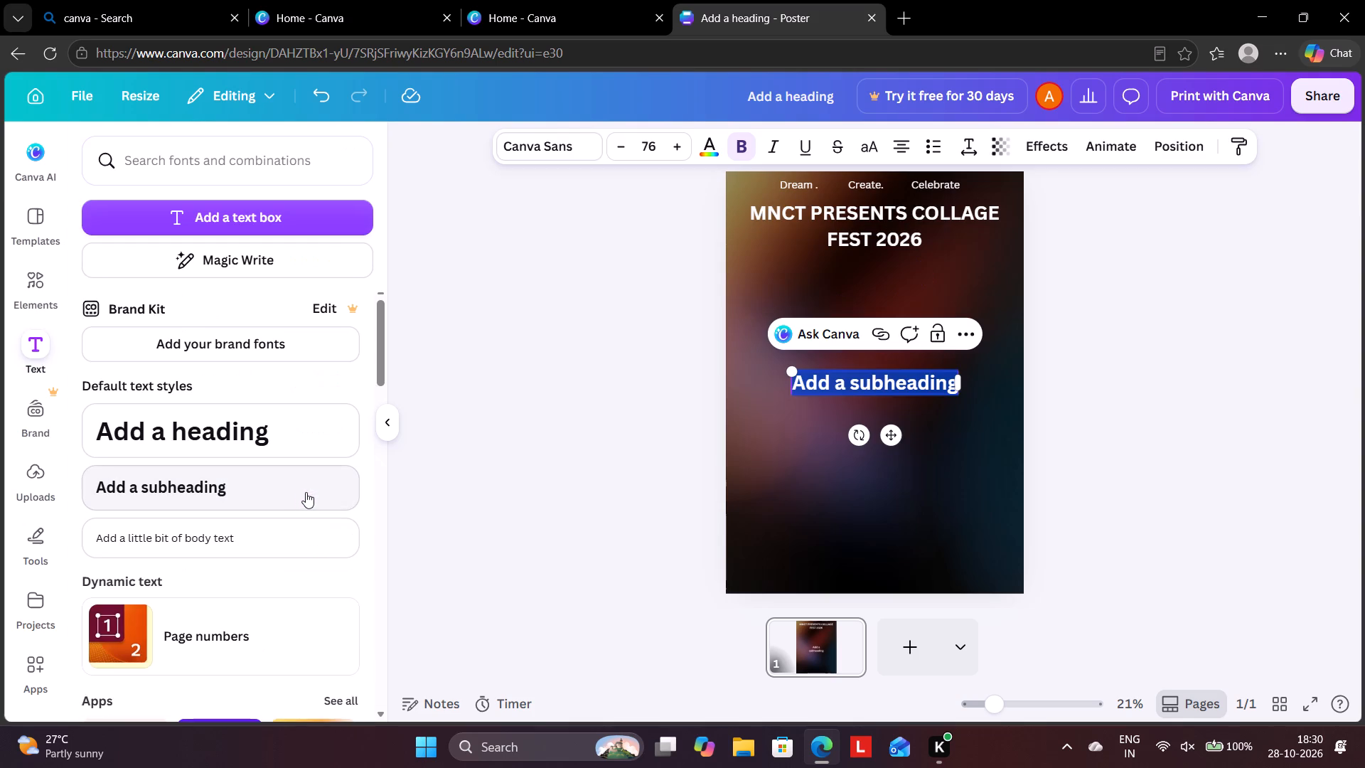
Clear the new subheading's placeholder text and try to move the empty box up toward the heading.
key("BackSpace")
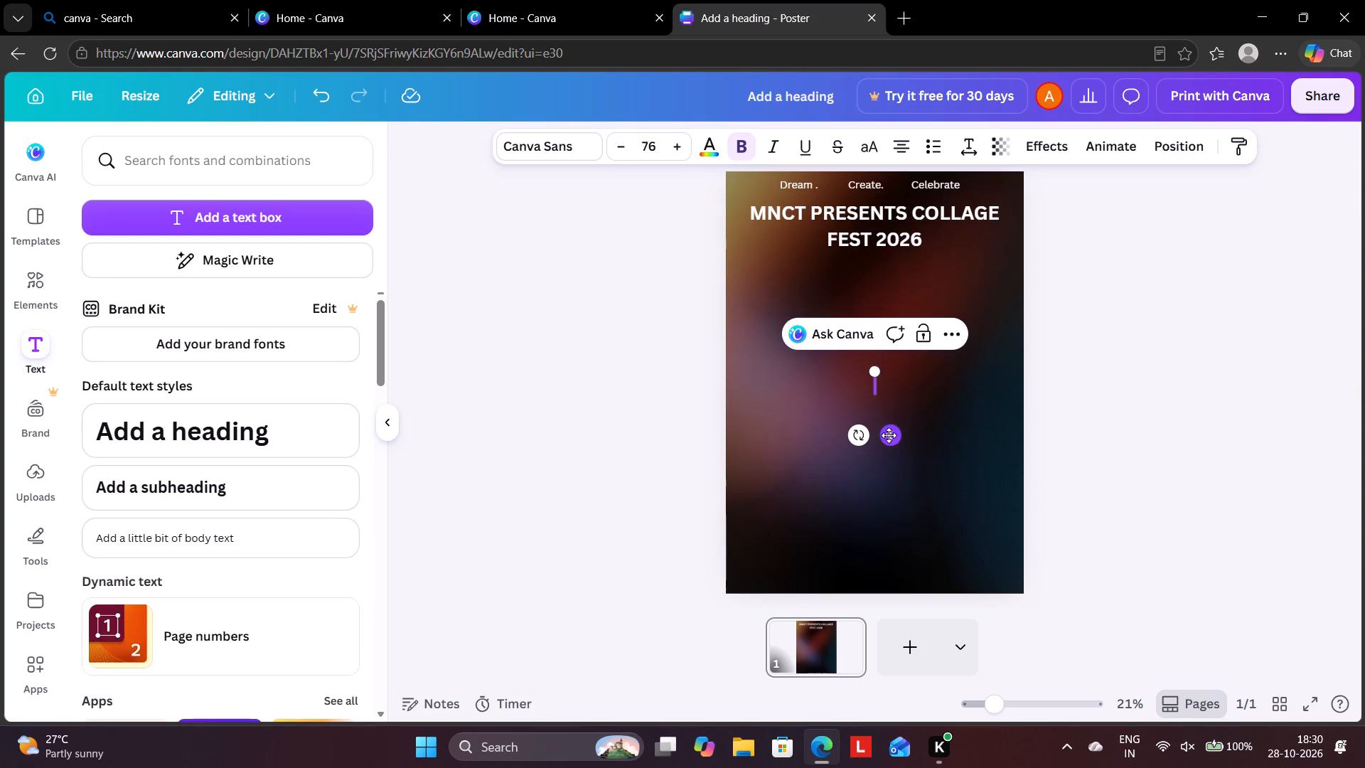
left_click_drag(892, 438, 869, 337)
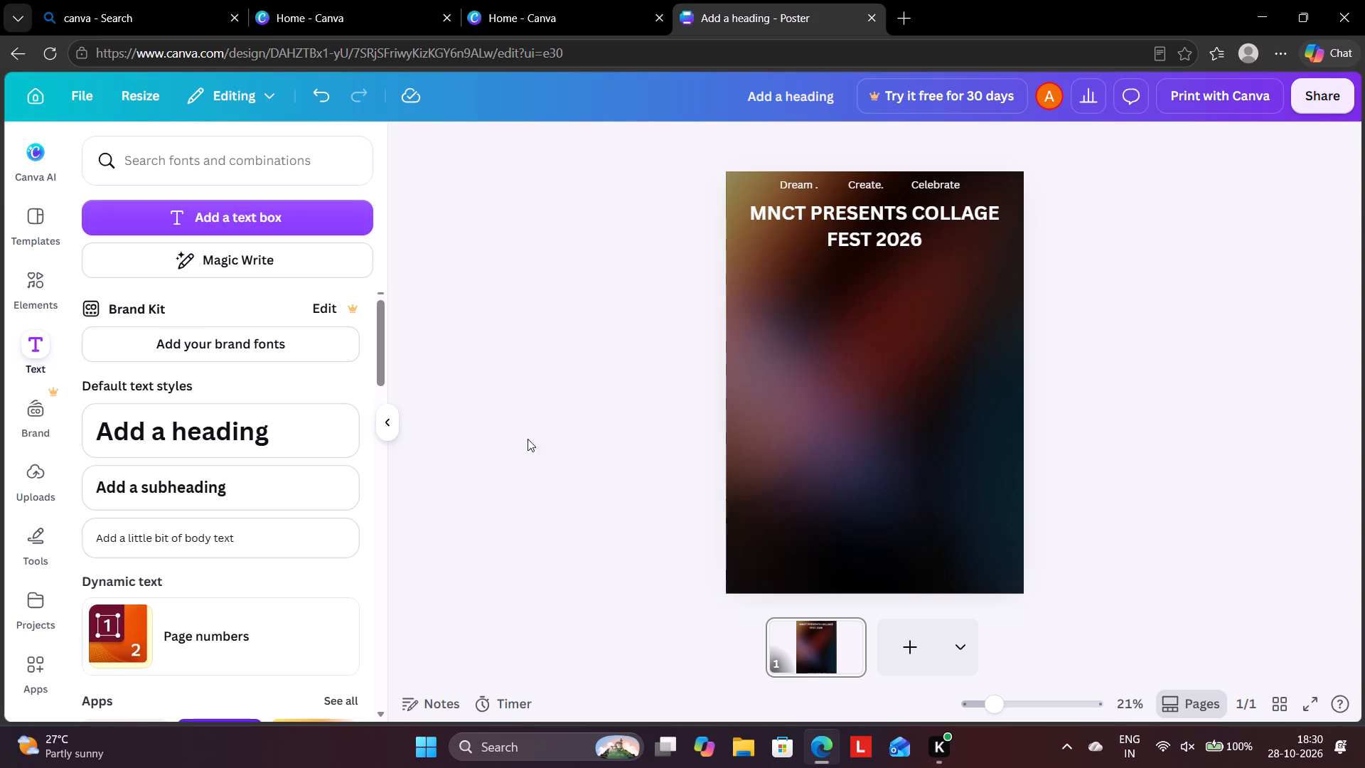
Add a default subheading text box to the poster.
left_click(255, 481)
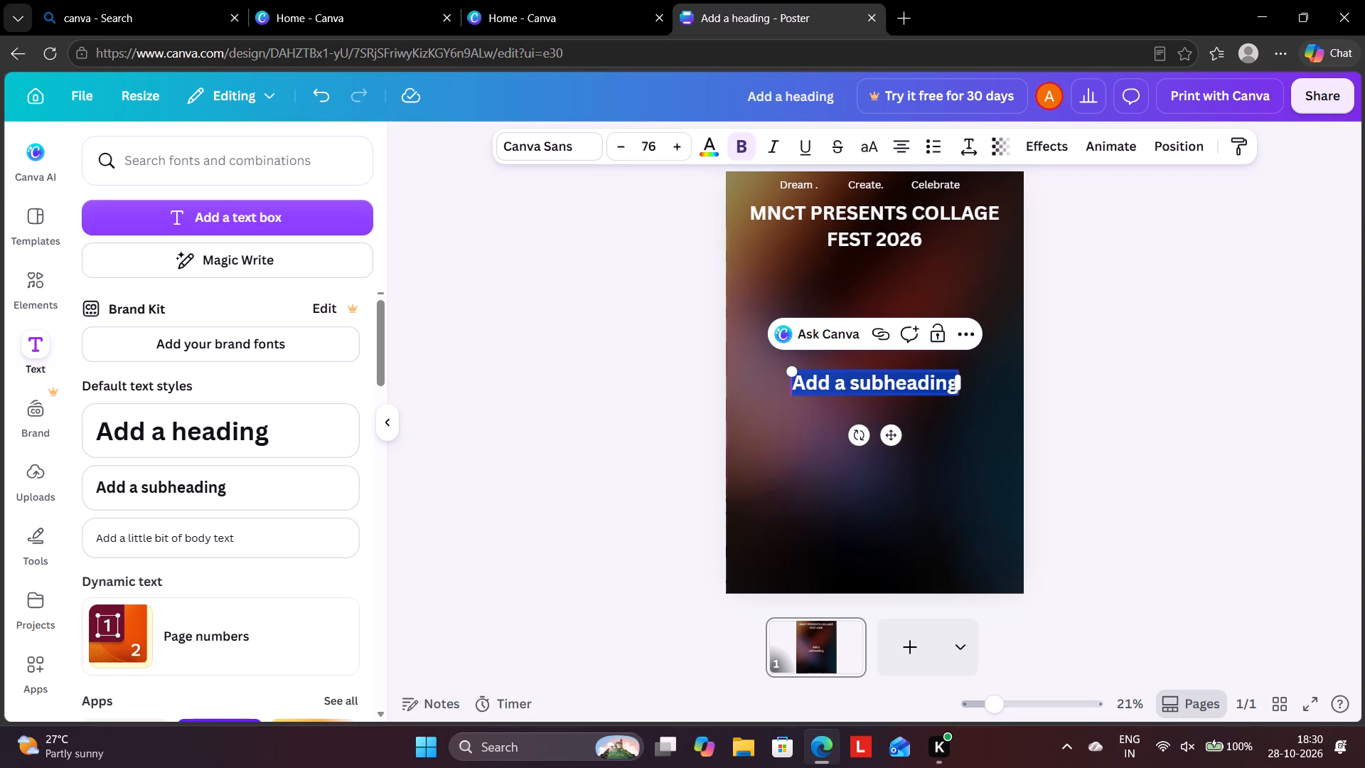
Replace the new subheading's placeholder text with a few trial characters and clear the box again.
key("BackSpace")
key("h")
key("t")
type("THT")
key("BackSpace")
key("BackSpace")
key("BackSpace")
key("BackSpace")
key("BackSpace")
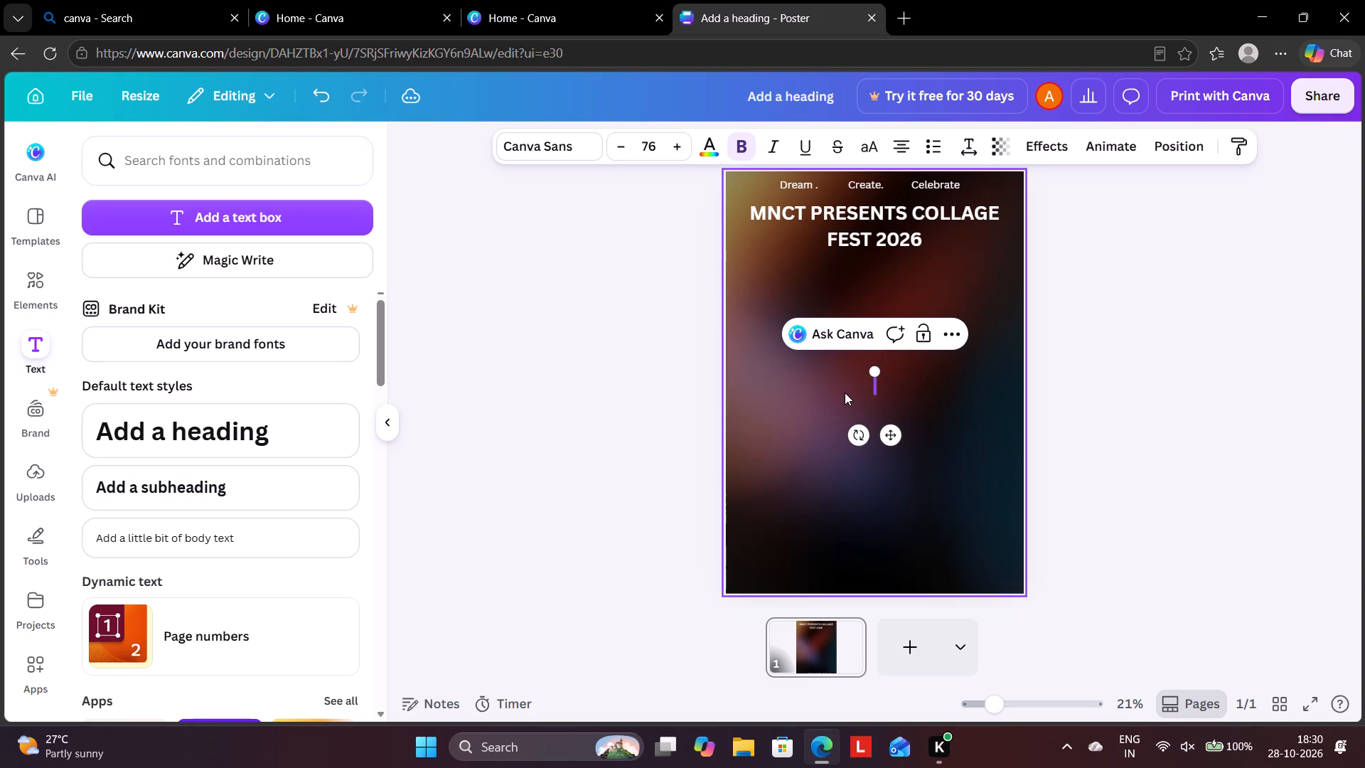
Look through the text animation styles and add-on effects offered for the empty subheading box.
left_click(1100, 149)
scroll(225, 478, "down", 2)
scroll(224, 478, "up", 1)
scroll(224, 478, "down", 3)
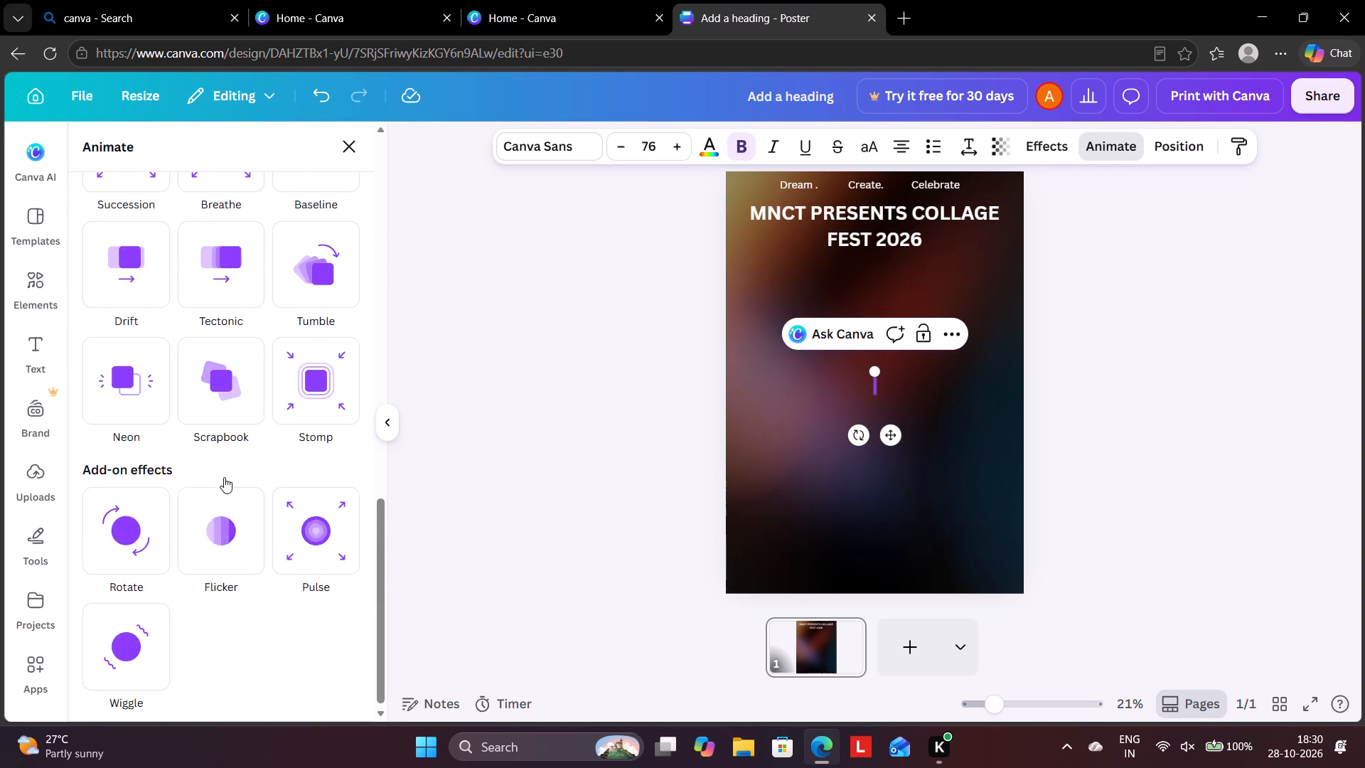
scroll(224, 477, "down", 1)
scroll(224, 476, "up", 5)
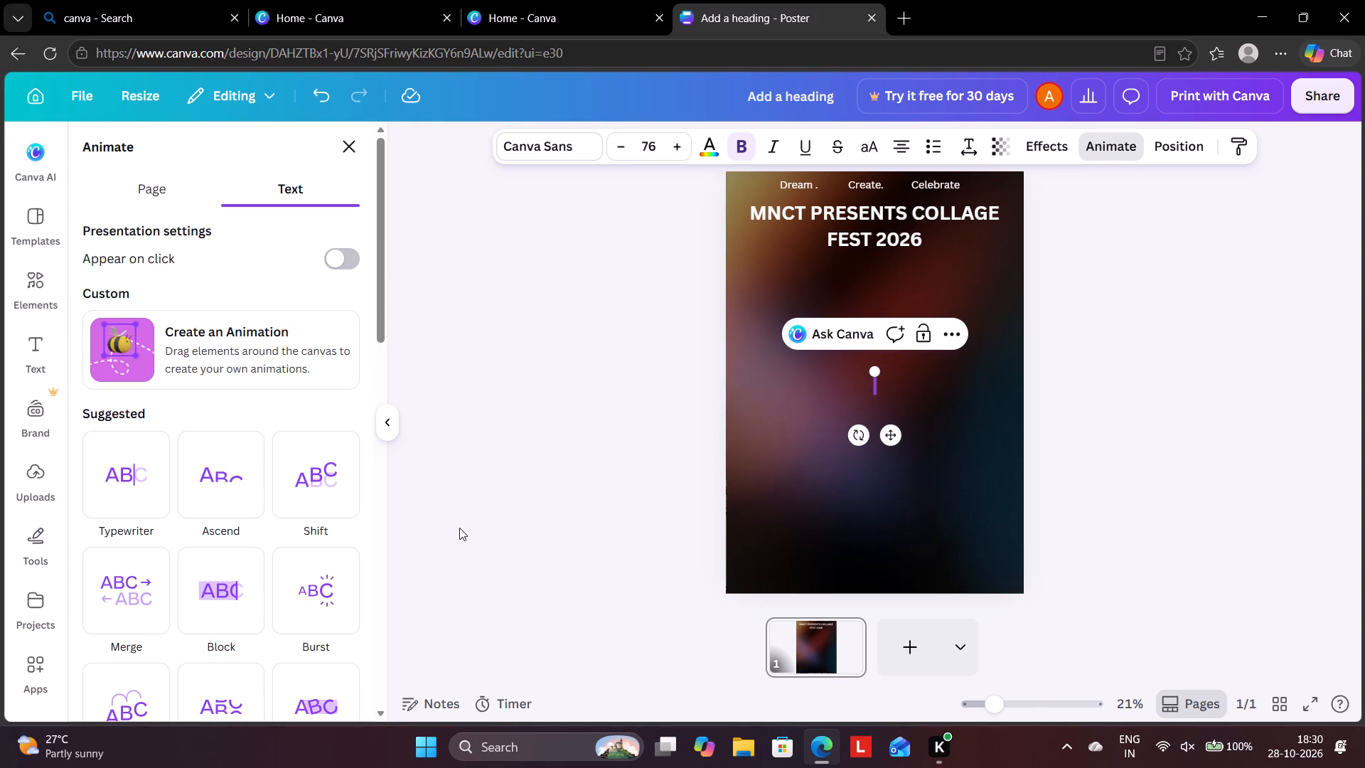
scroll(389, 498, "down", 1)
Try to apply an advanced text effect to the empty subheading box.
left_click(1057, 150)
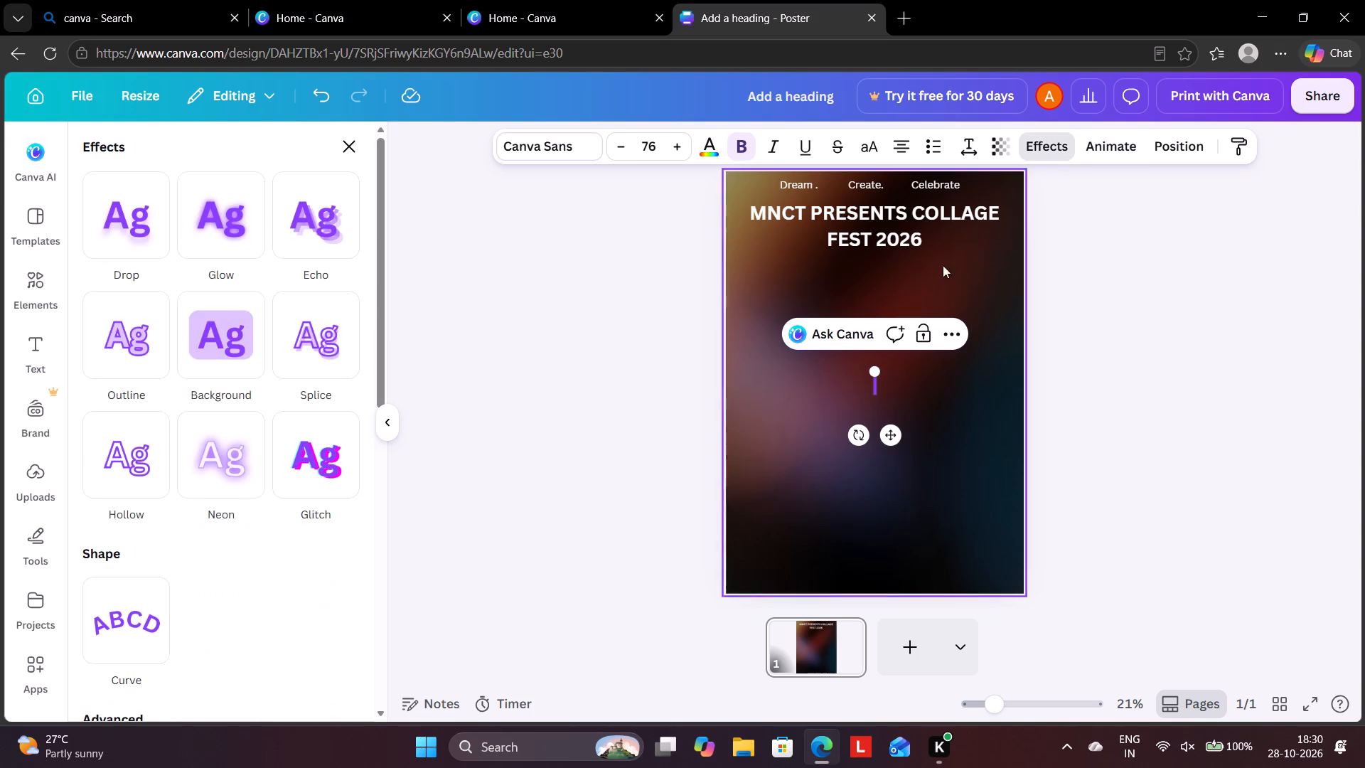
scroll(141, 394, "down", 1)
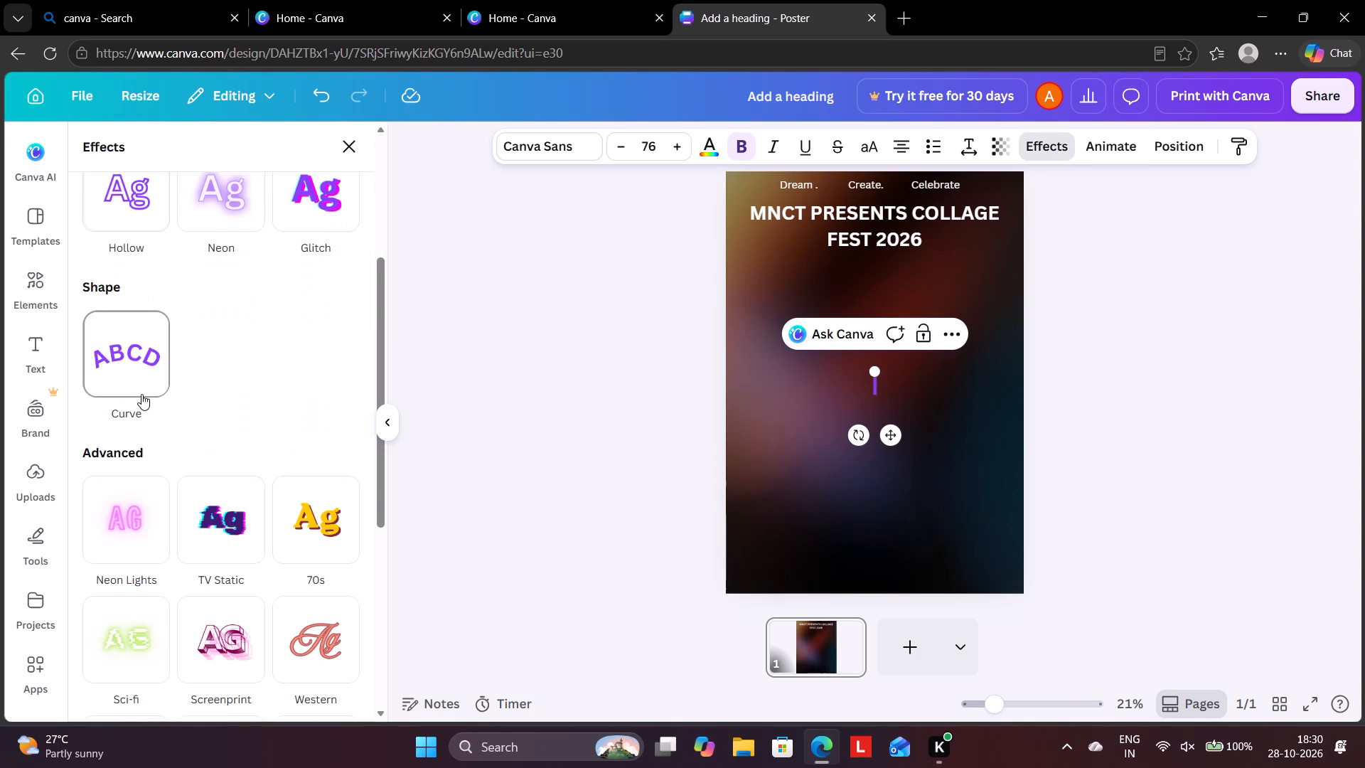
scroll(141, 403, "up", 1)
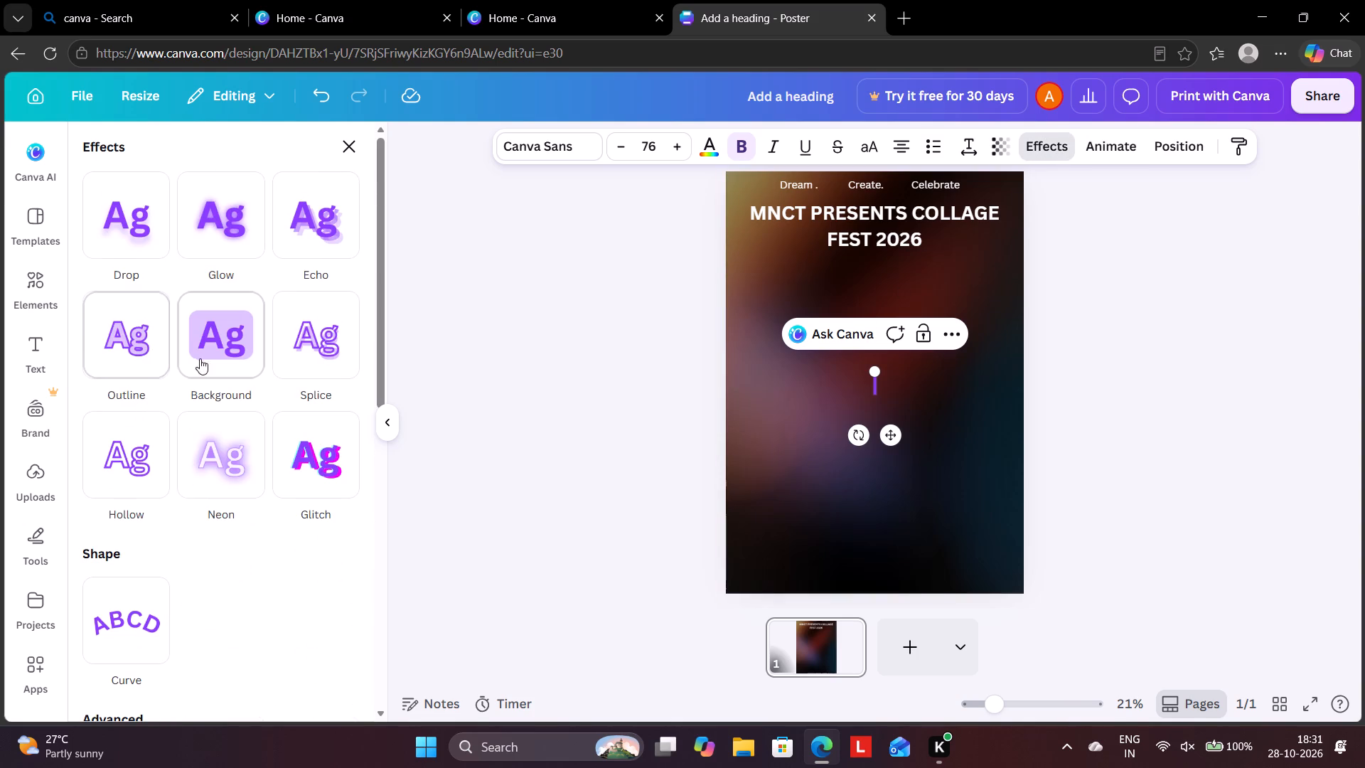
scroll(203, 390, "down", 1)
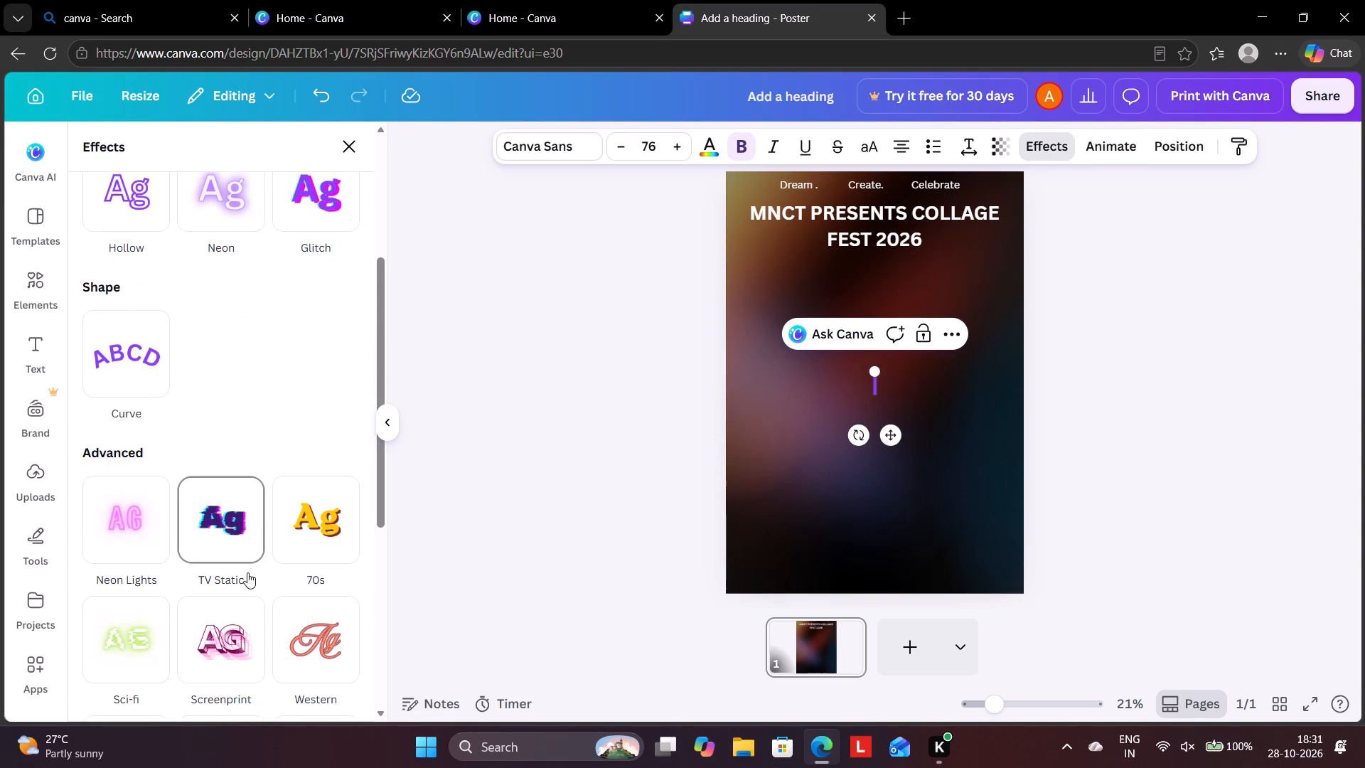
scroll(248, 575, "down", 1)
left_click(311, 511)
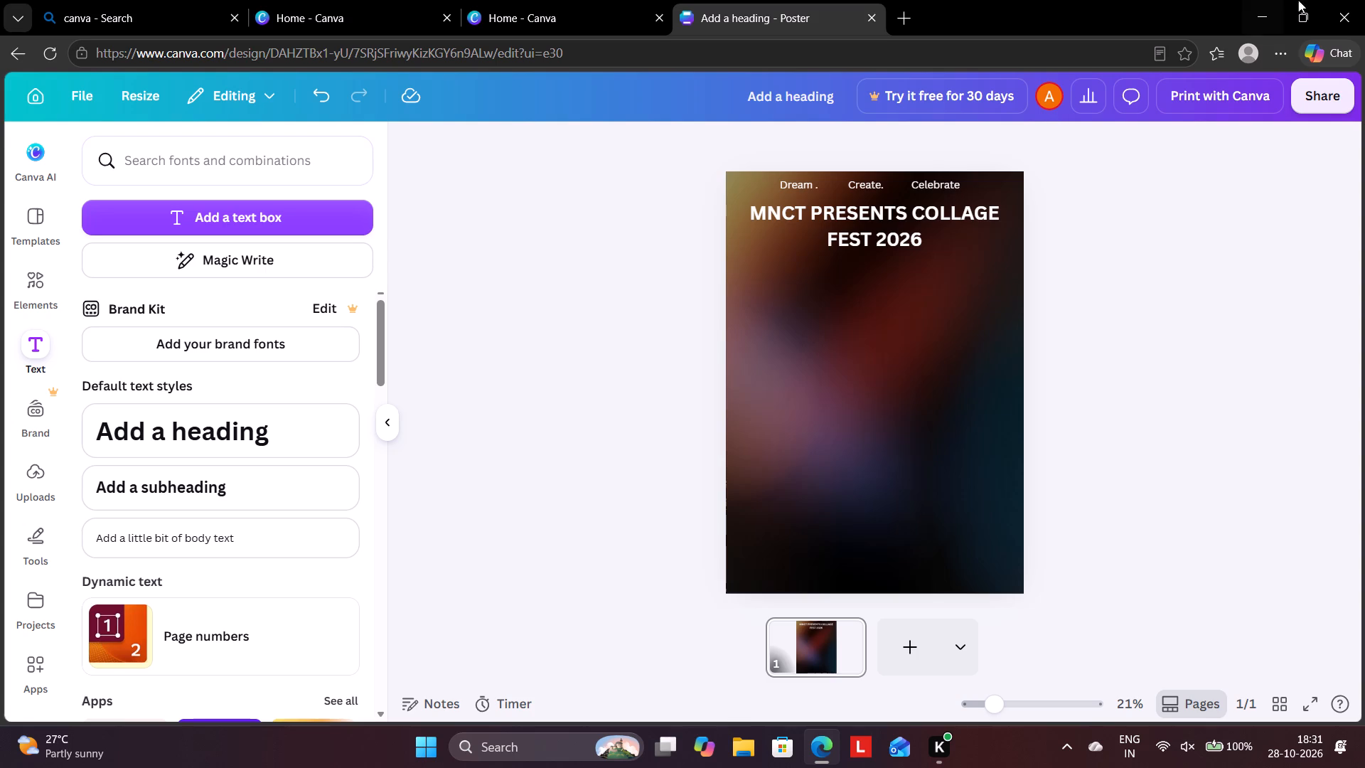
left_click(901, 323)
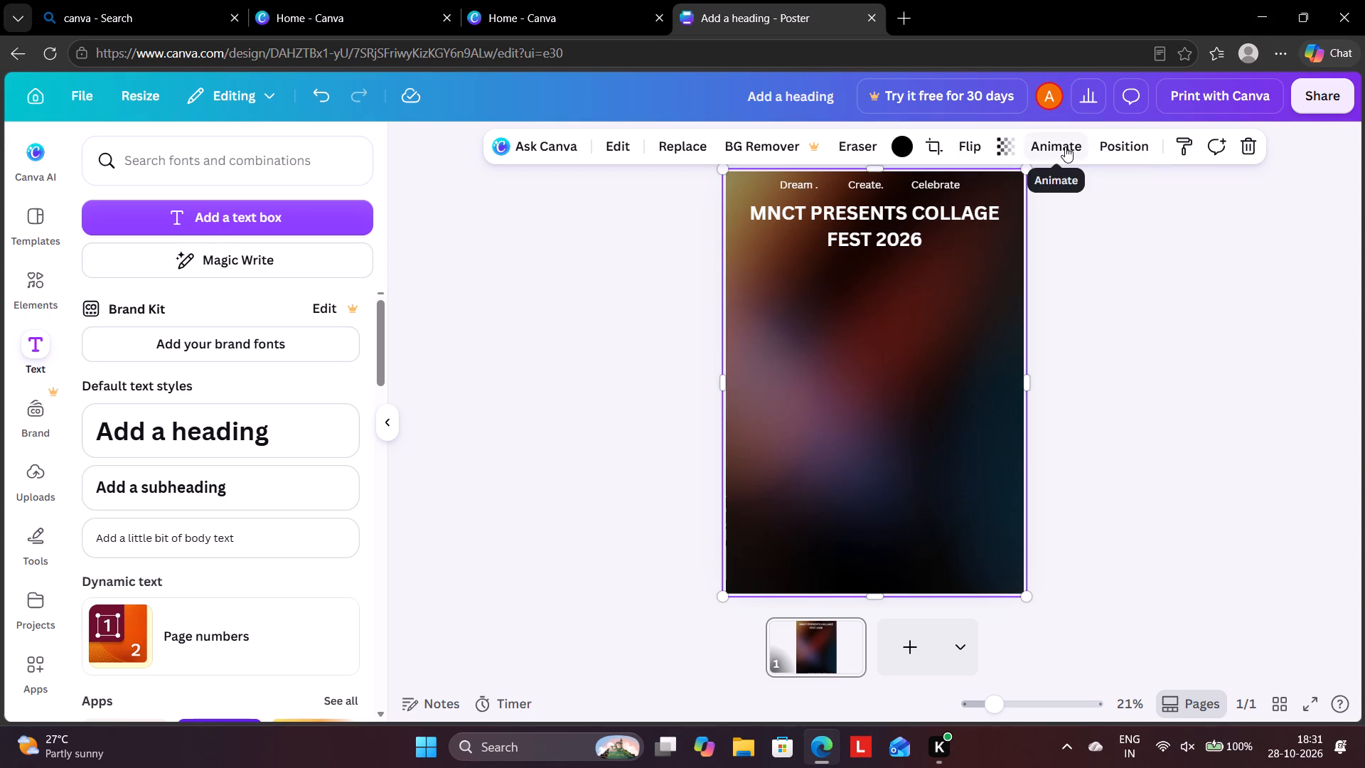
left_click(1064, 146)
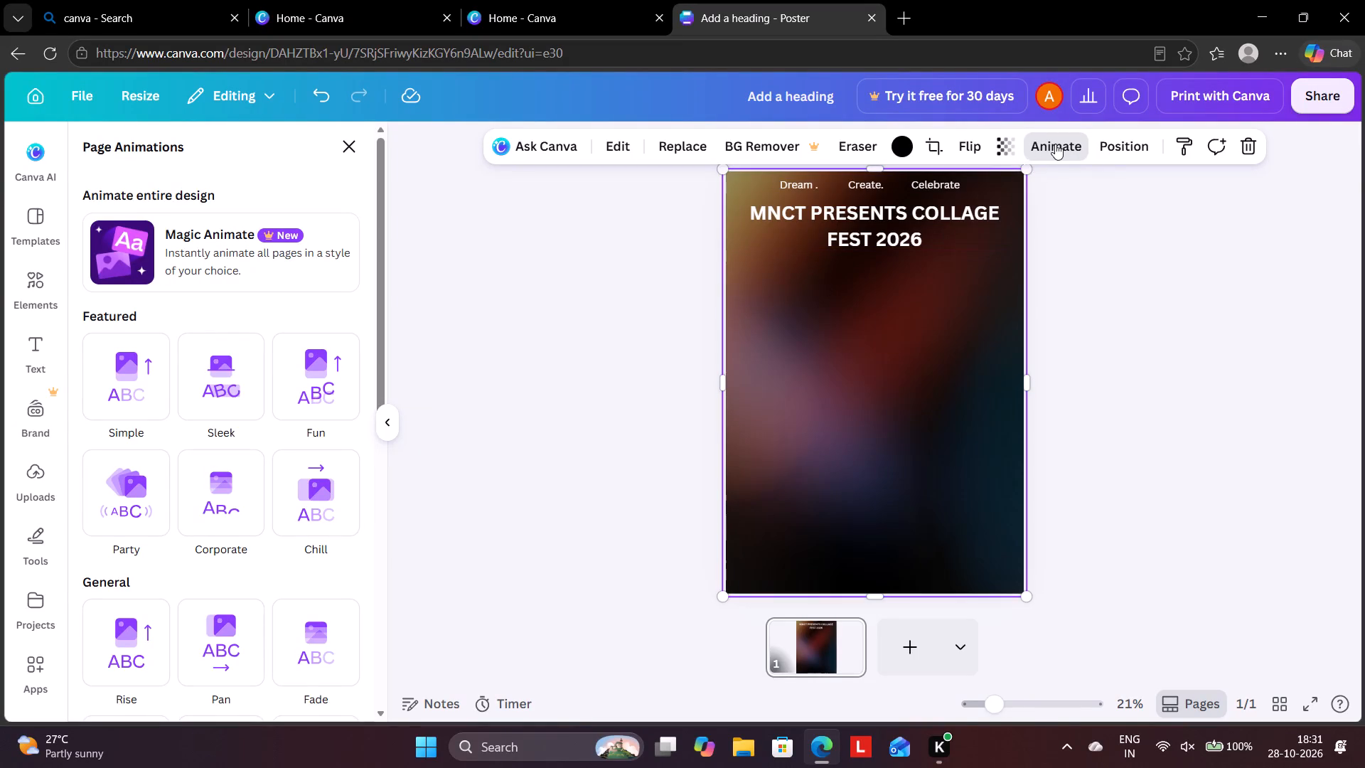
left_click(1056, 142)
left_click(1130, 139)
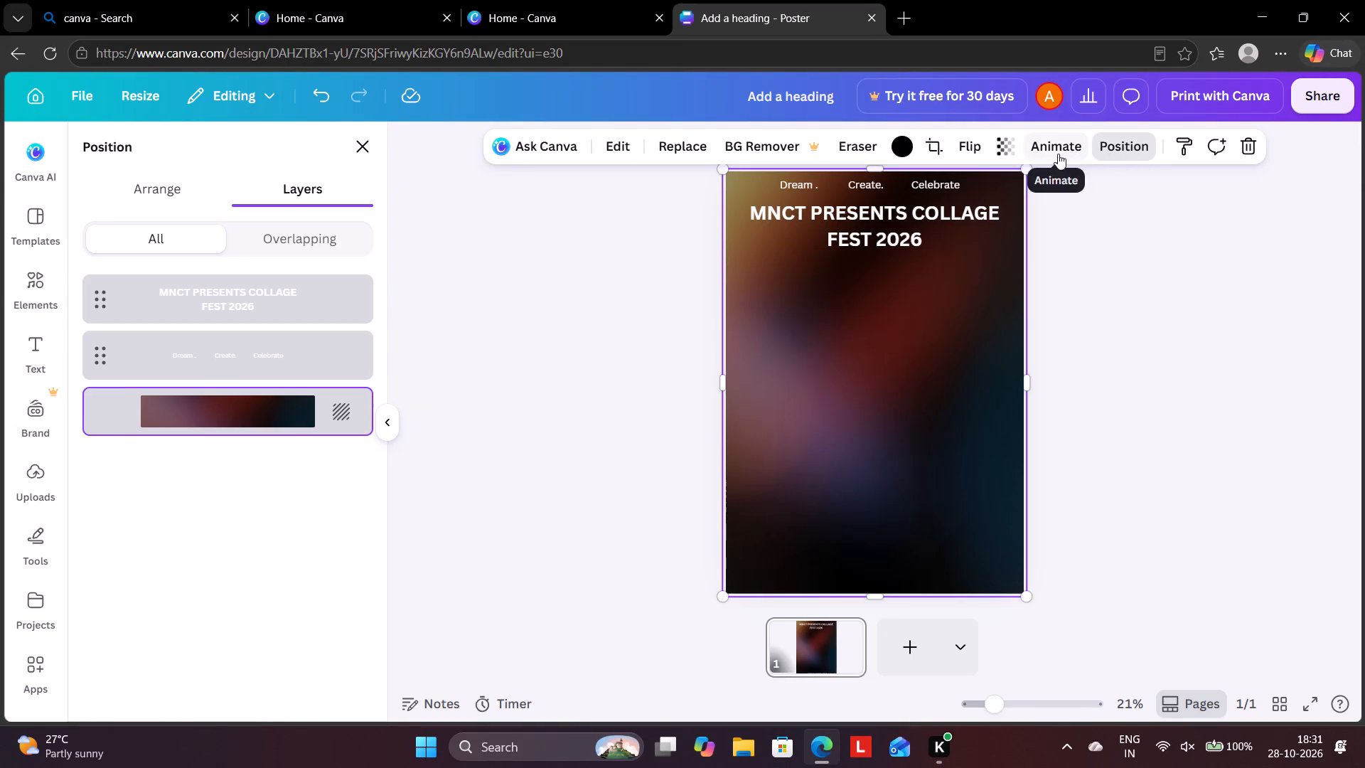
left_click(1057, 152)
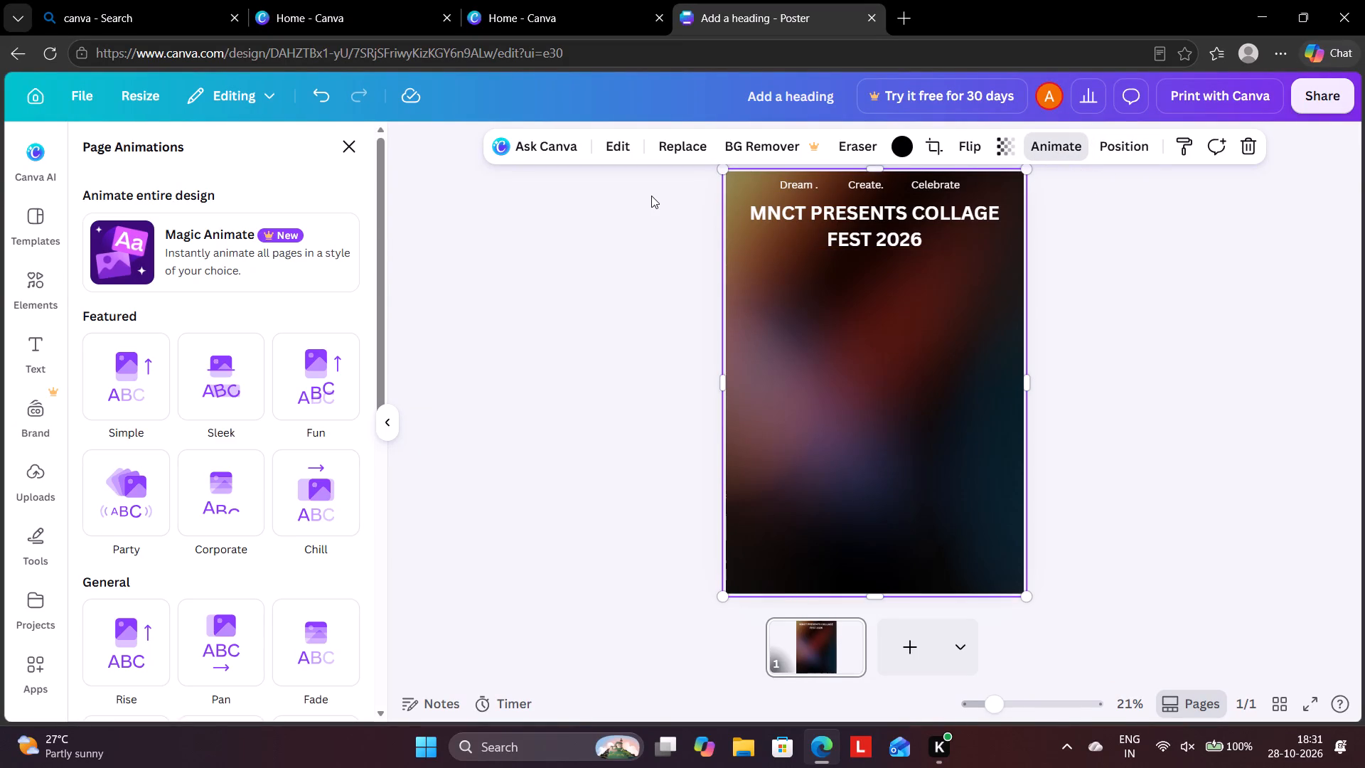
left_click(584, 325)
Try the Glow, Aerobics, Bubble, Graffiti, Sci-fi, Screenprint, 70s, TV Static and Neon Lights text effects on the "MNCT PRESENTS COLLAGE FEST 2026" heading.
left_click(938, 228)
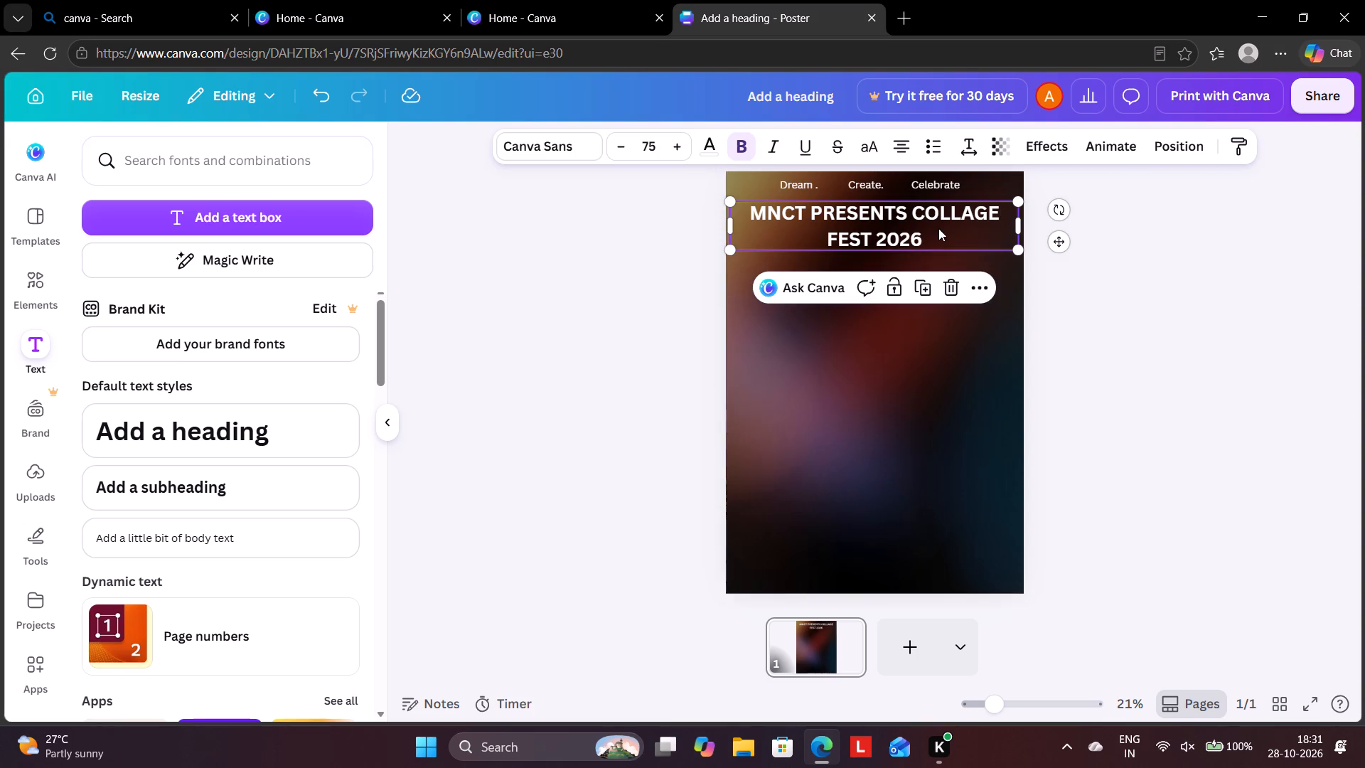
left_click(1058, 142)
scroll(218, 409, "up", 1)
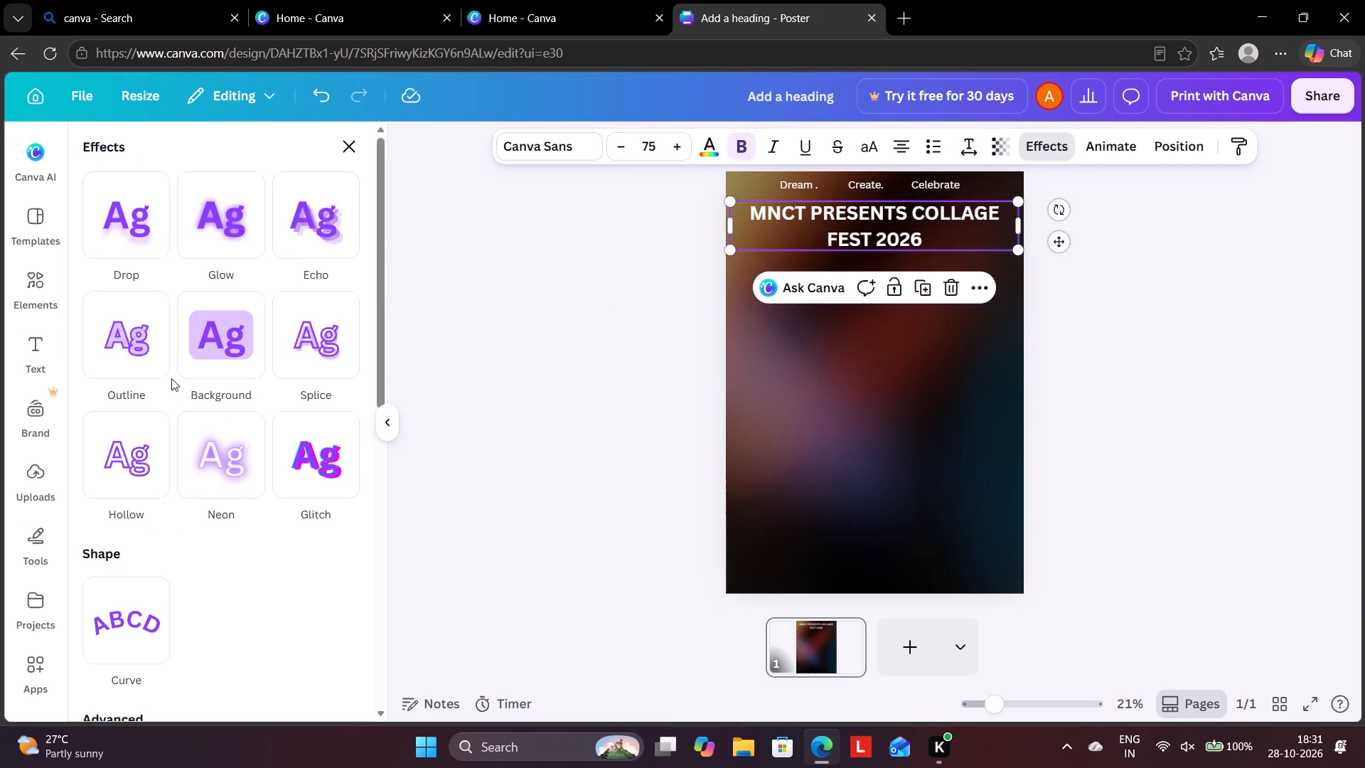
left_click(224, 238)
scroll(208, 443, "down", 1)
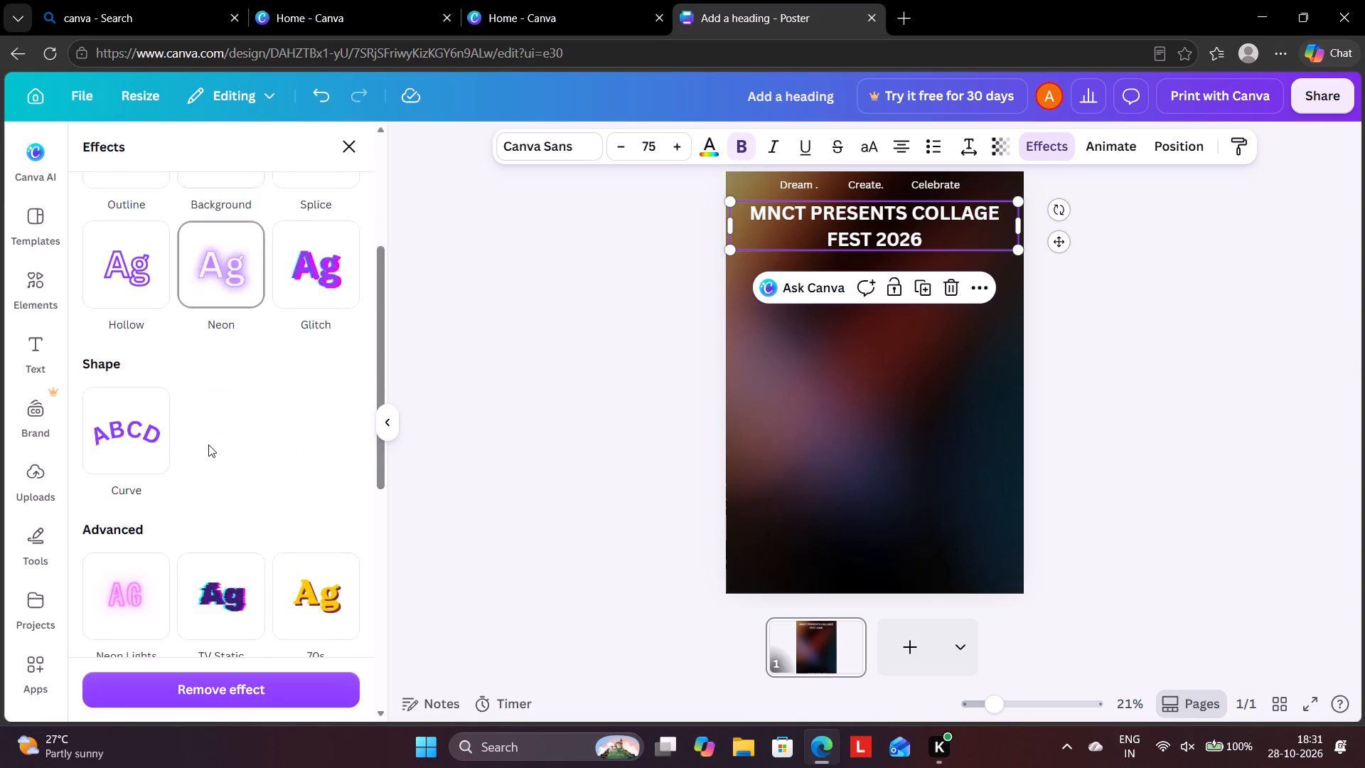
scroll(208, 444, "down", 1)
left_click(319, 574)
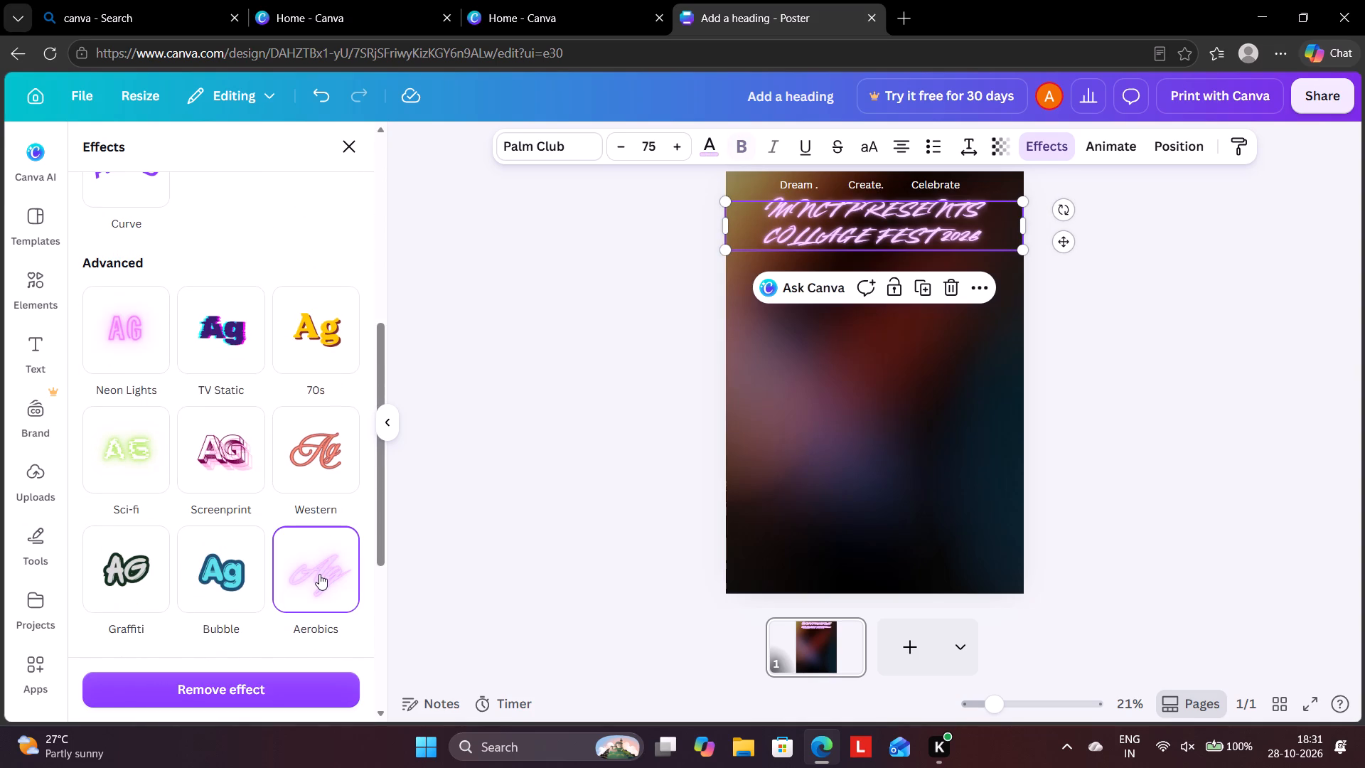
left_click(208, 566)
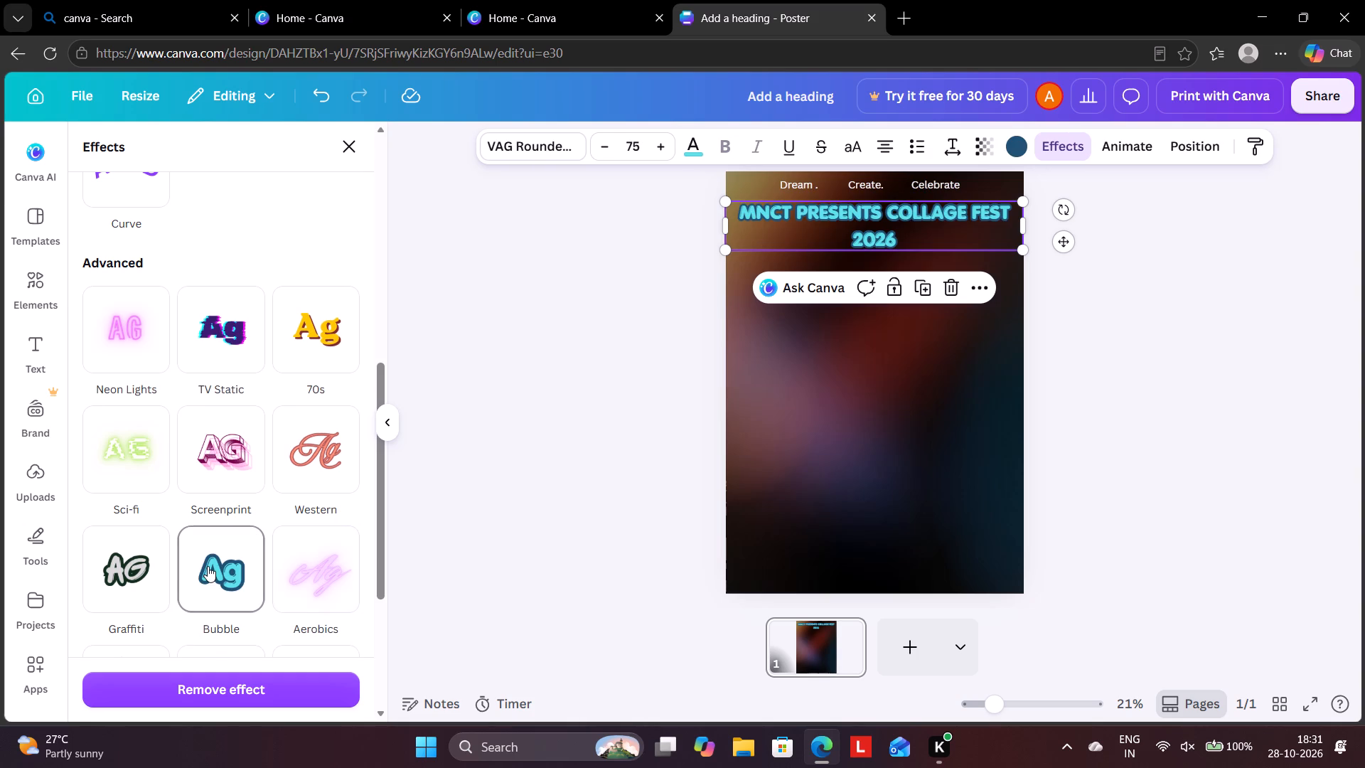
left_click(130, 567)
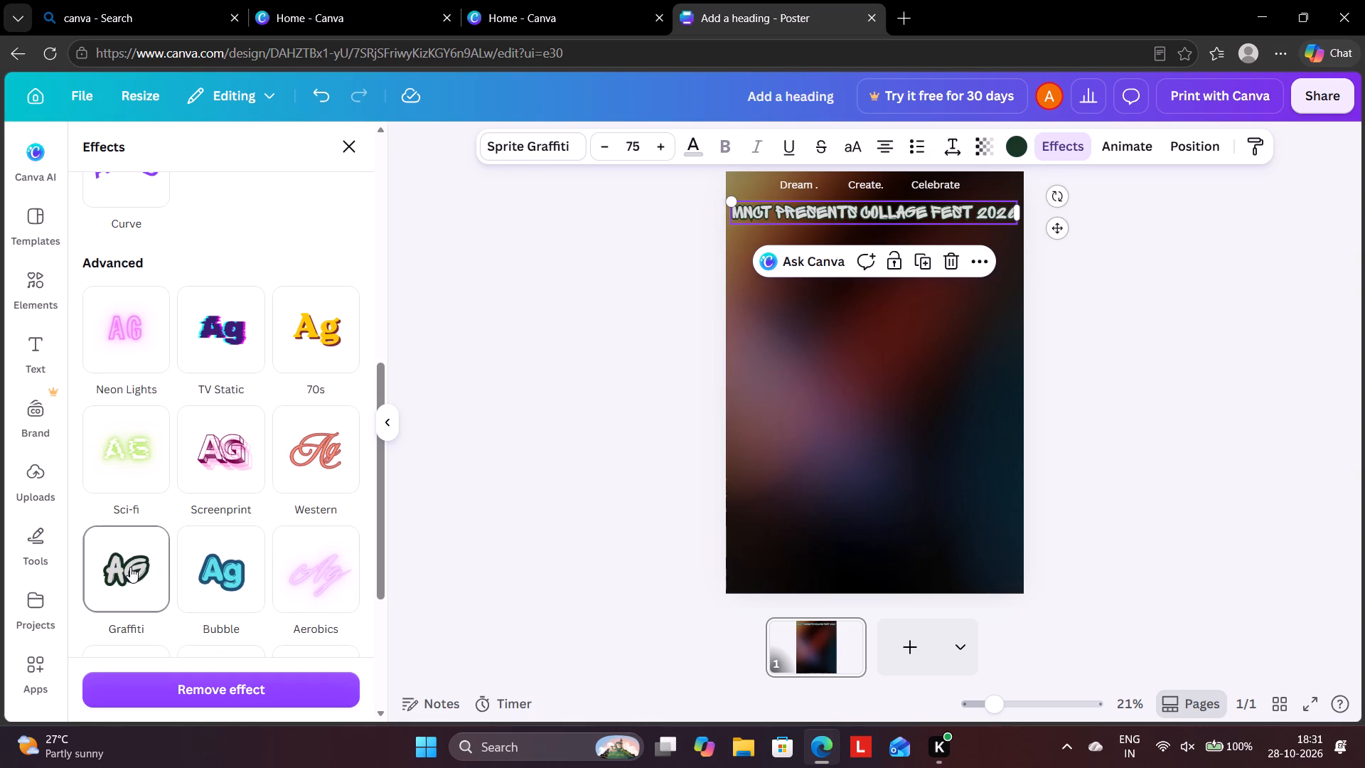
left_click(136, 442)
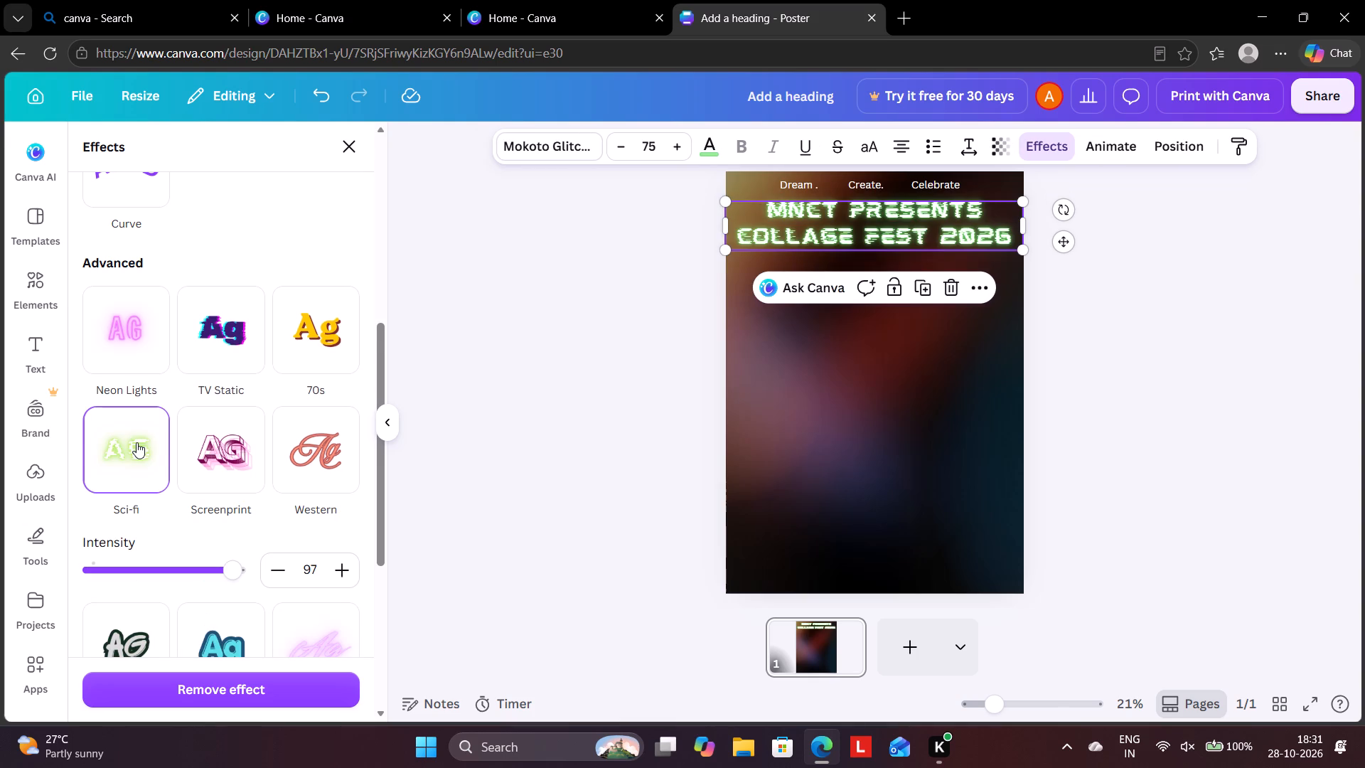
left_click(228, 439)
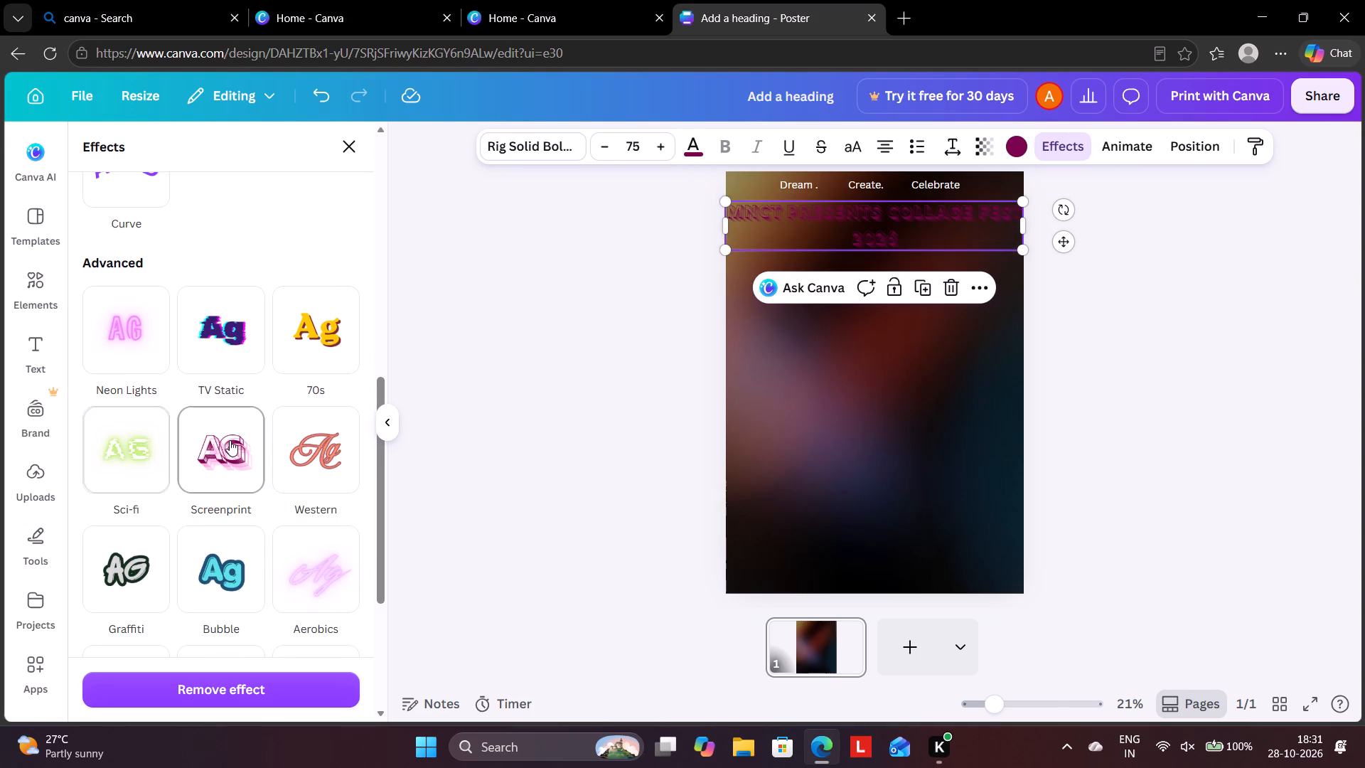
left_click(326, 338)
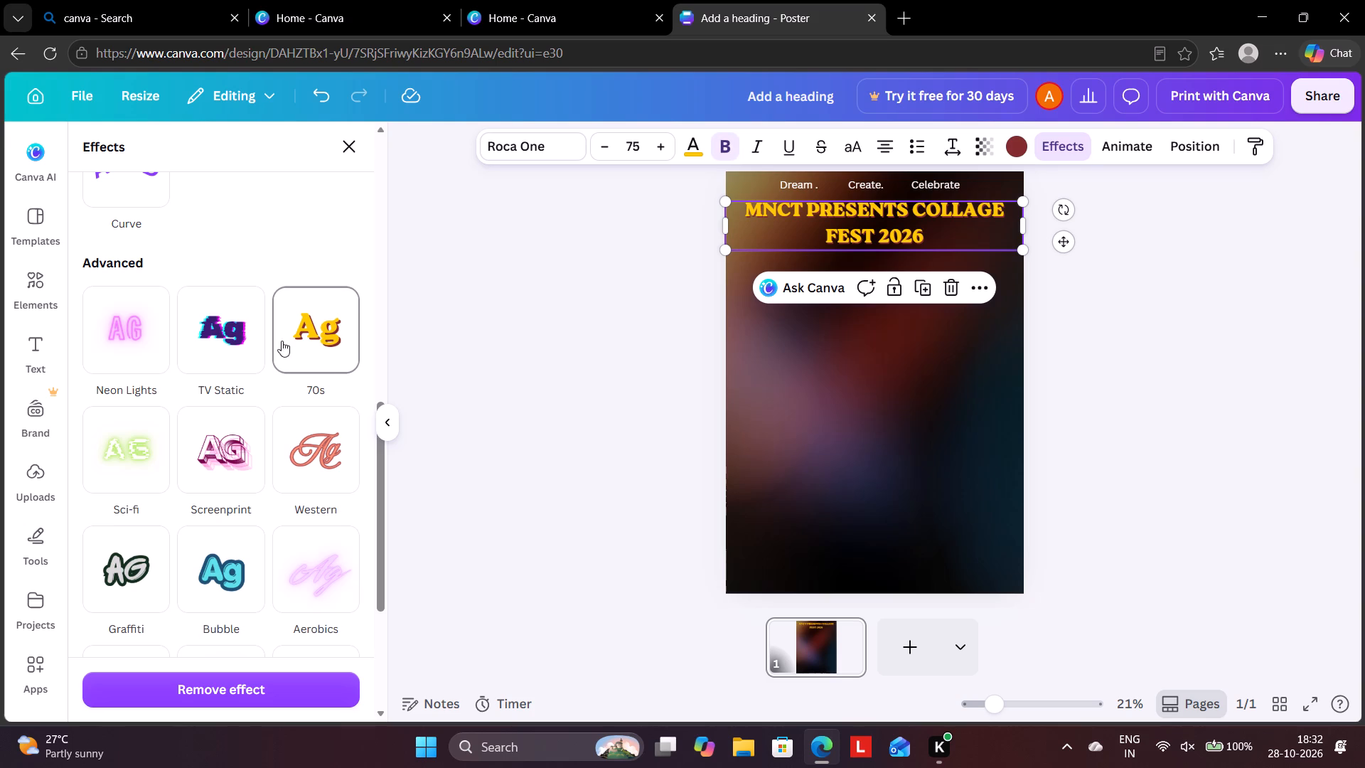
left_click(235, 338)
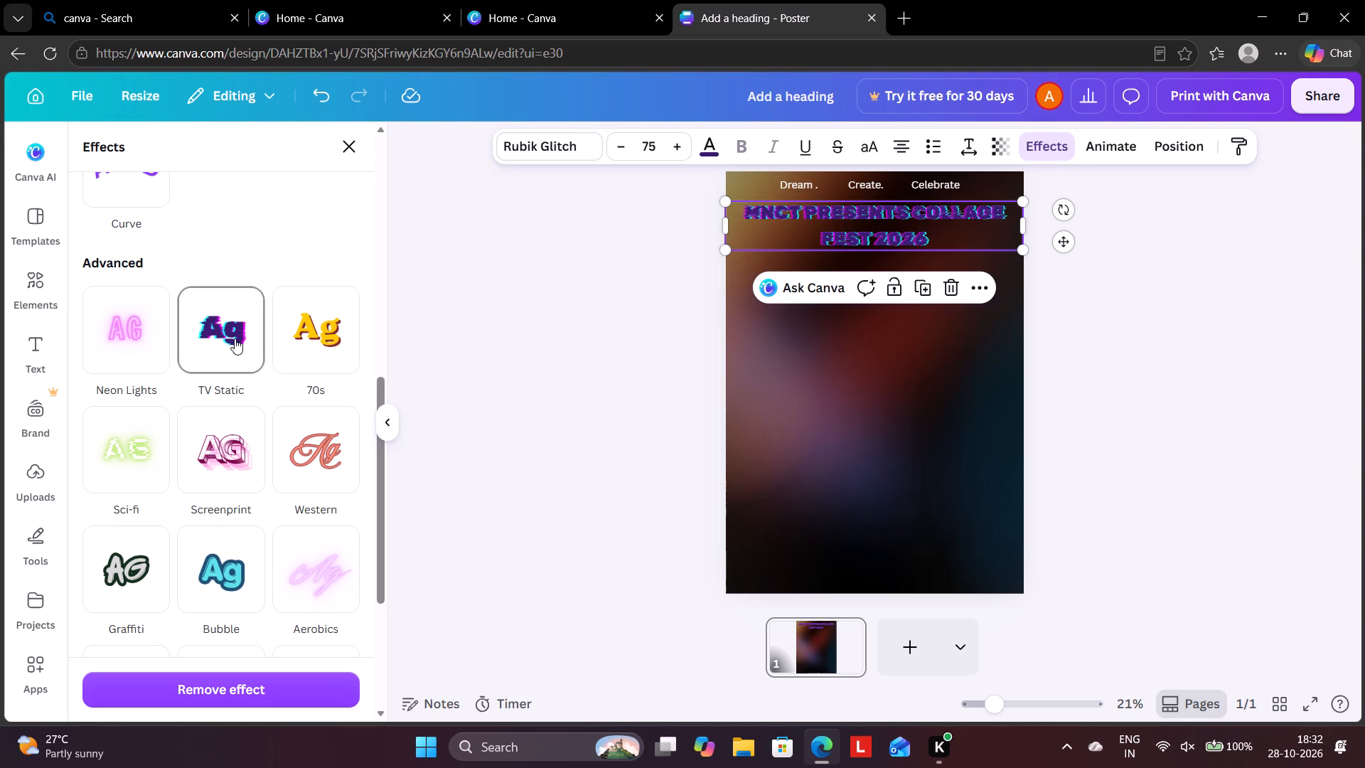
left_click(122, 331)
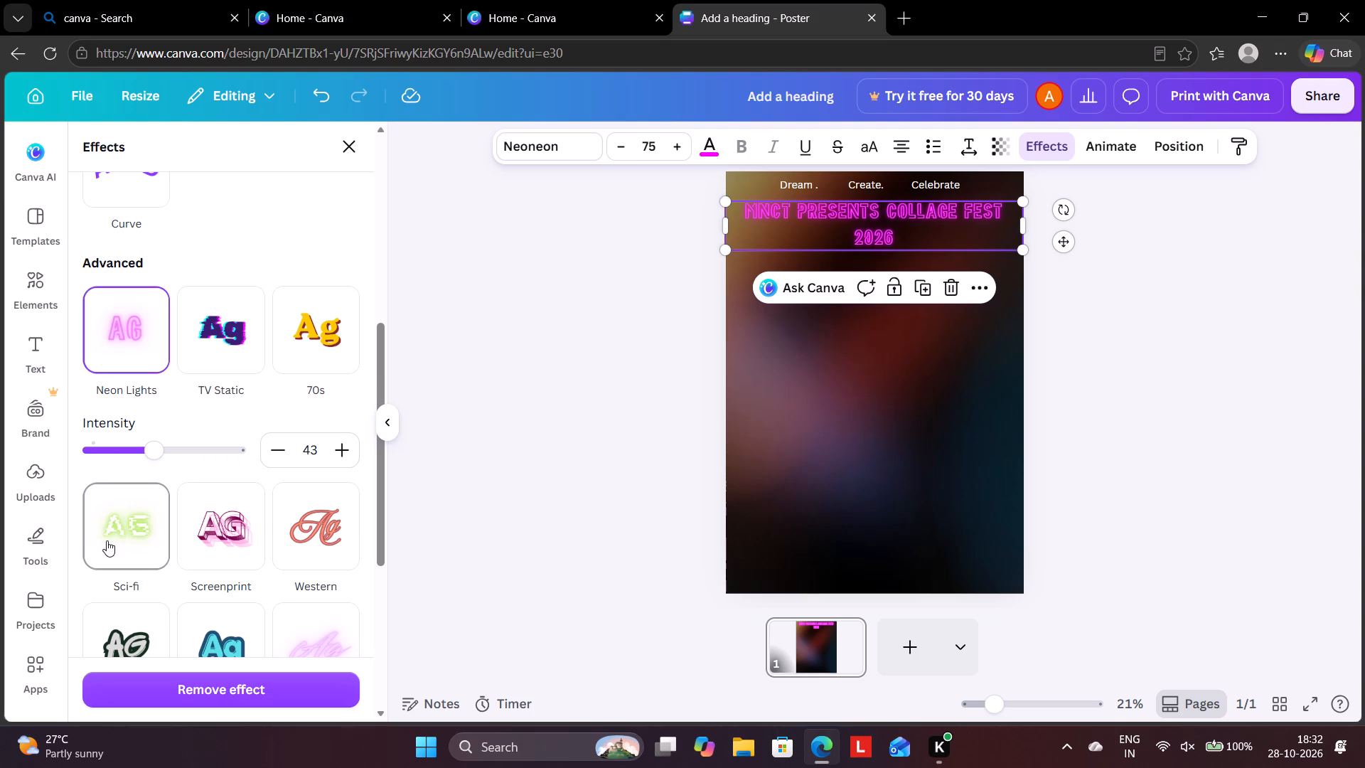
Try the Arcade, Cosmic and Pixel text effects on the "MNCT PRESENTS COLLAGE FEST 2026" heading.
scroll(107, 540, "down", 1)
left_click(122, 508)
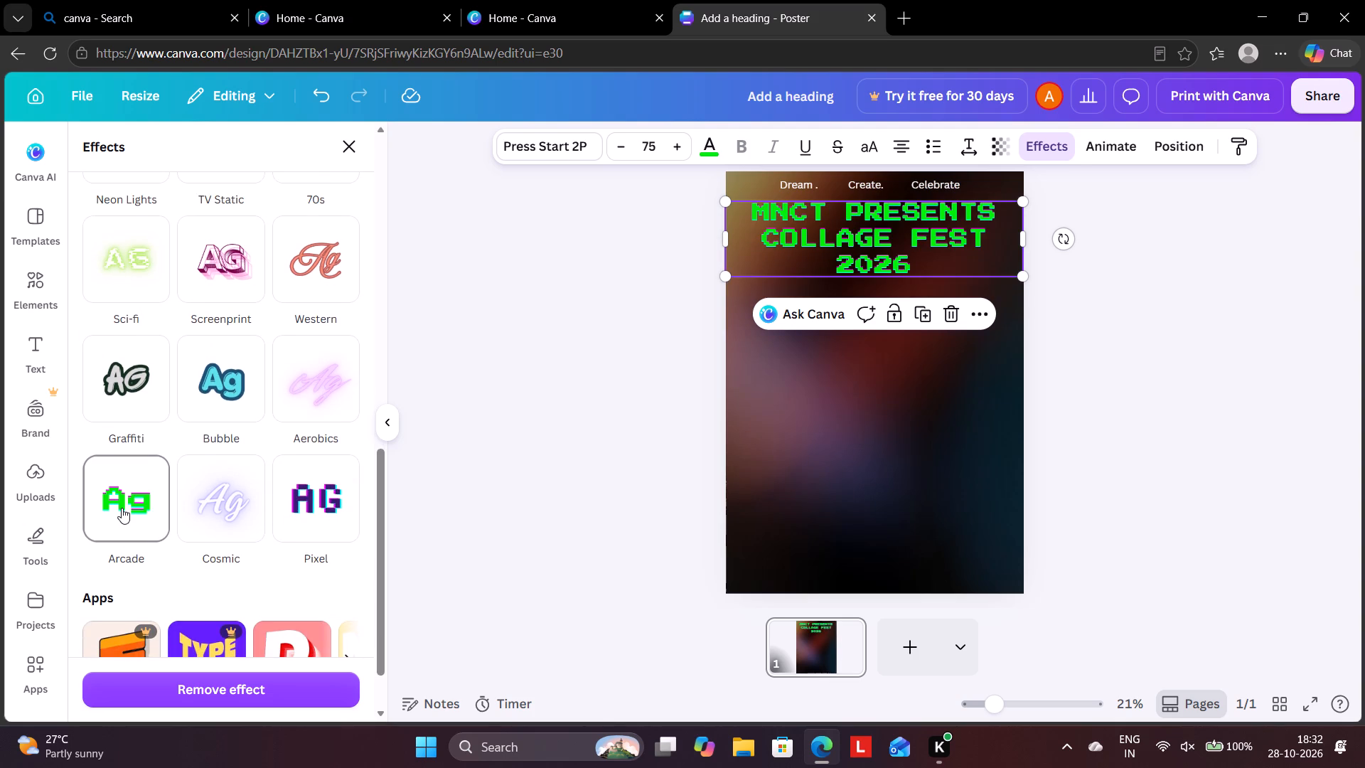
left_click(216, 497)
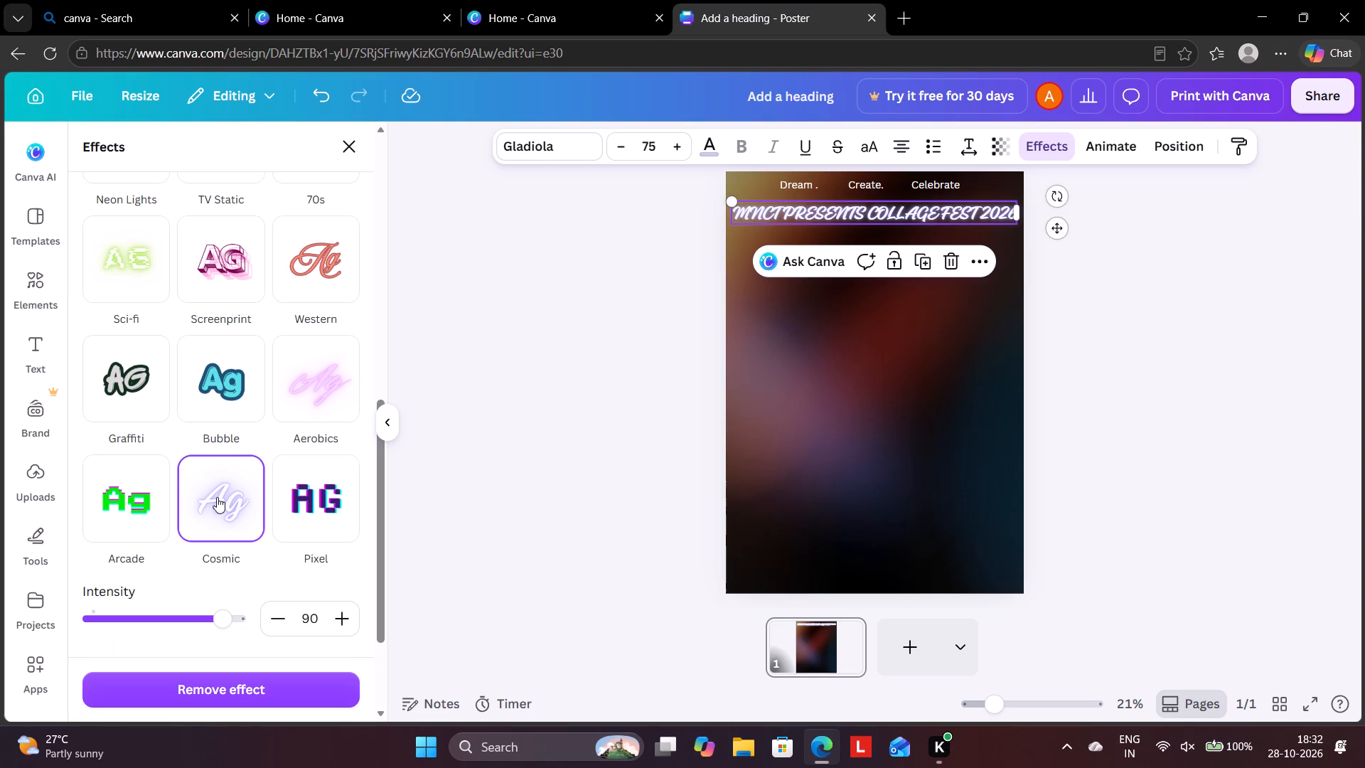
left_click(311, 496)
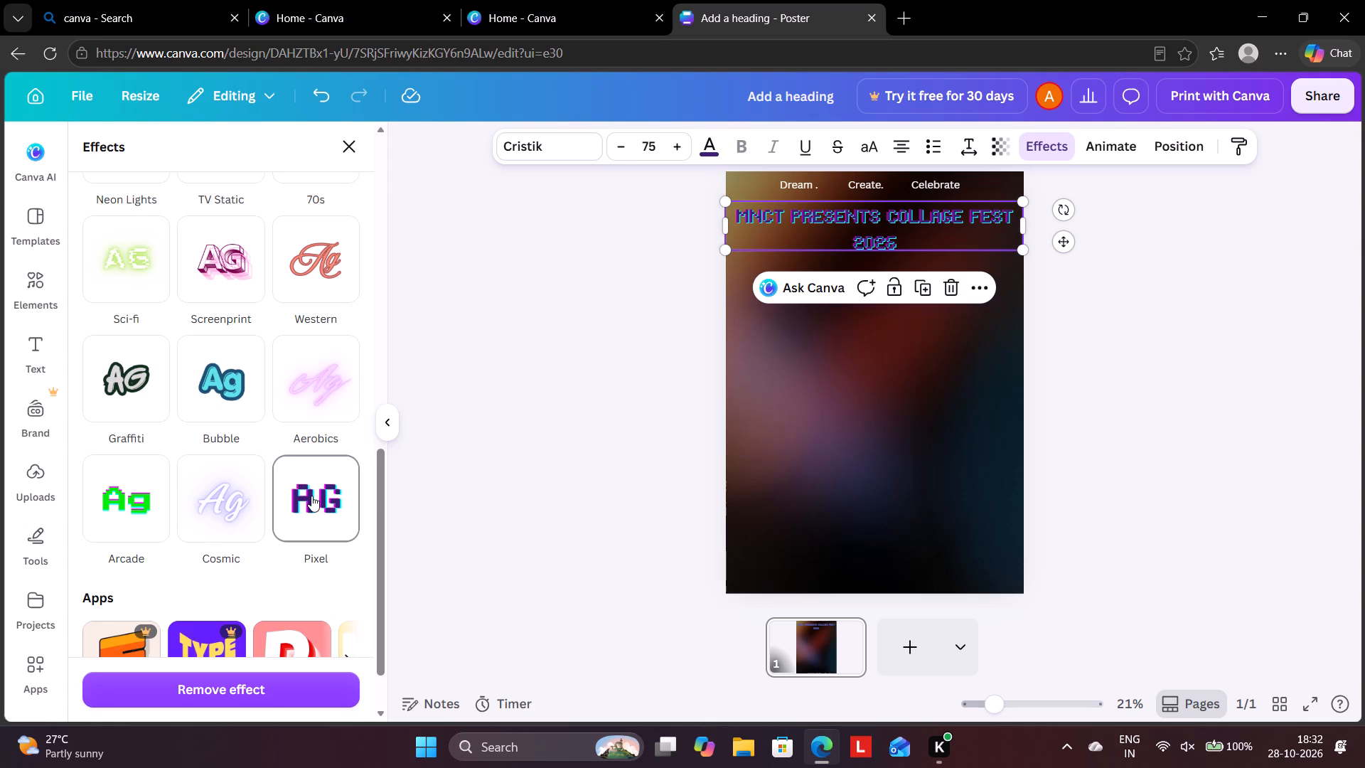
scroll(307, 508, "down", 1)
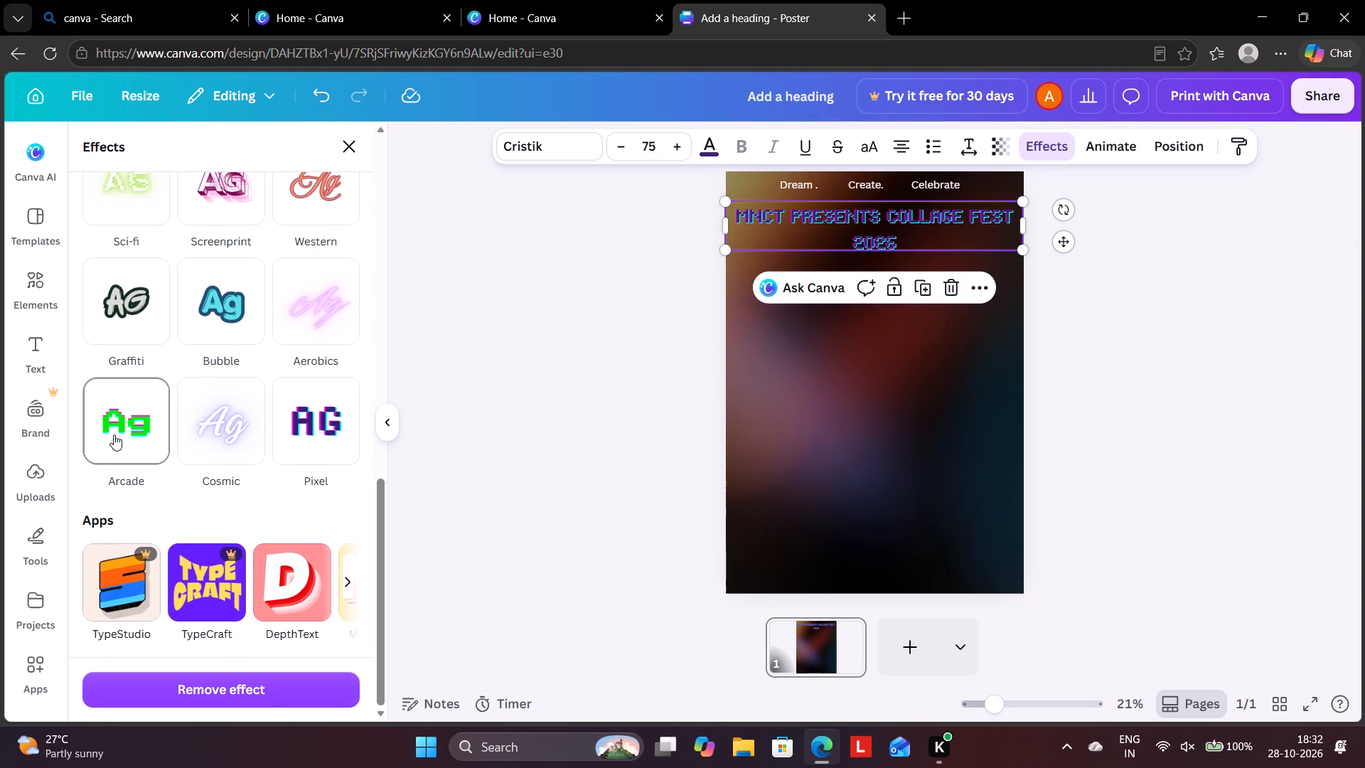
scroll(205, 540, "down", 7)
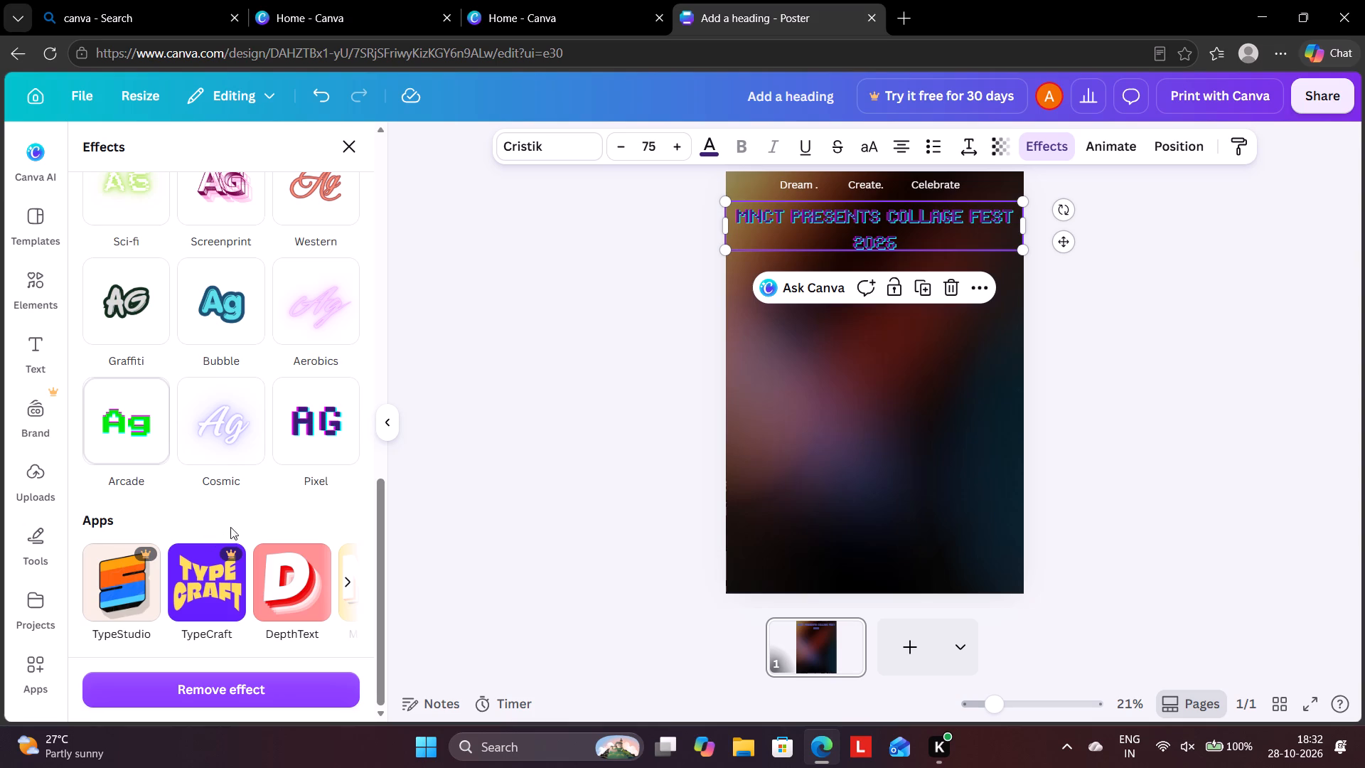
Apply the Arcade text effect to the "MNCT PRESENTS COLLAGE FEST 2026" heading.
left_click(103, 401)
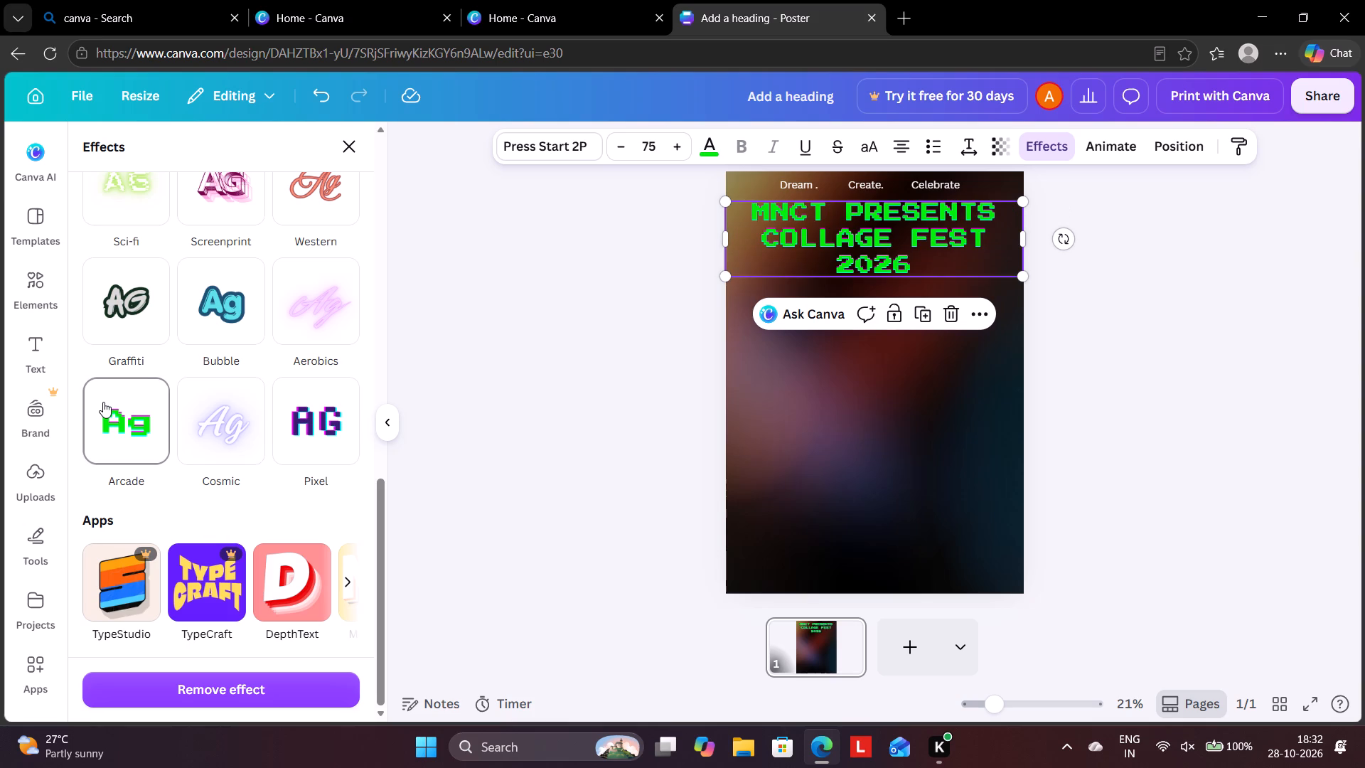
Reduce the "MNCT PRESENTS COLLAGE FEST 2026" heading's font size to 56.
double_click(618, 137)
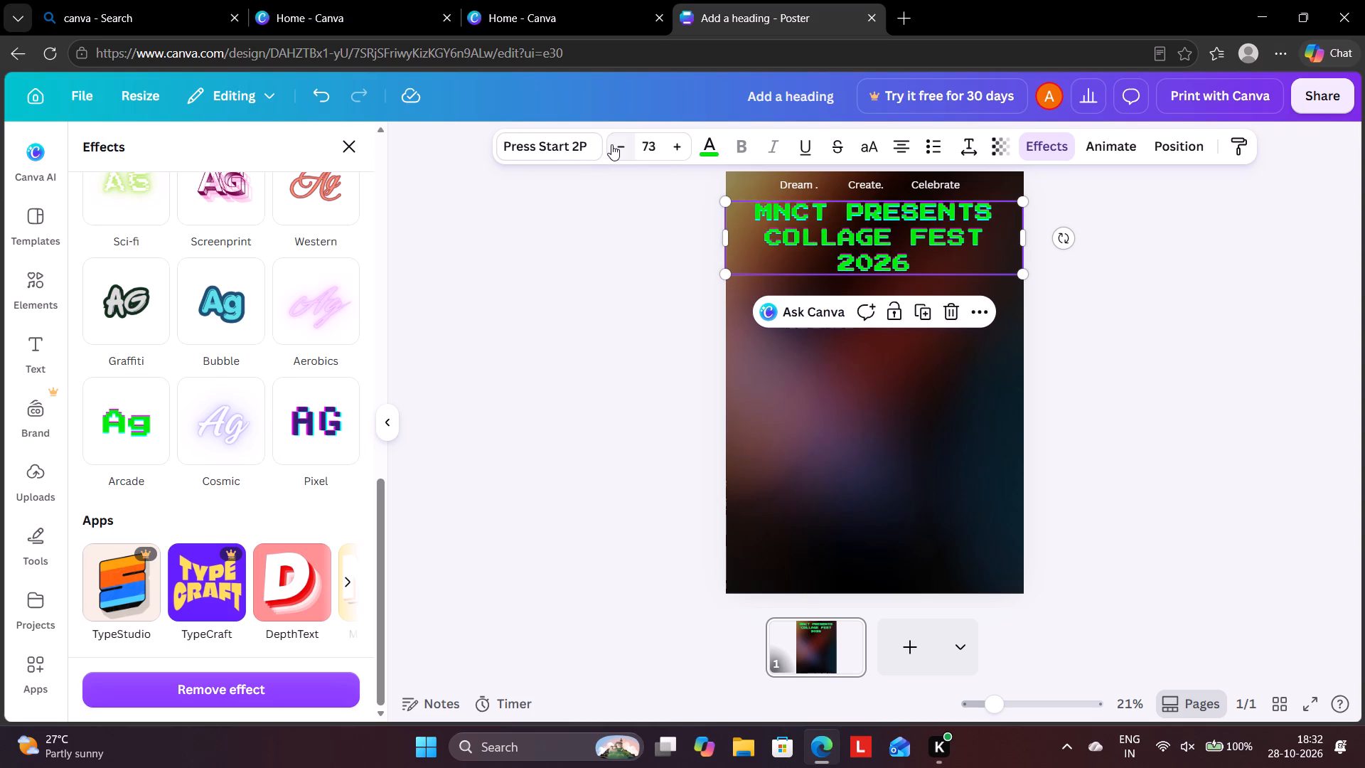
triple_click(611, 145)
double_click(610, 147)
triple_click(610, 147)
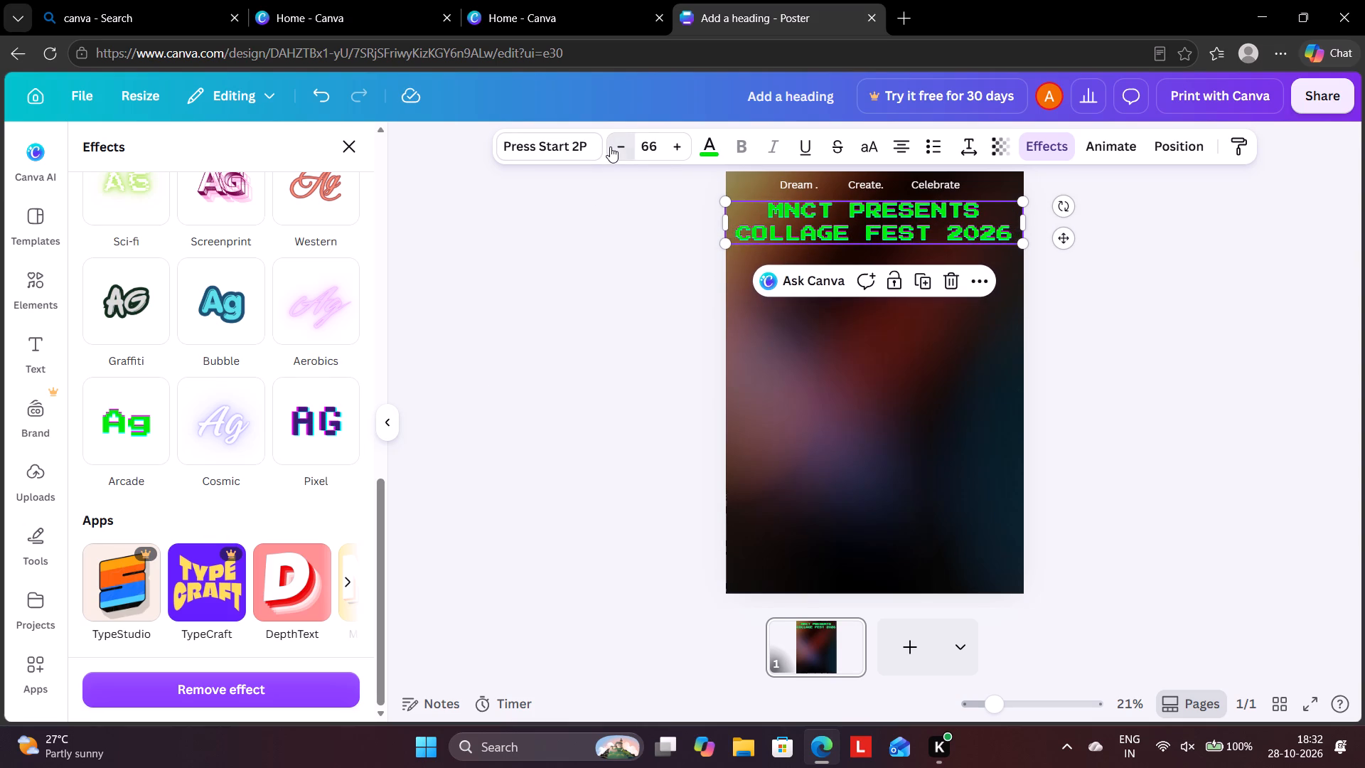
triple_click(610, 146)
triple_click(610, 147)
triple_click(609, 148)
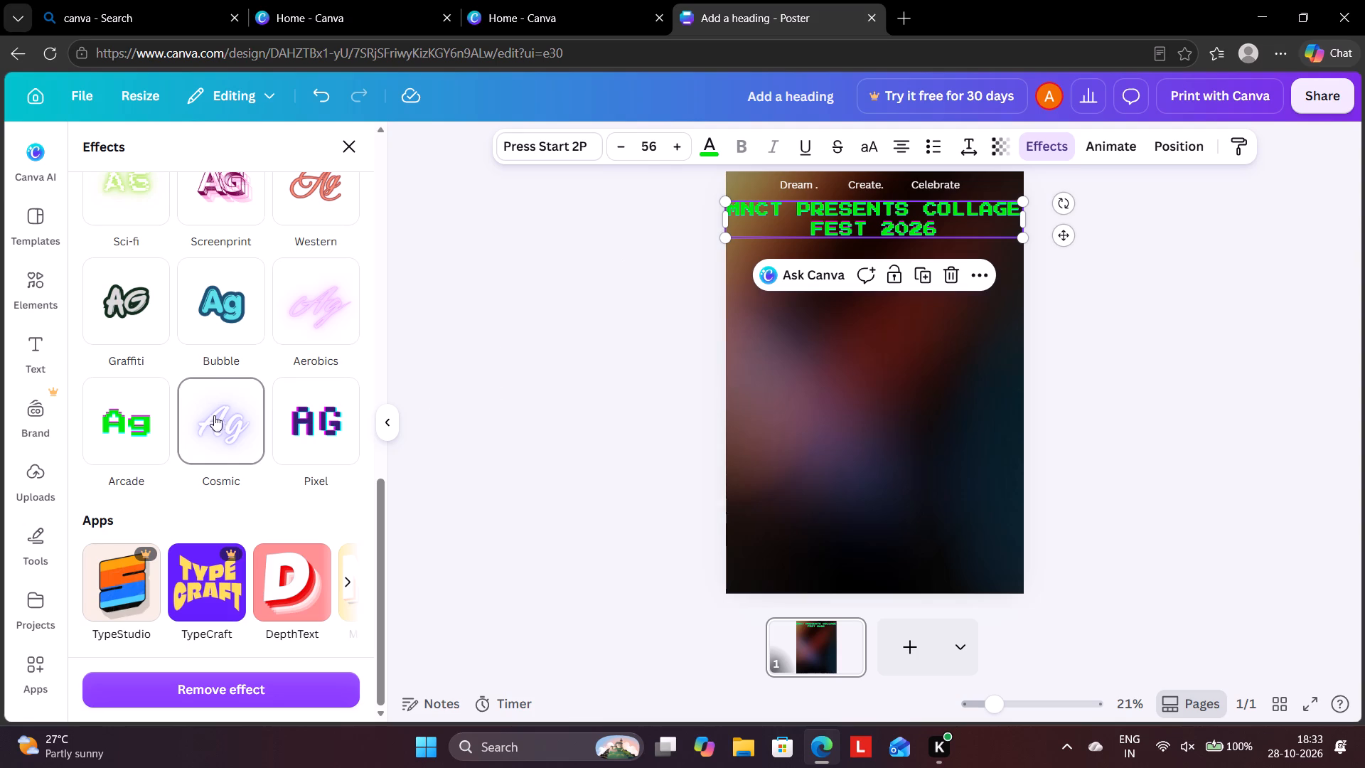
left_click(619, 361)
Add a default subheading text box to the poster.
left_click(785, 349)
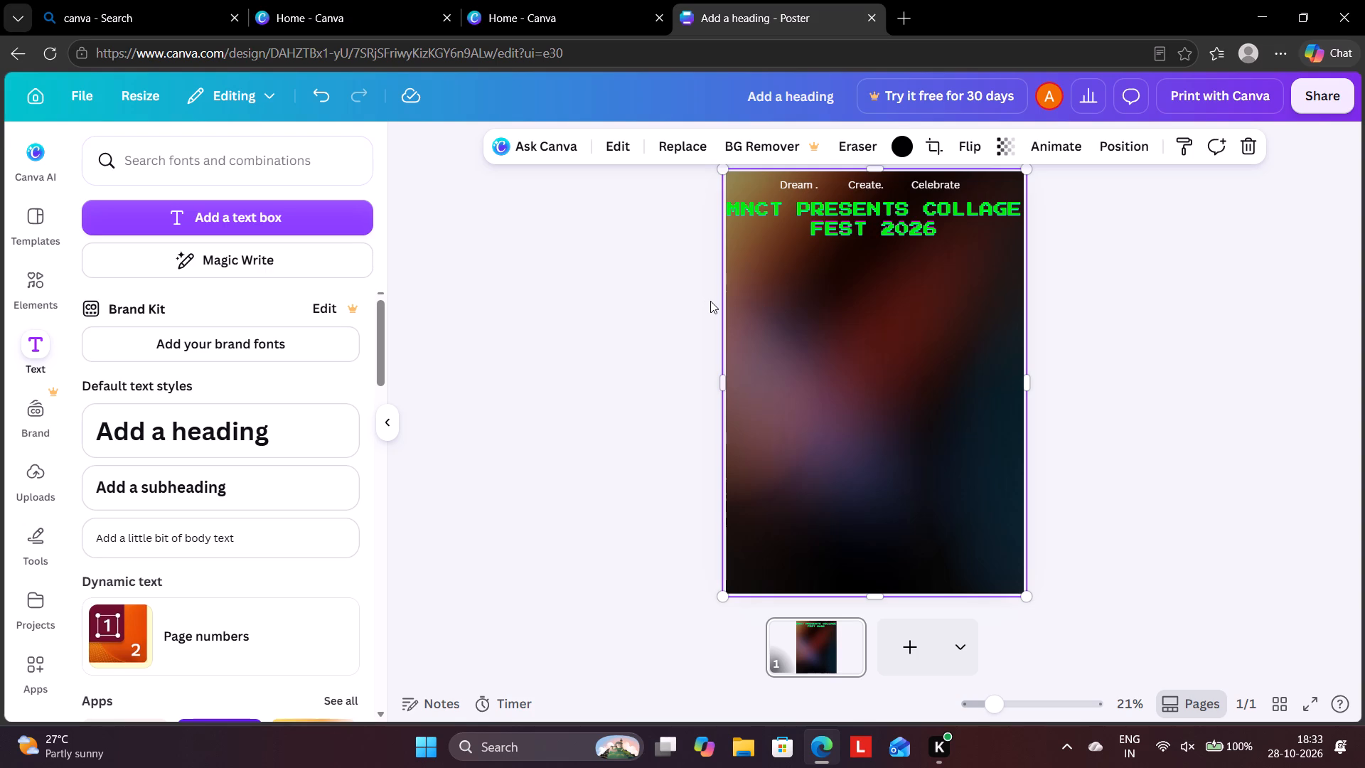
left_click(215, 476)
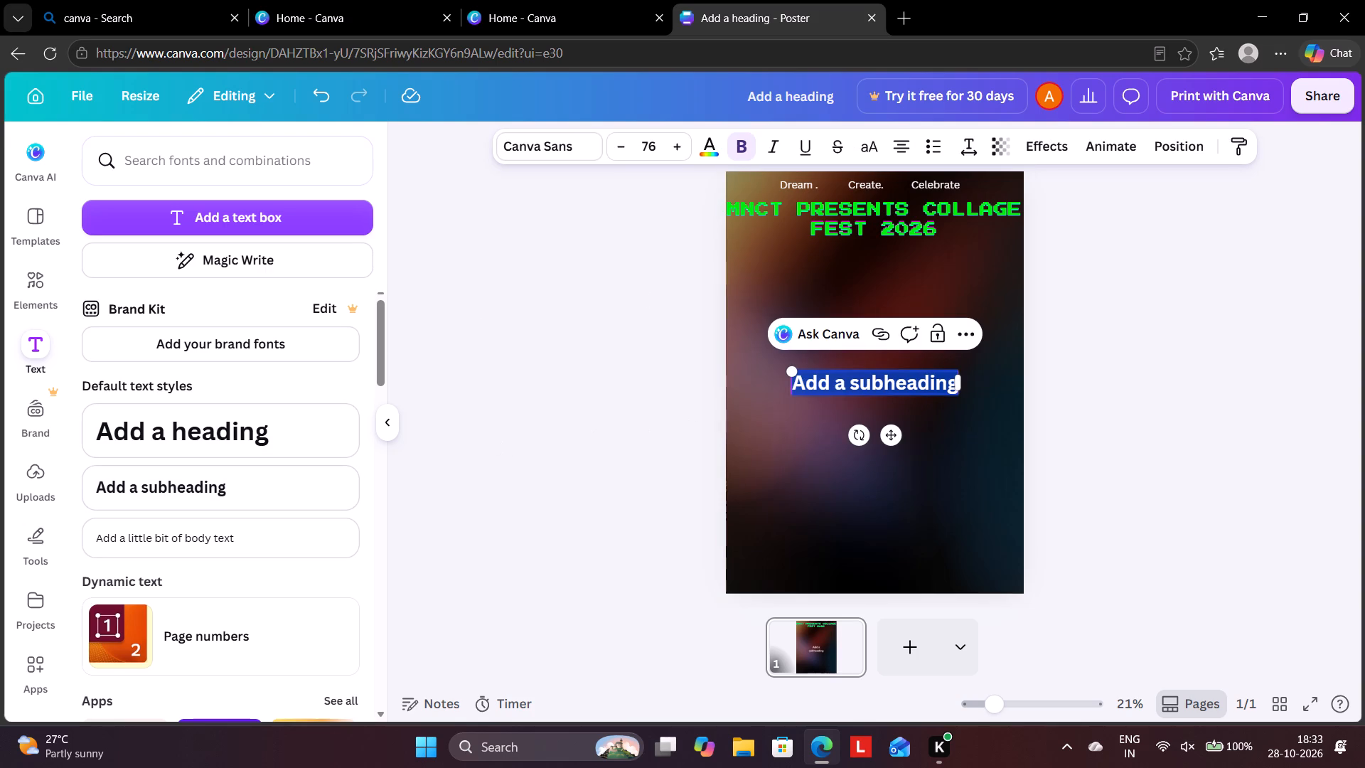
Clear the placeholder text from the new subheading box.
left_click_drag(870, 377, 871, 370)
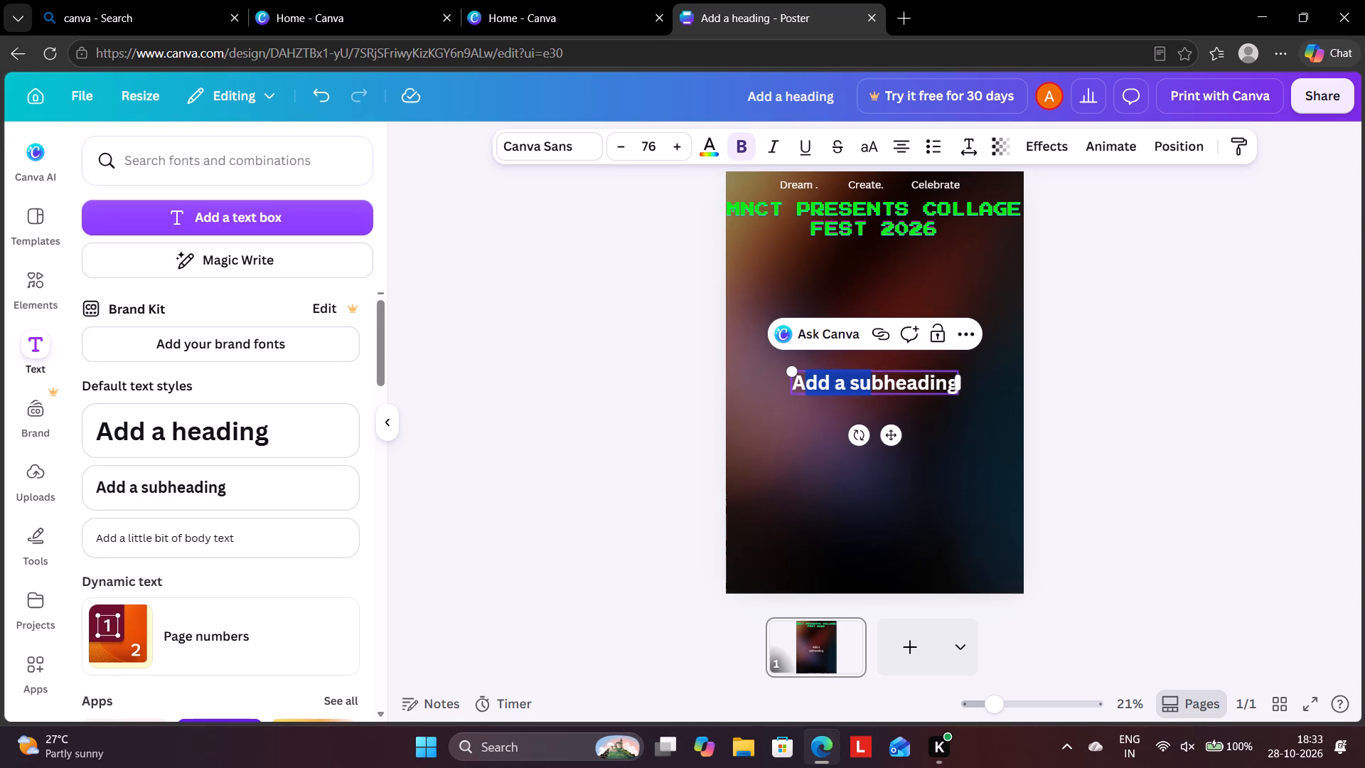
left_click(879, 380)
left_click(879, 380)
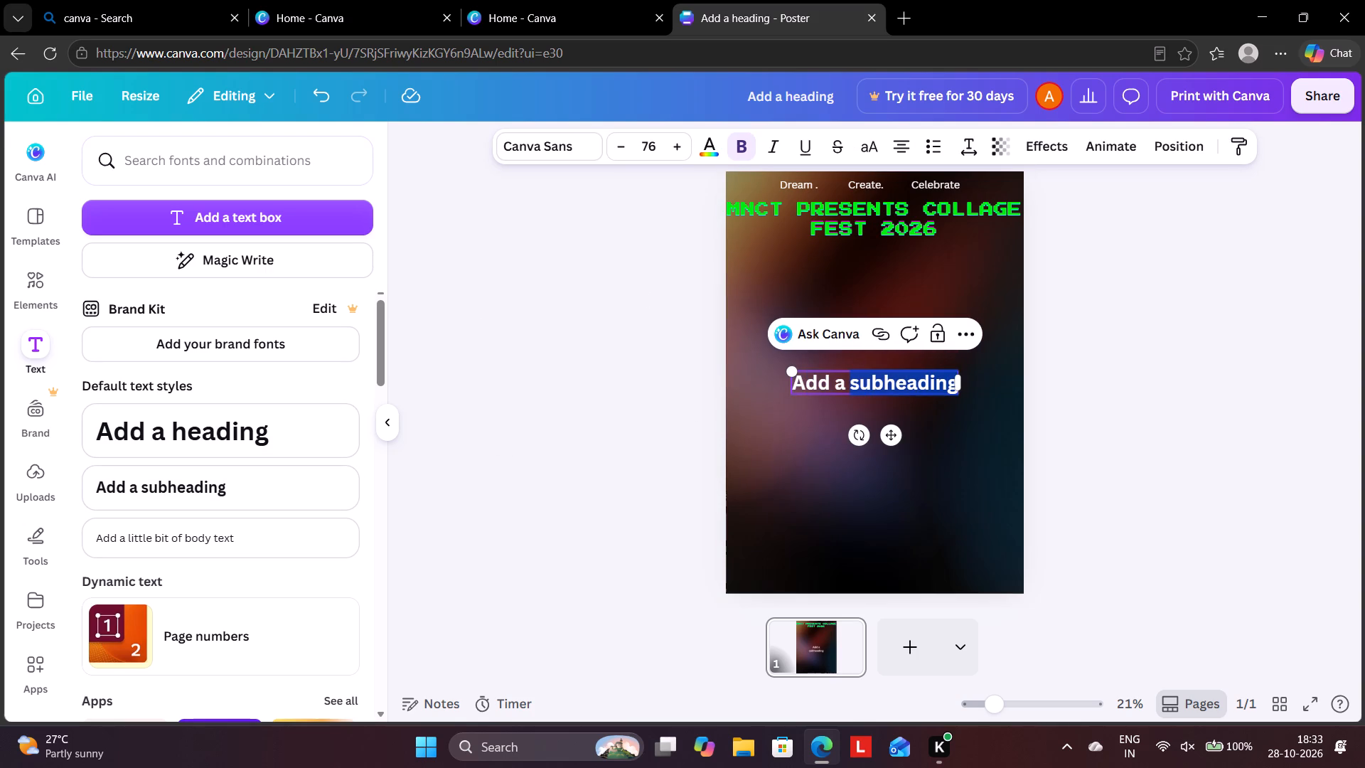
key("BackSpace")
left_click_drag(876, 391, 869, 407)
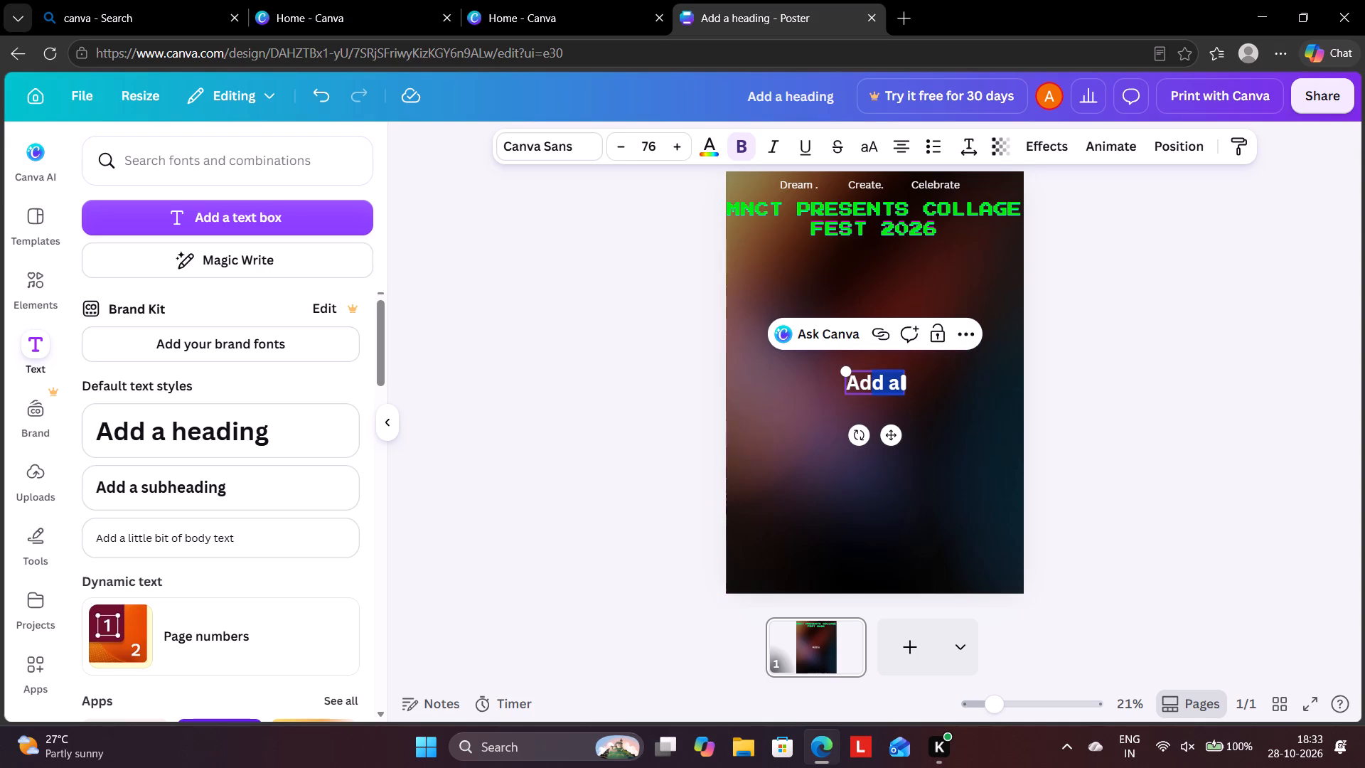
double_click(883, 378)
left_click(872, 385)
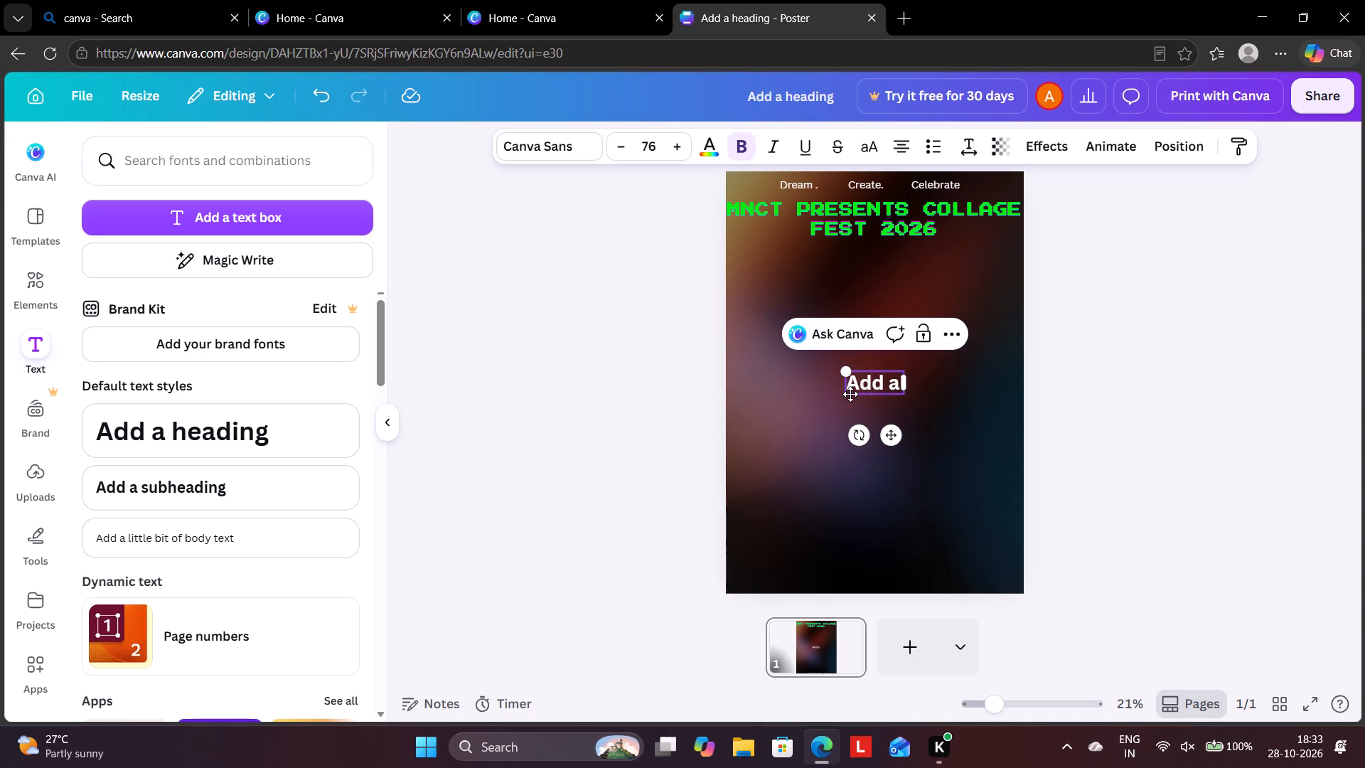
double_click(857, 383)
key("BackSpace")
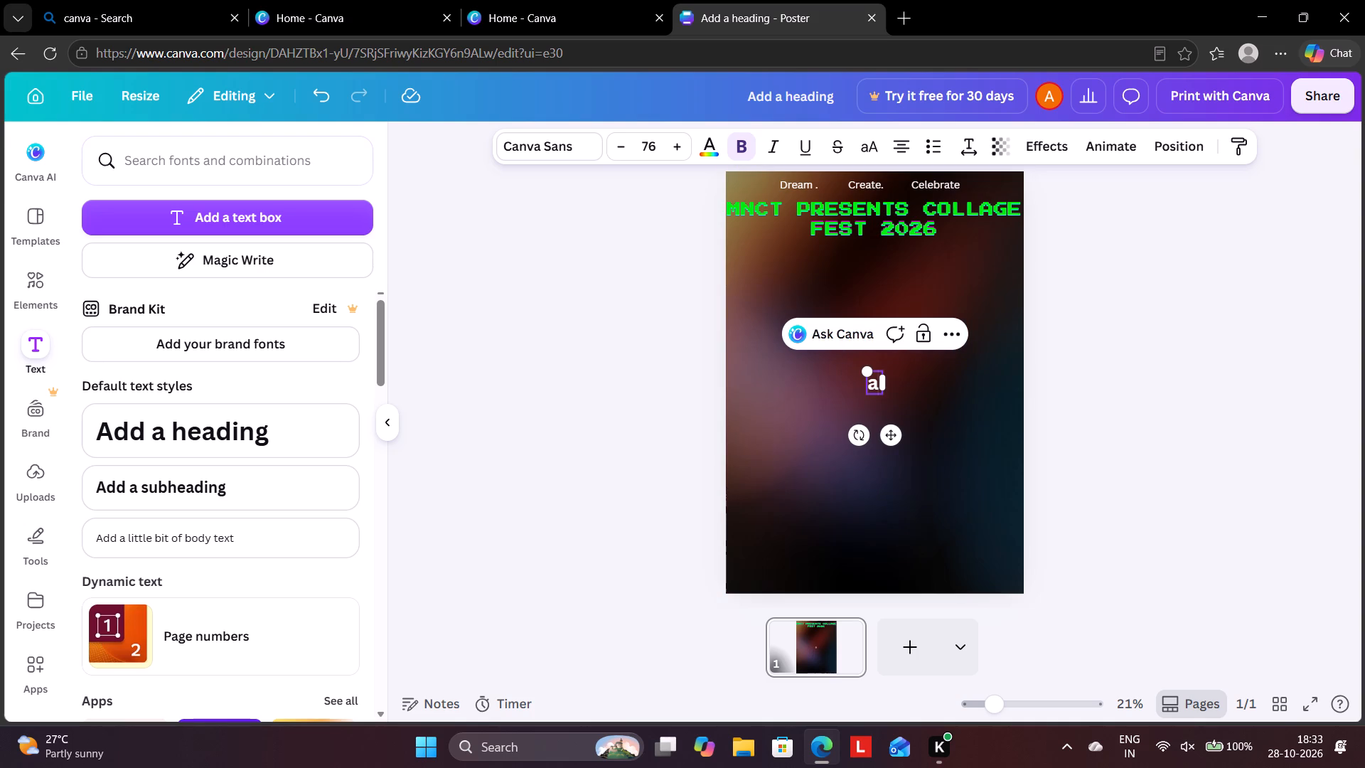
left_click(877, 381)
left_click(877, 381)
left_click(877, 381)
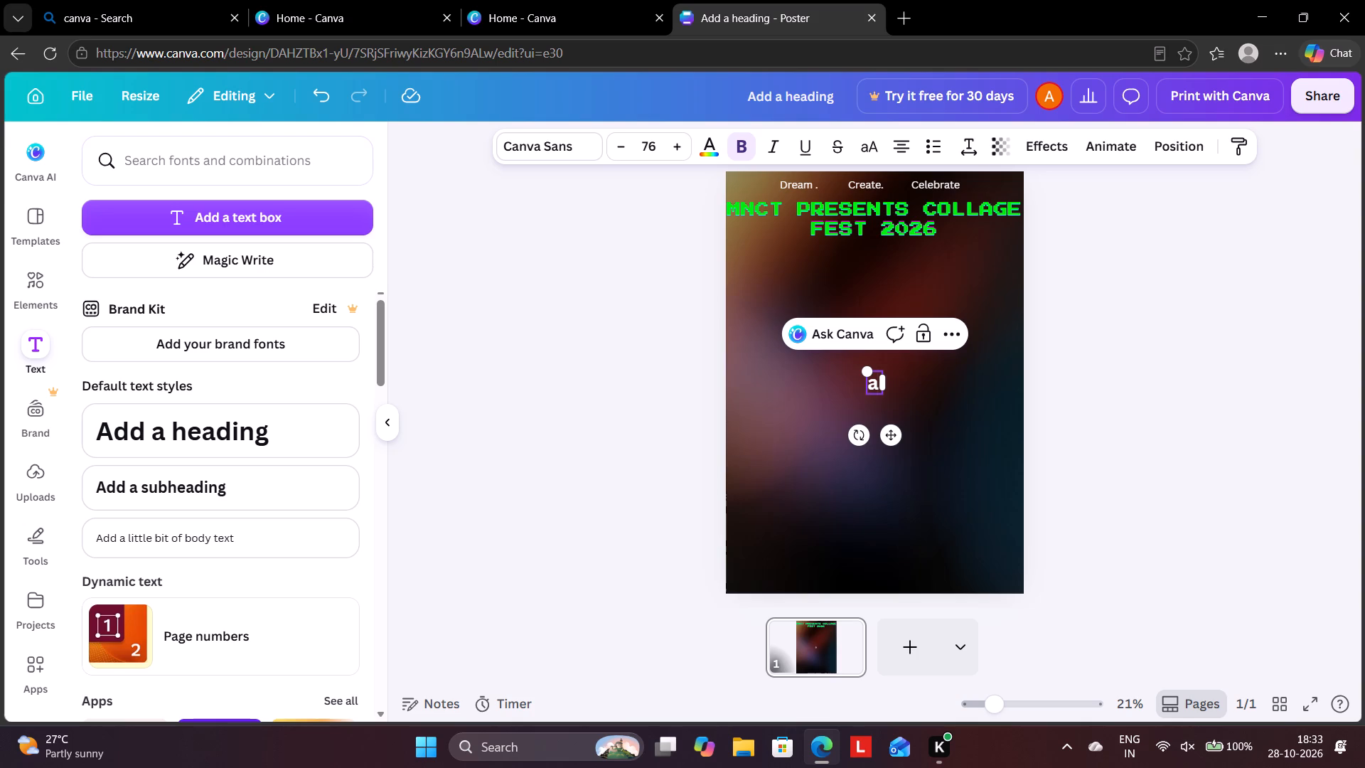
double_click(869, 383)
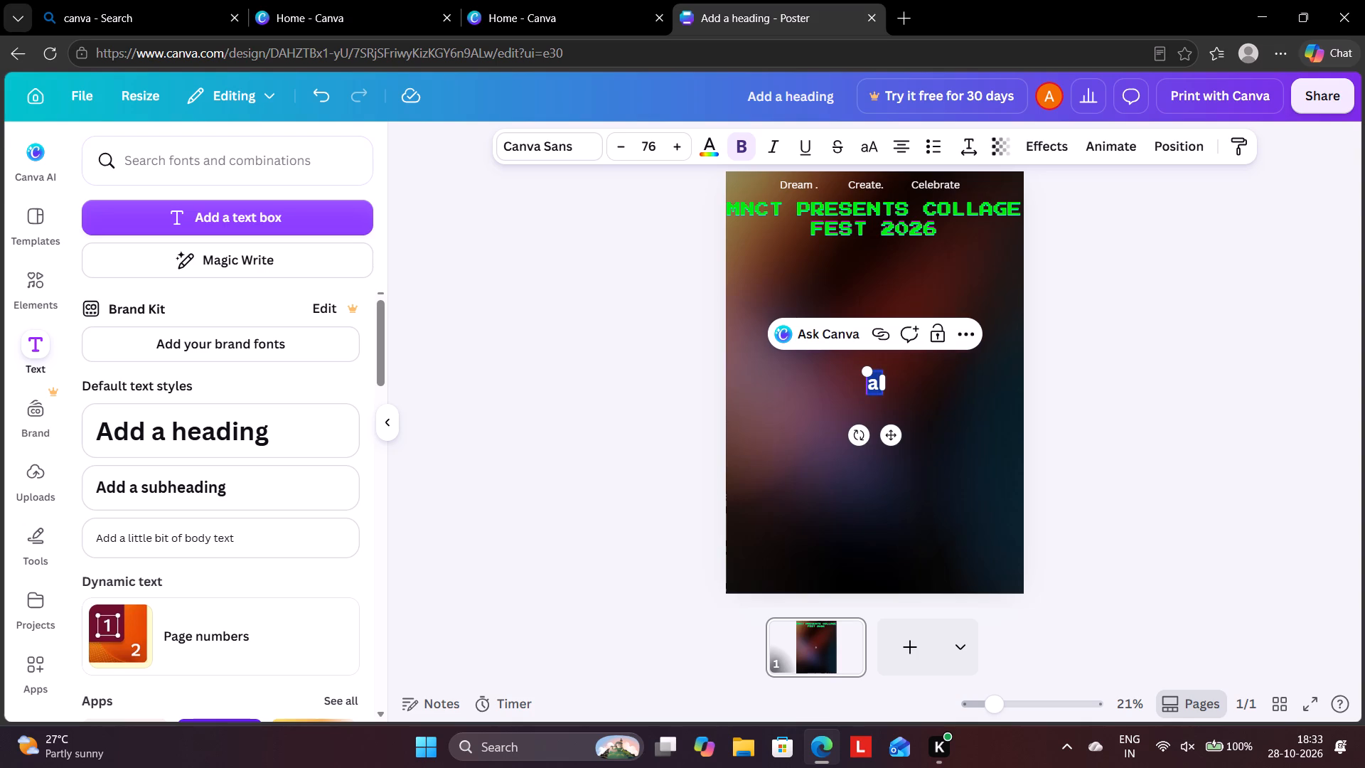
key("BackSpace")
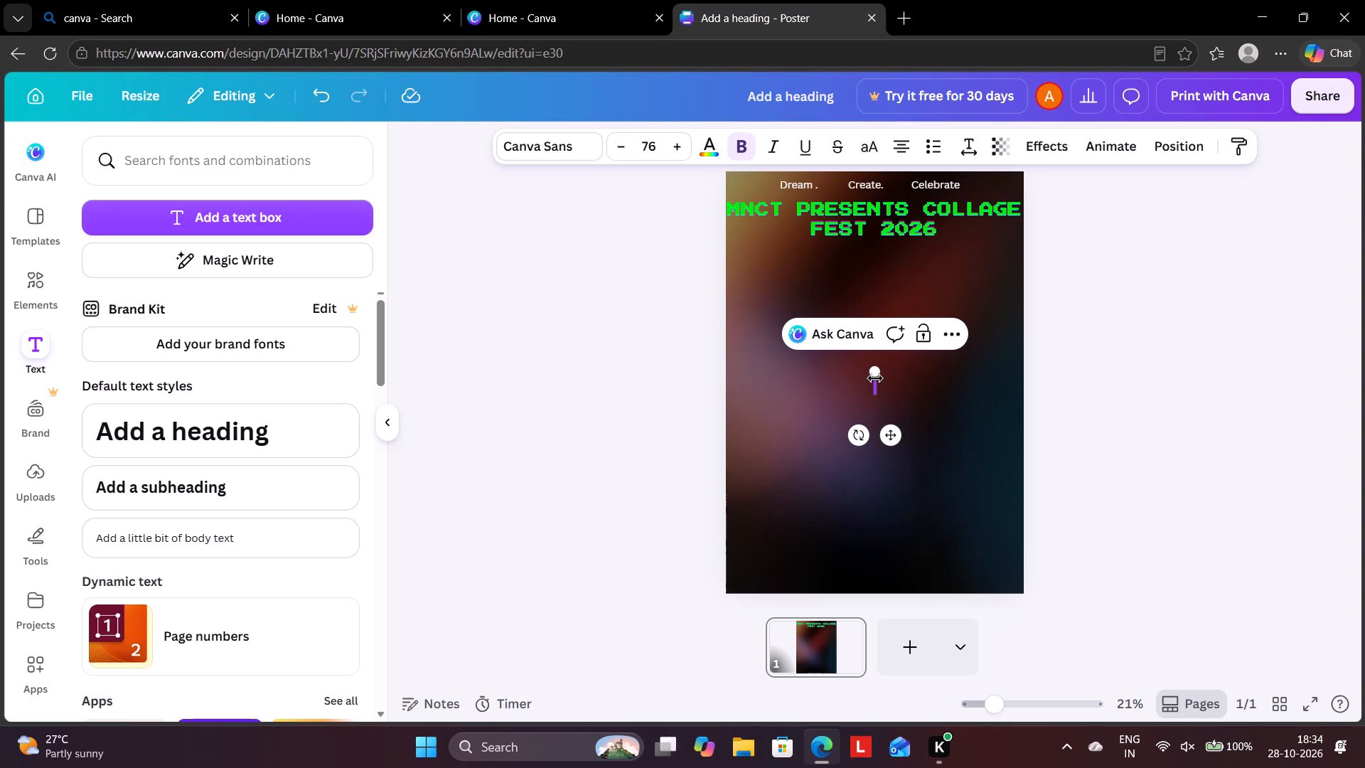
Enter "Different Talents One Stage" as the subheading text.
key("d")
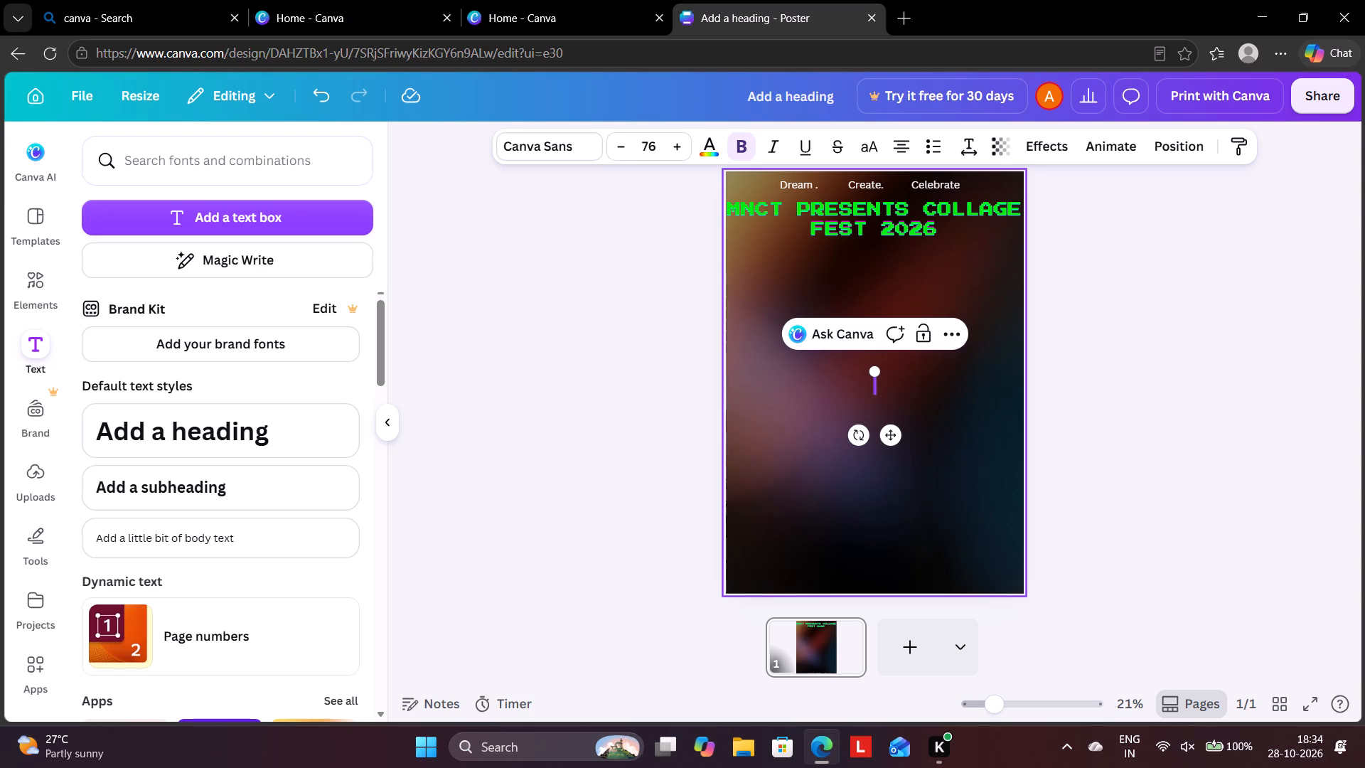
key("i")
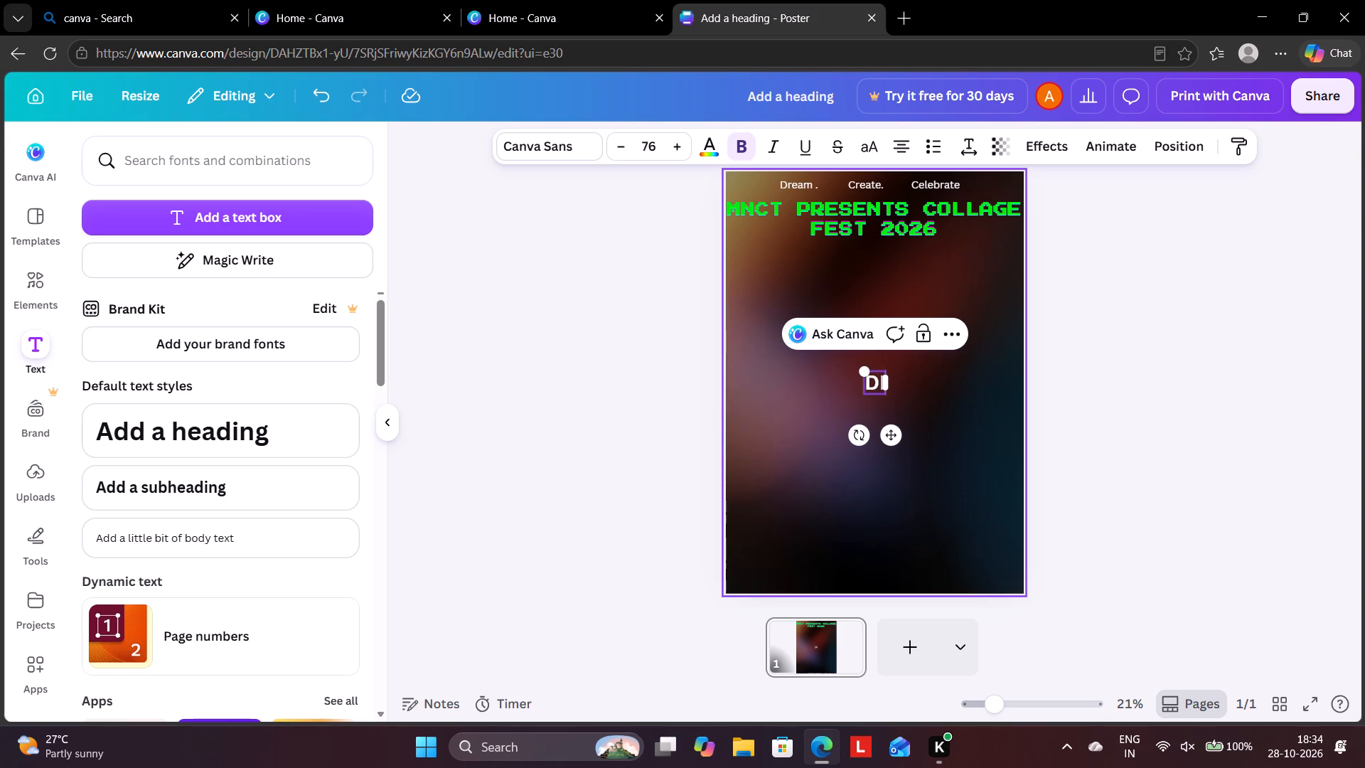
type("FF")
key("BackSpace")
key("BackSpace")
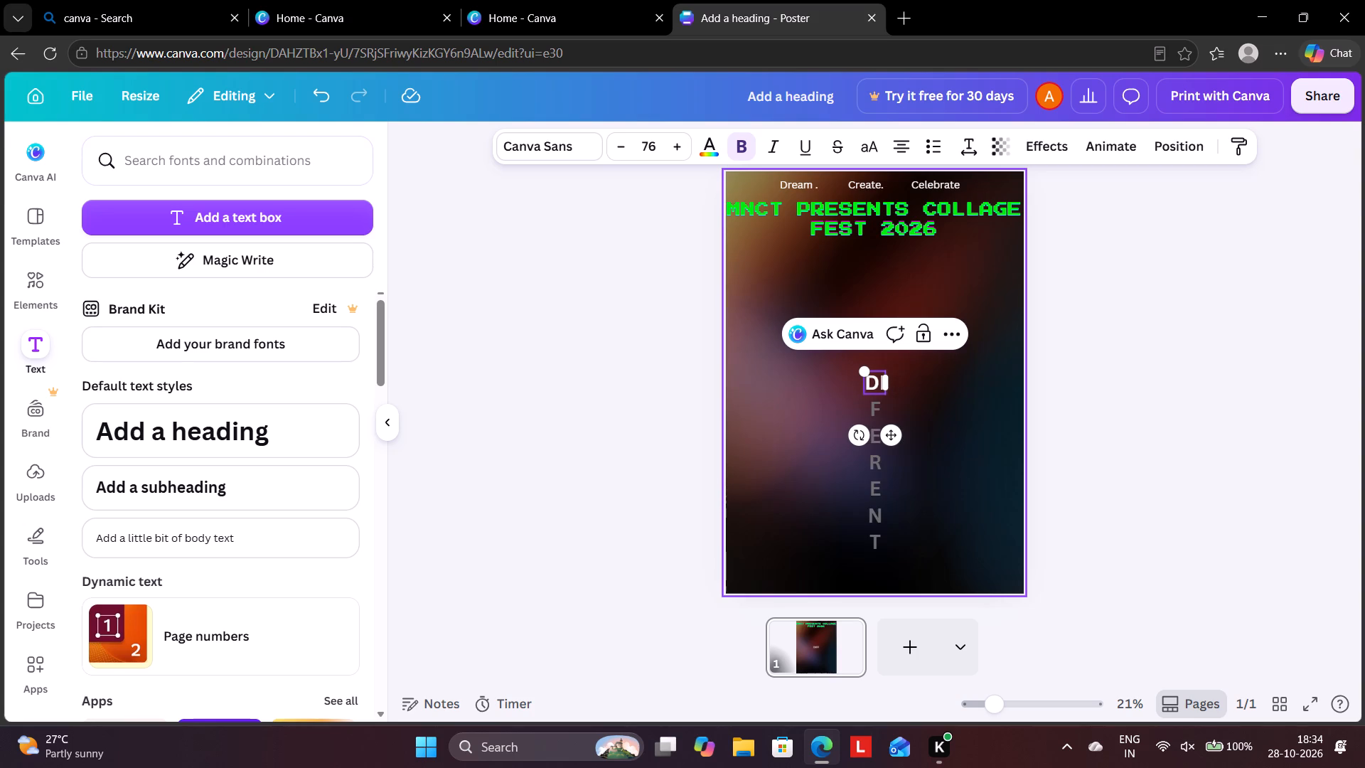
key("BackSpace")
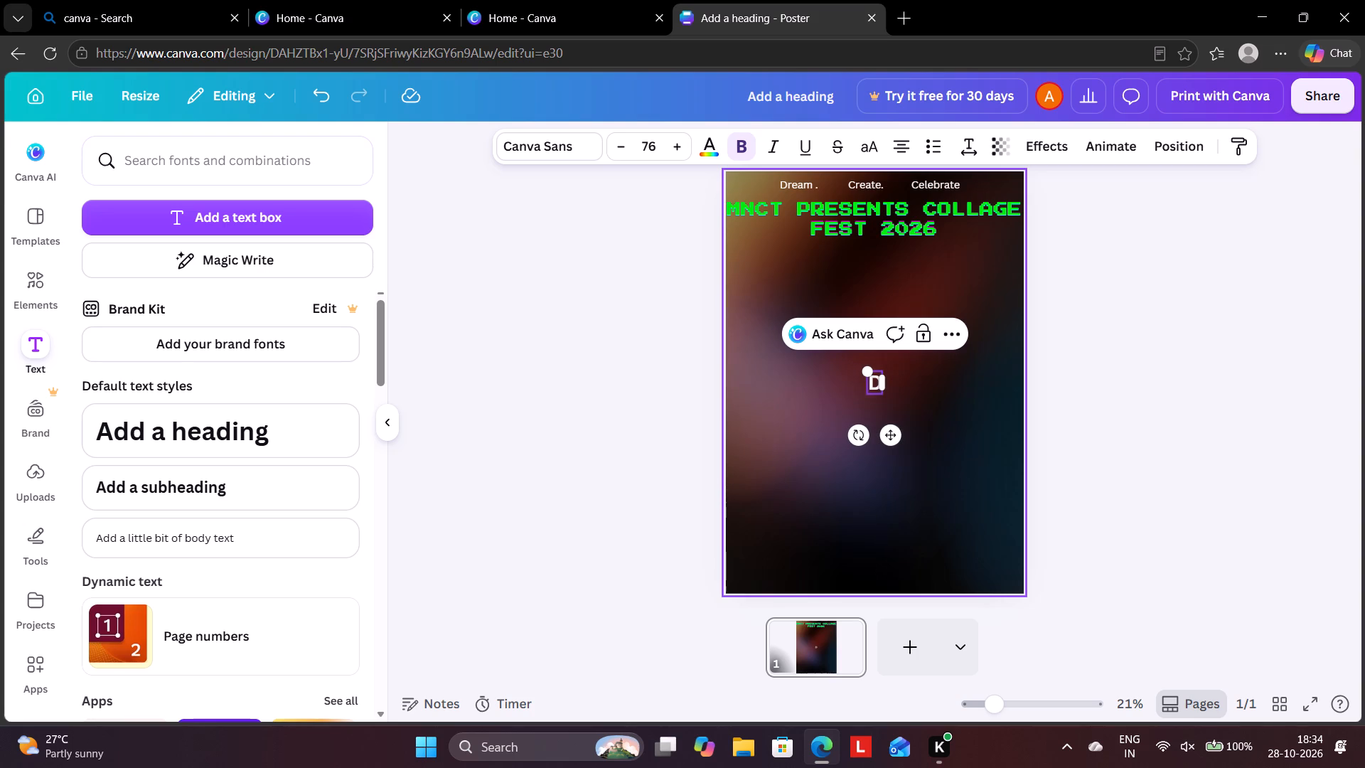
type("iff")
type("ert")
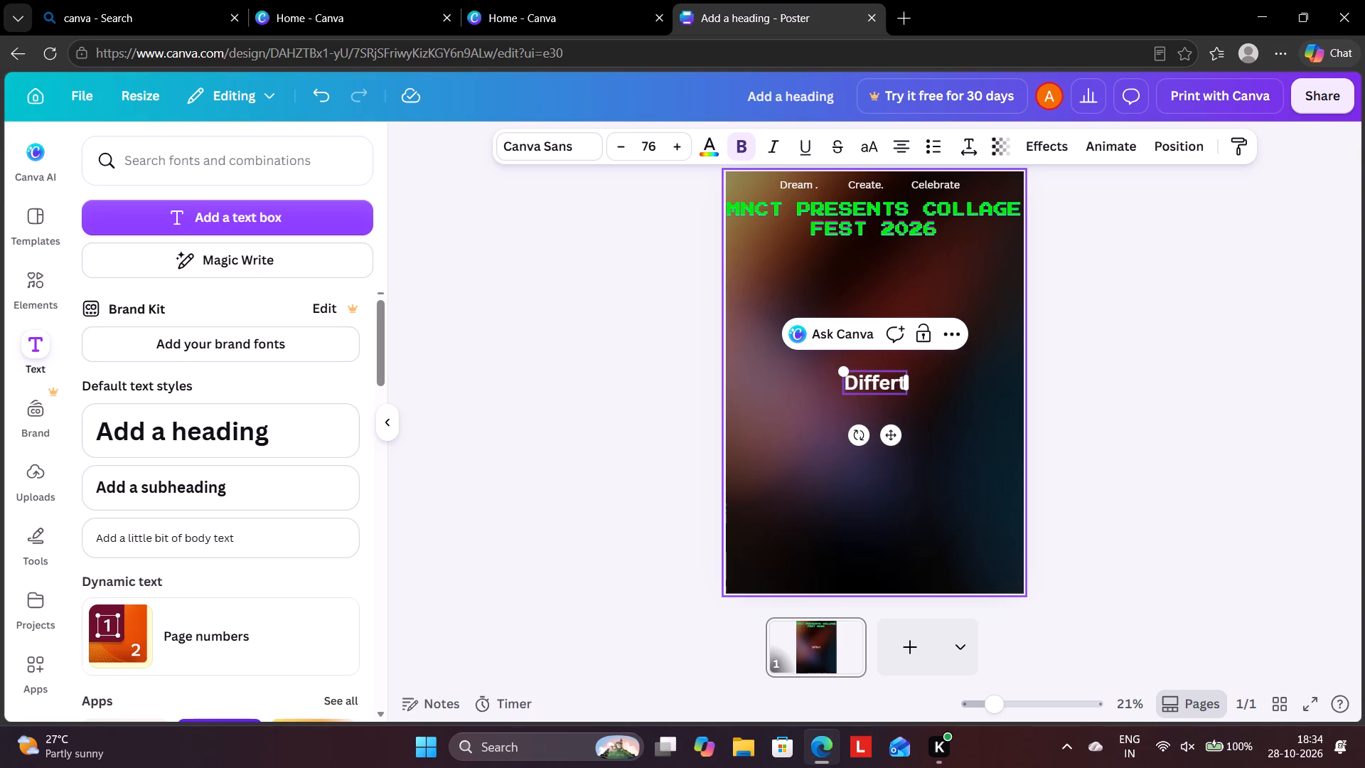
key("BackSpace")
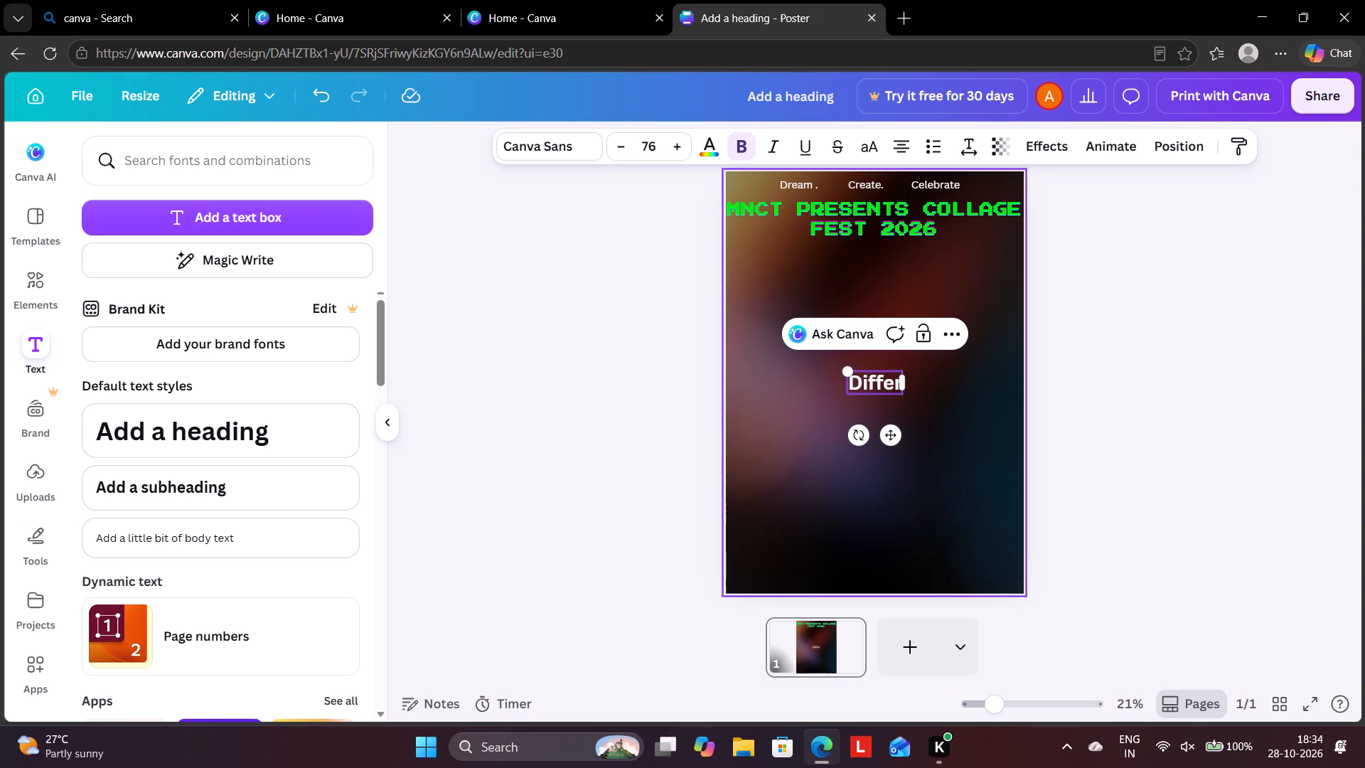
type("ent")
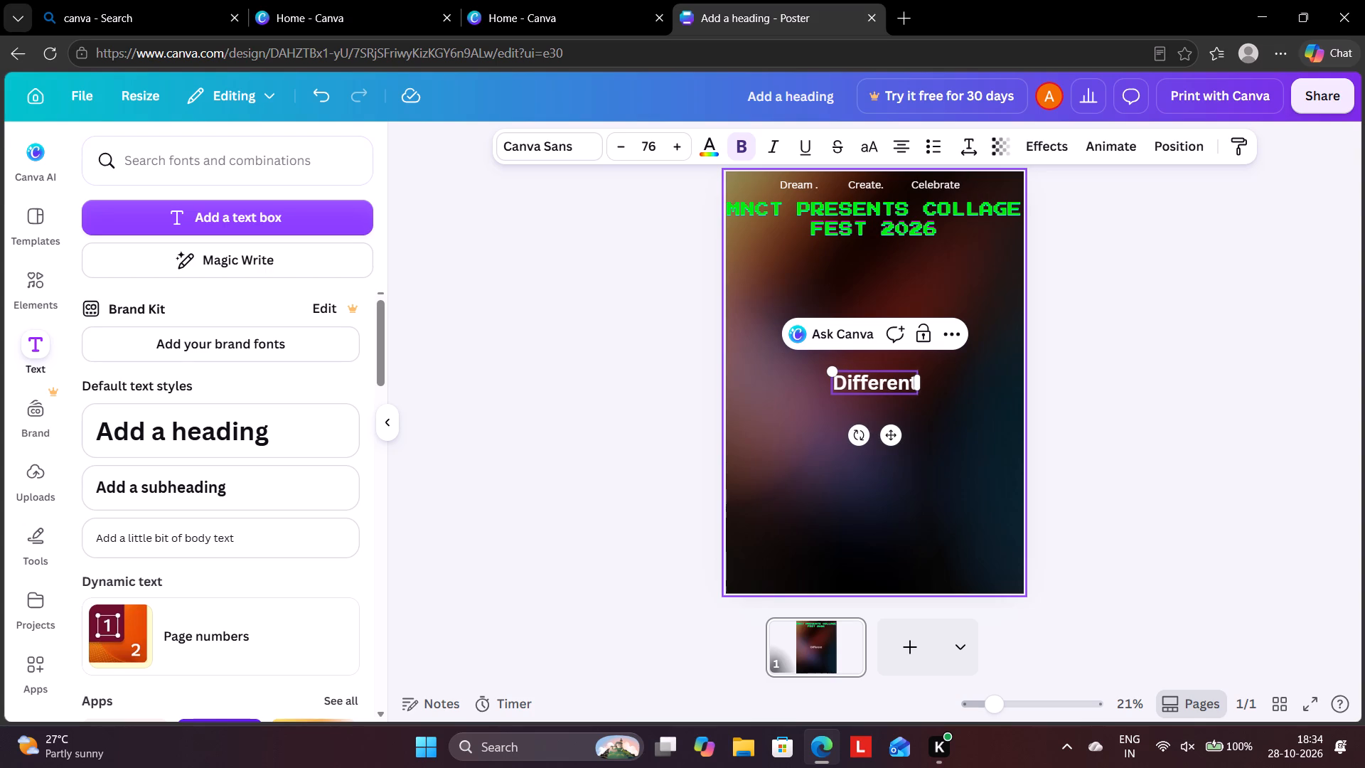
key("space")
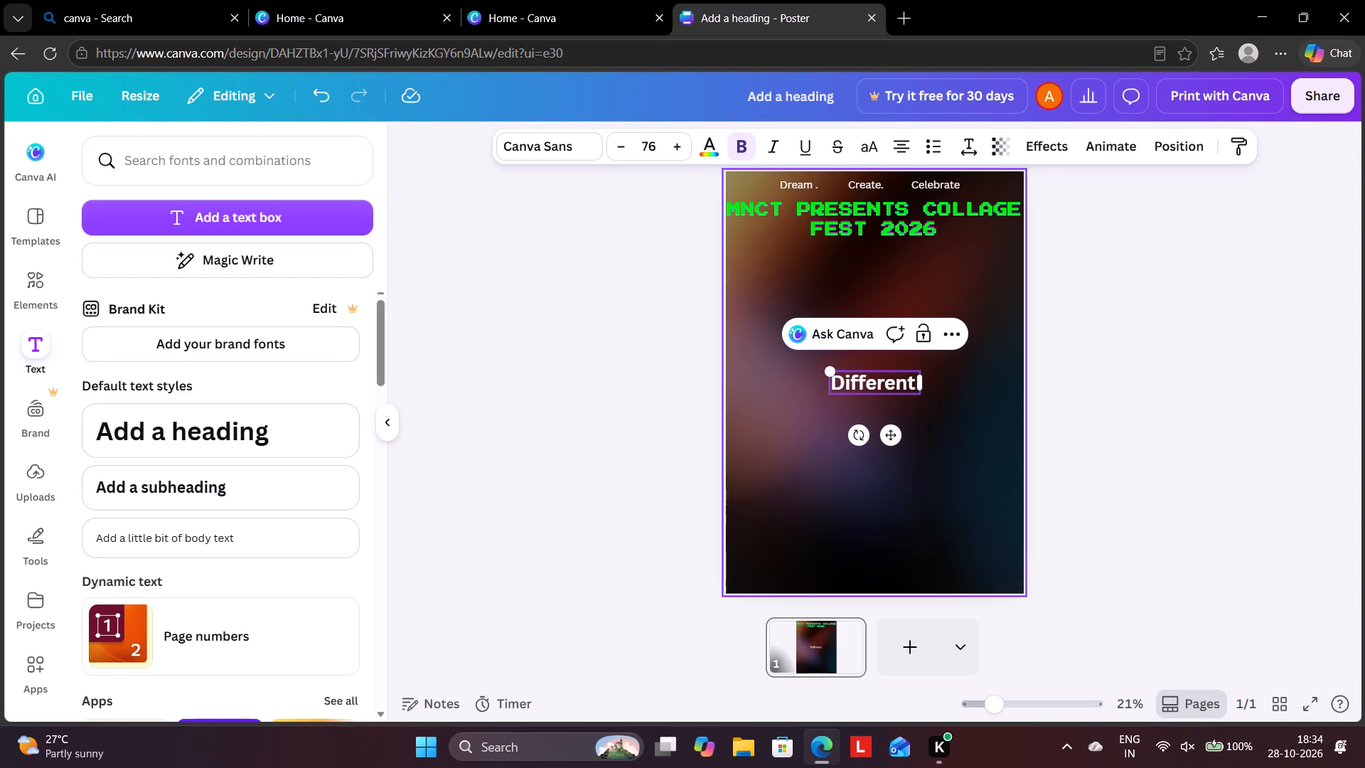
type("tal")
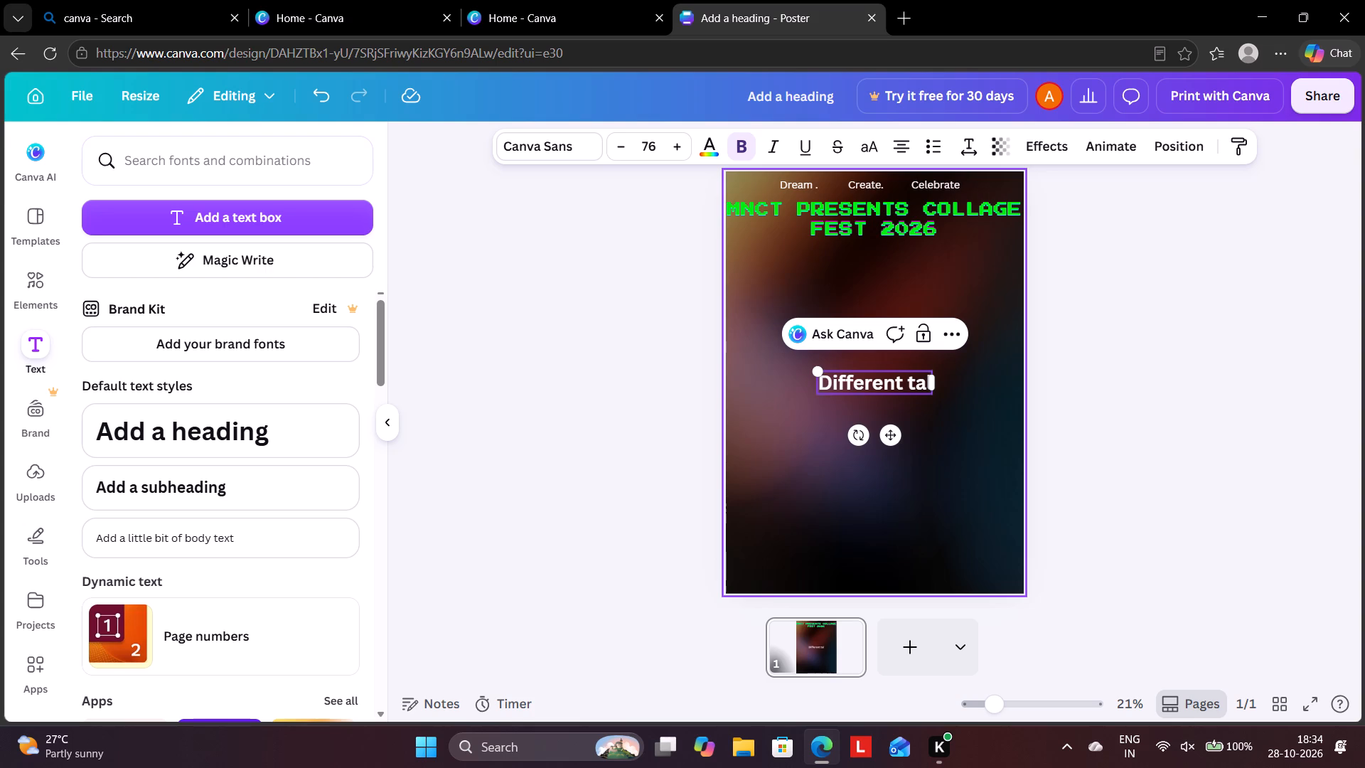
key("BackSpace")
key("BackSpace")
key("BackSpace")
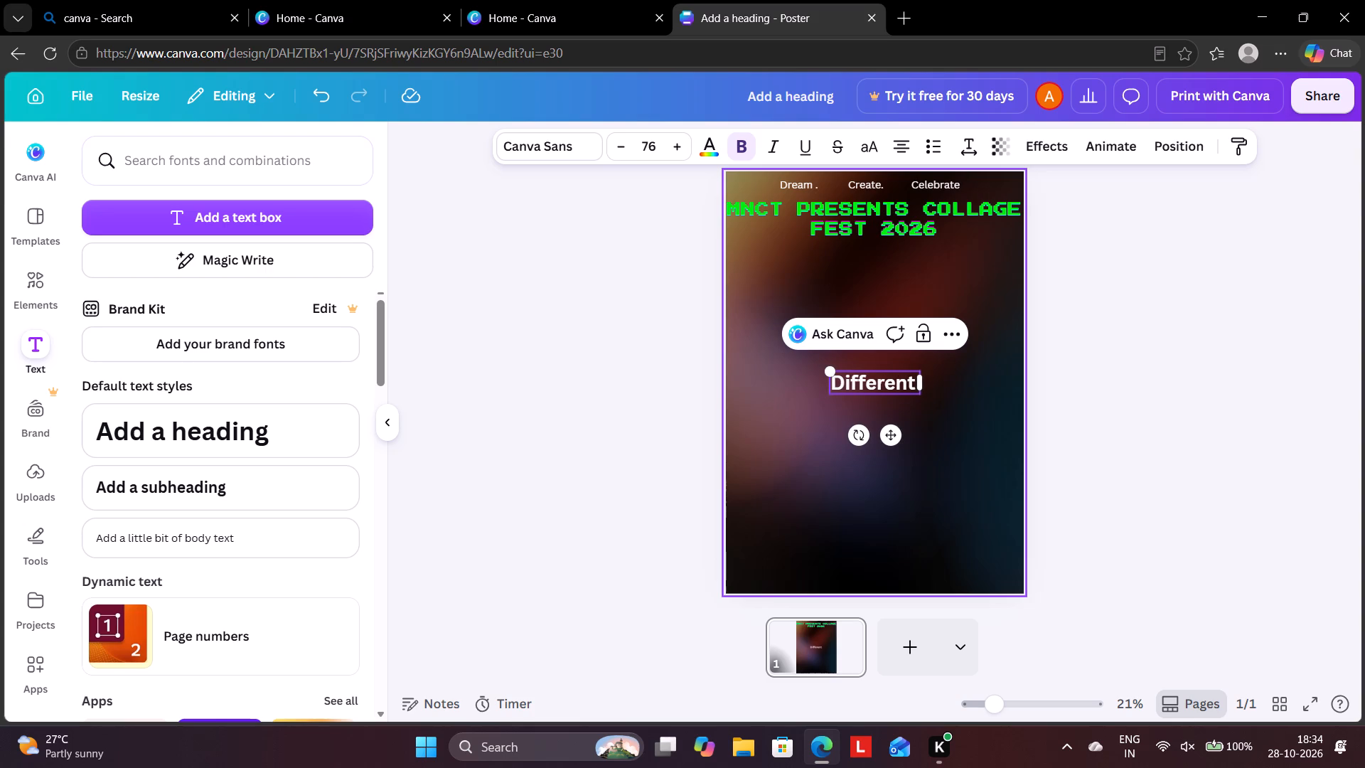
key("shift+t")
key("a")
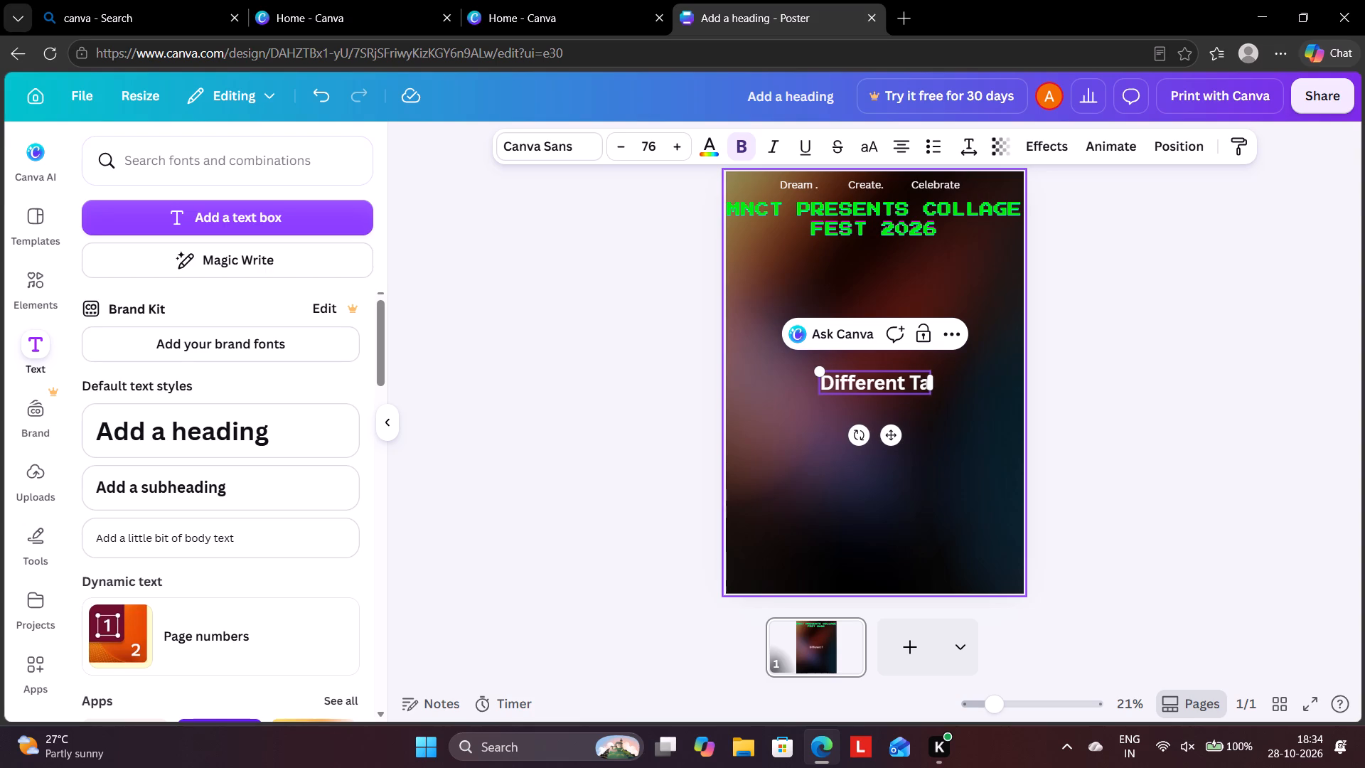
type("lents")
key("space")
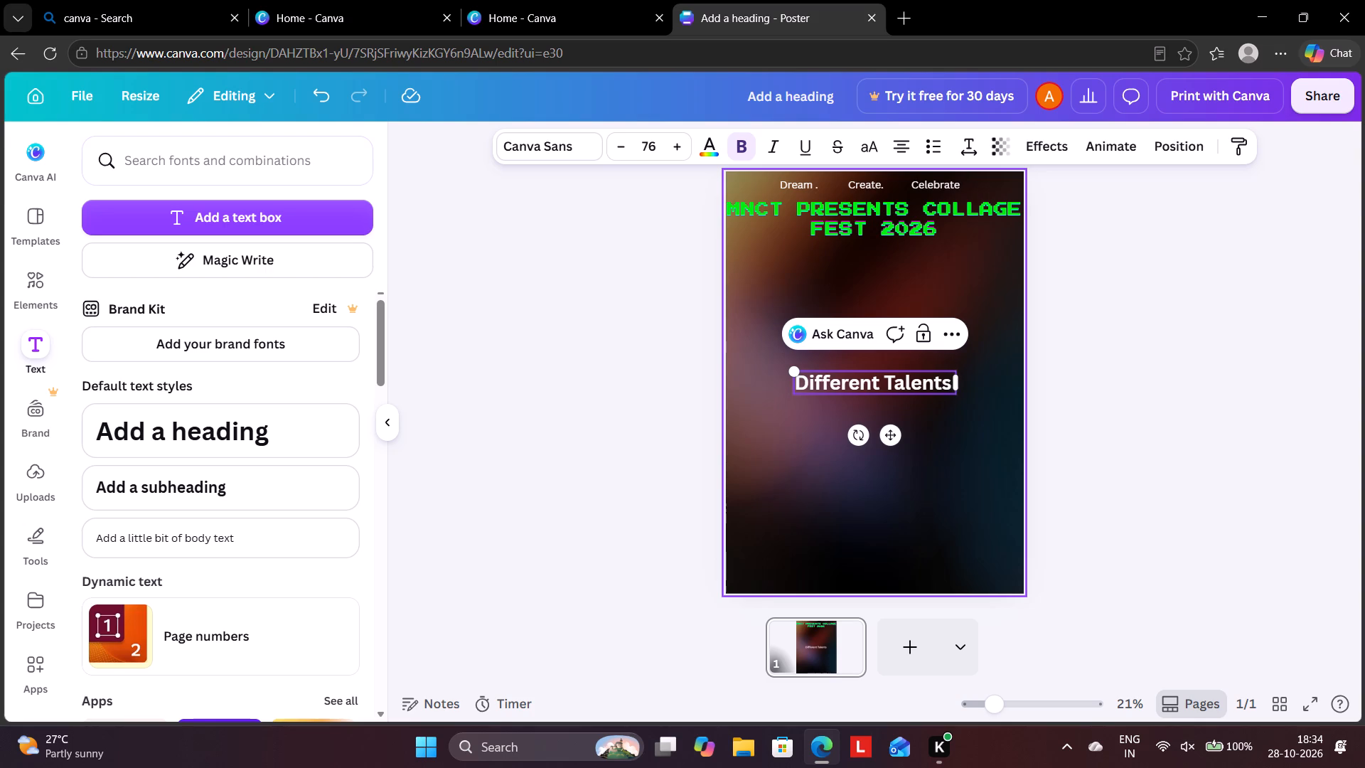
type("One")
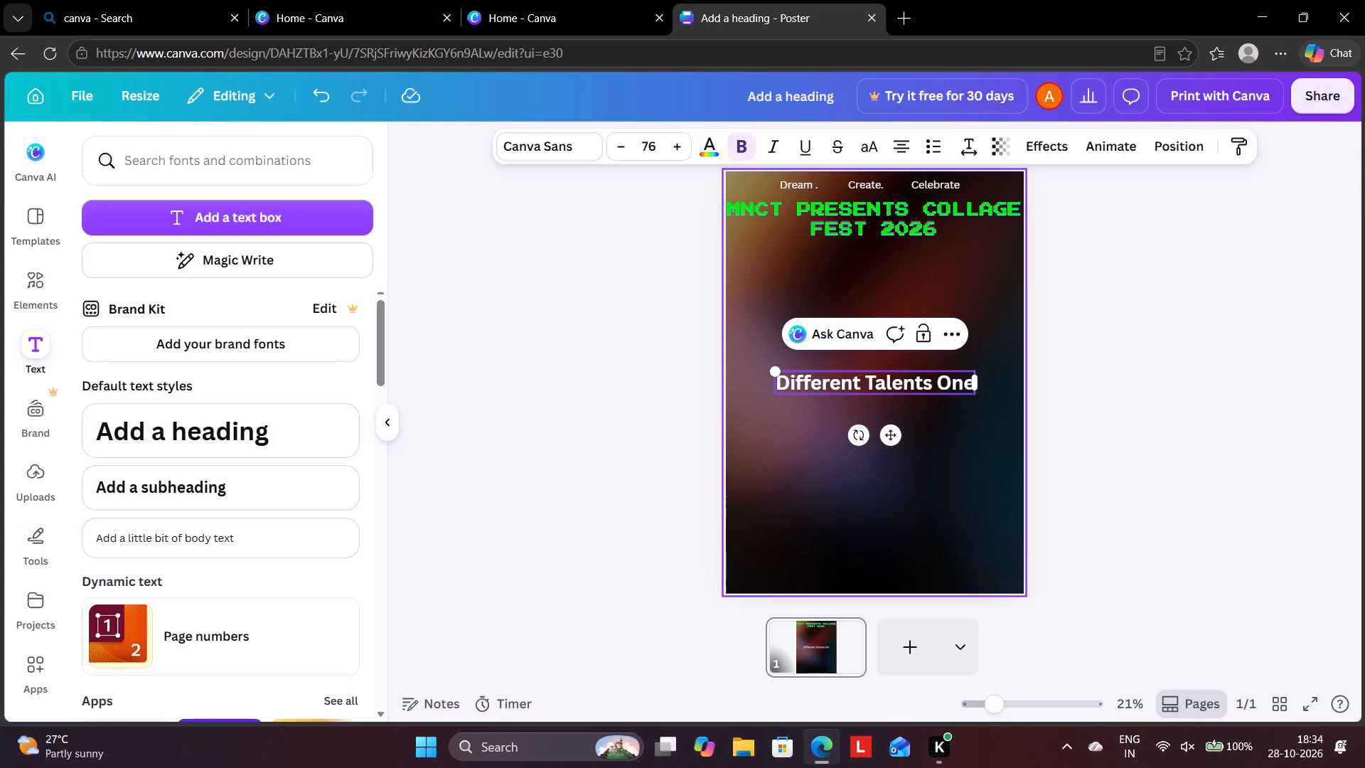
key("space")
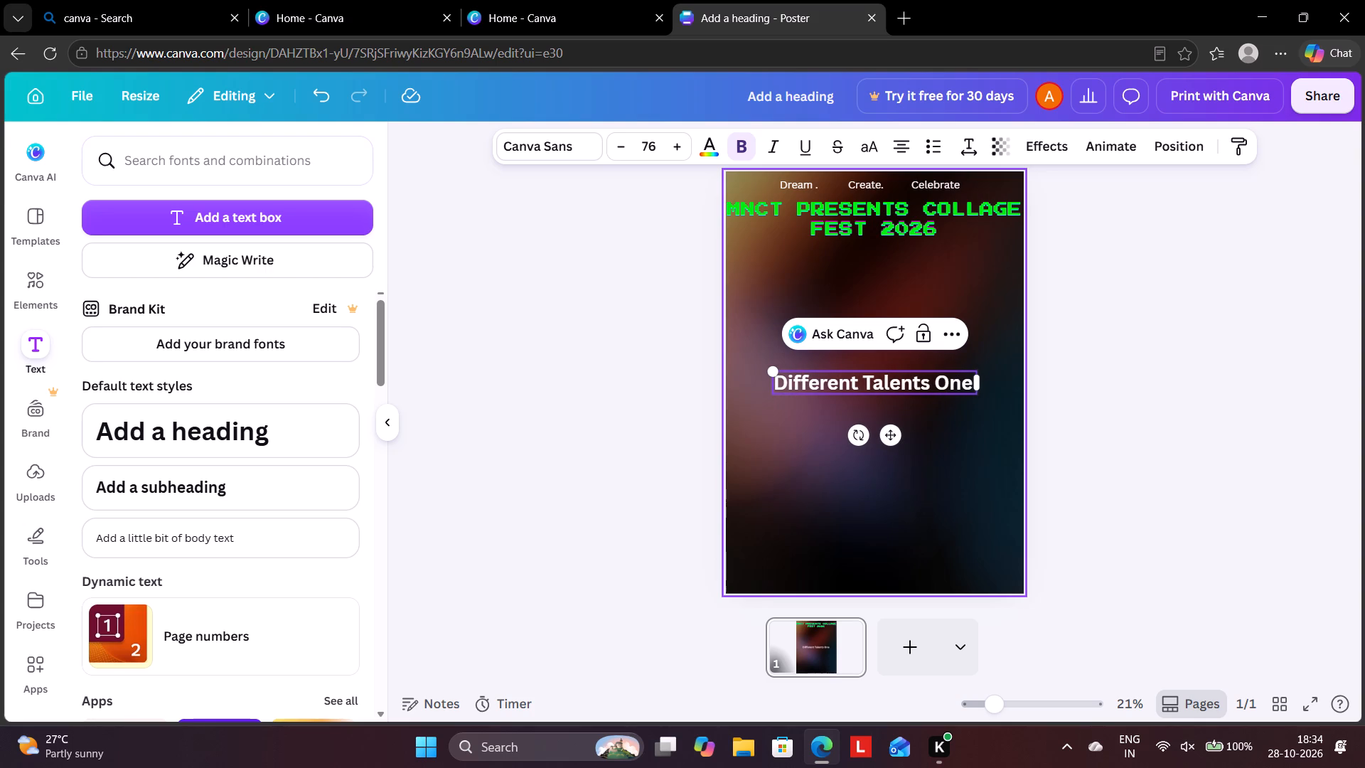
key("shift+s")
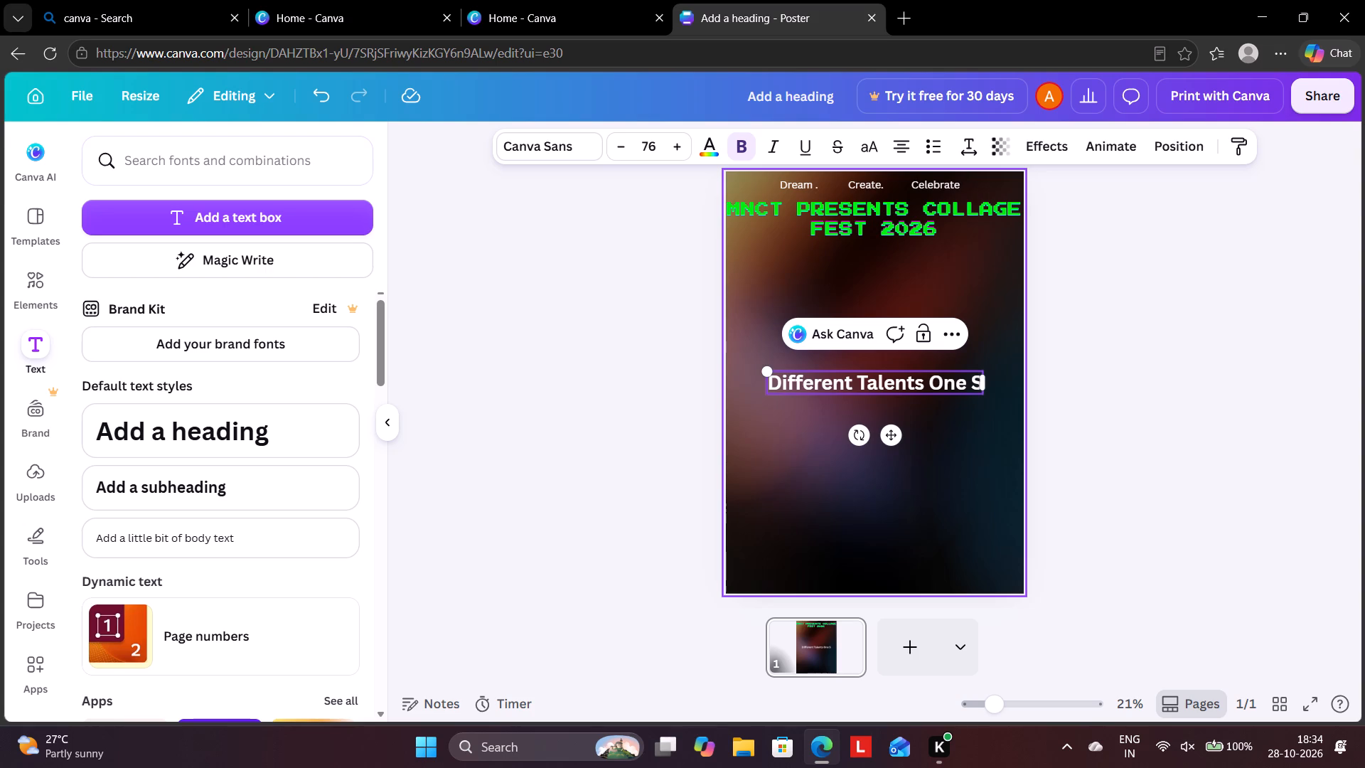
type("tage")
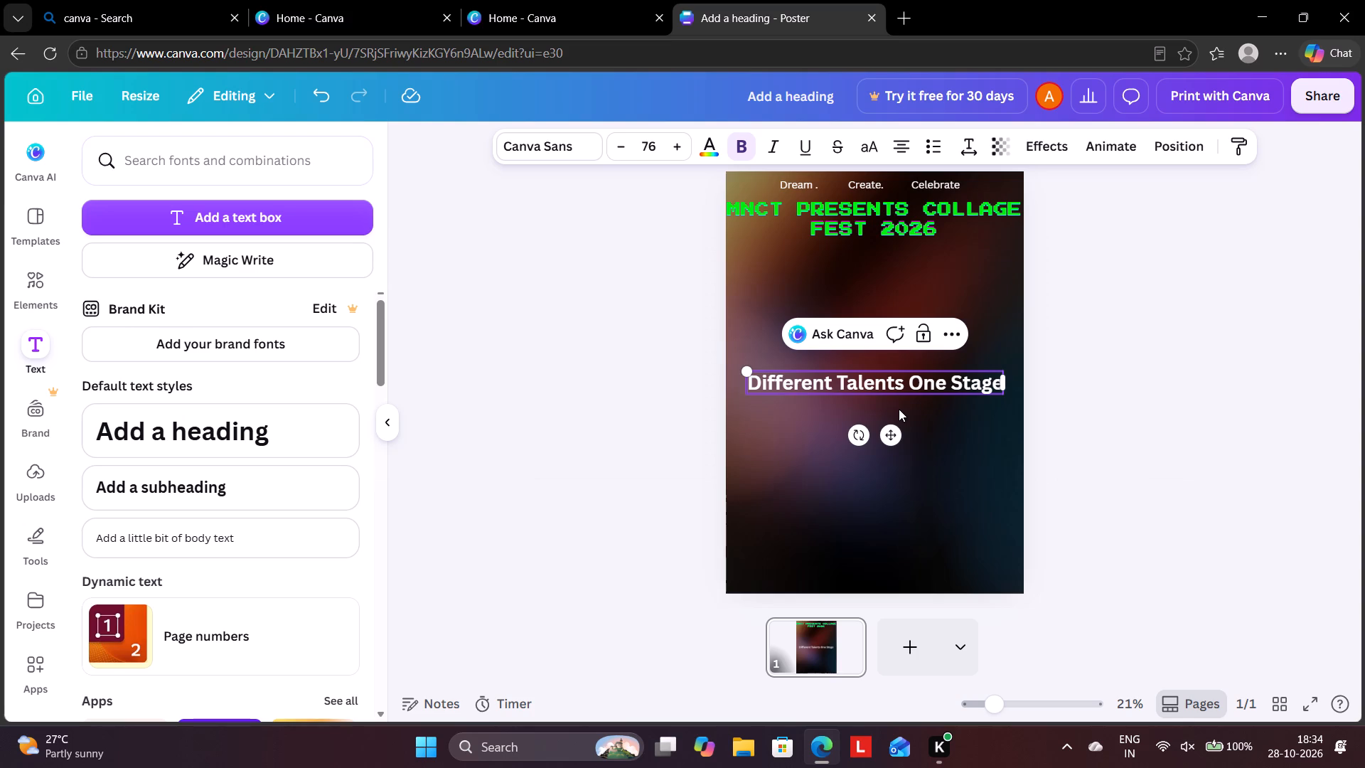
scroll(899, 409, "right", 8)
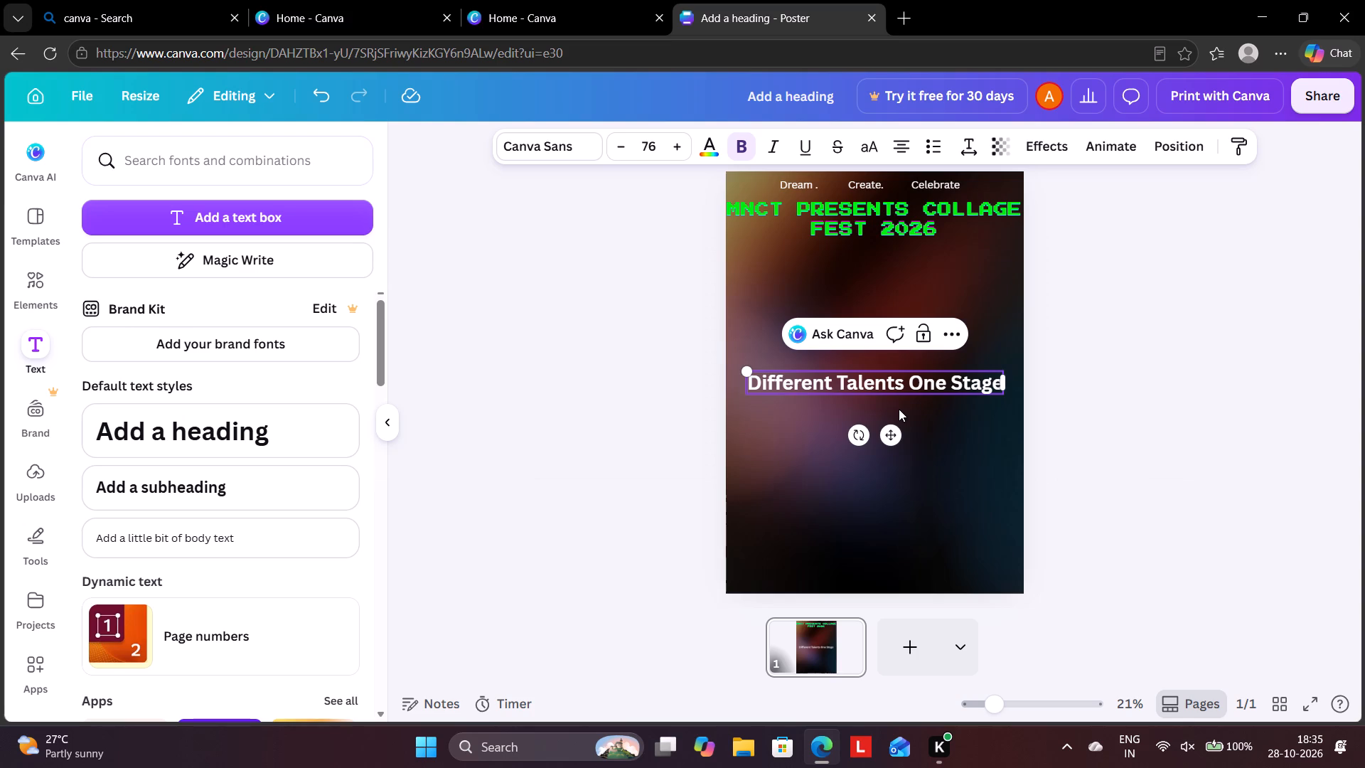
left_click(899, 409)
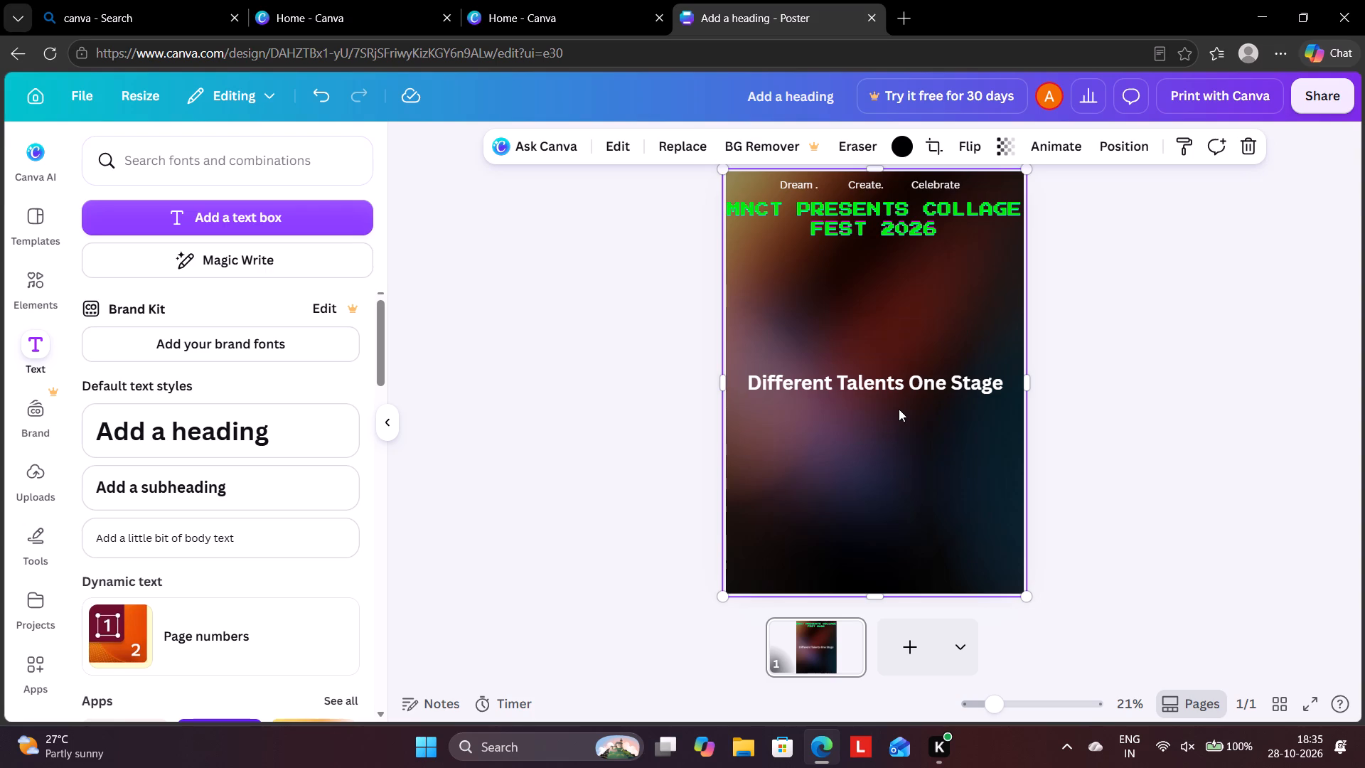
Move the "Different Talents One Stage" subheading up to just below the "MNCT PRESENTS COLLAGE FEST 2026" heading.
left_click(860, 375)
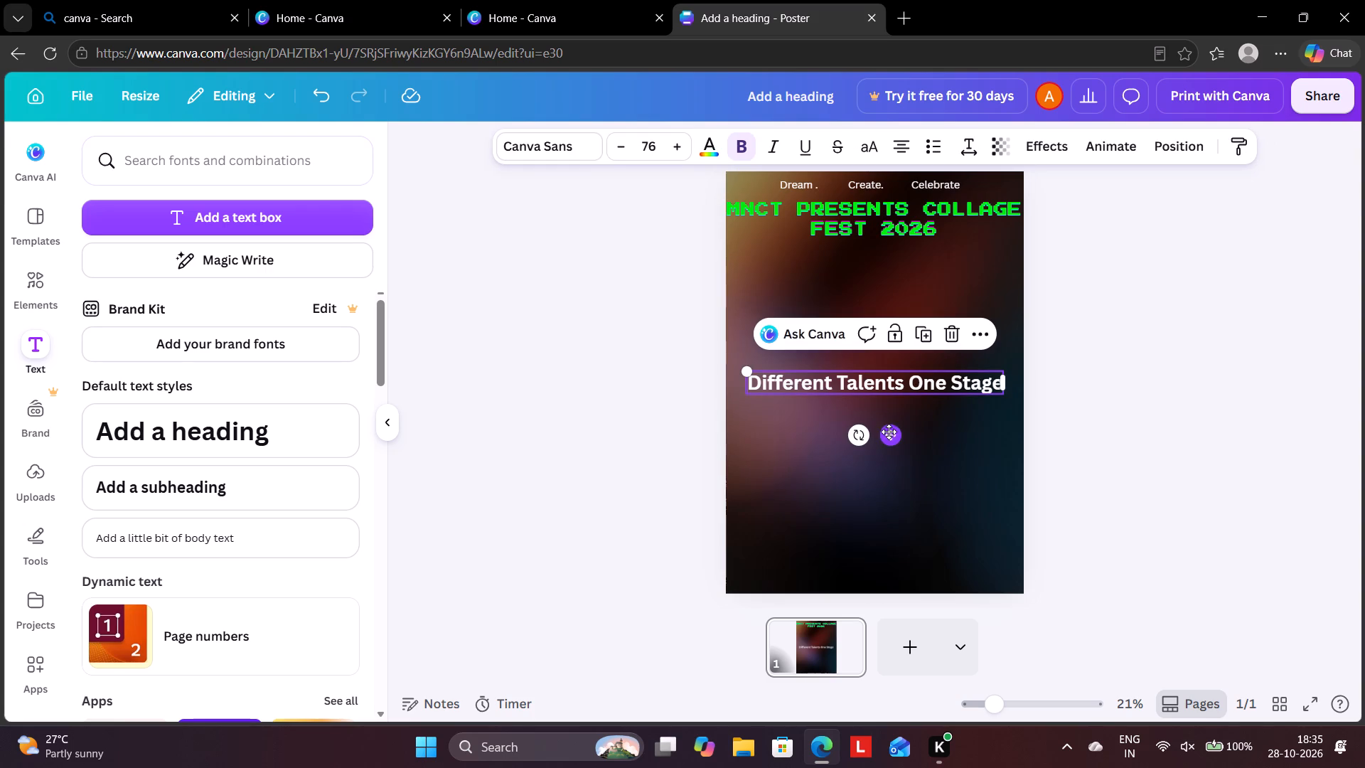
left_click_drag(889, 432, 882, 316)
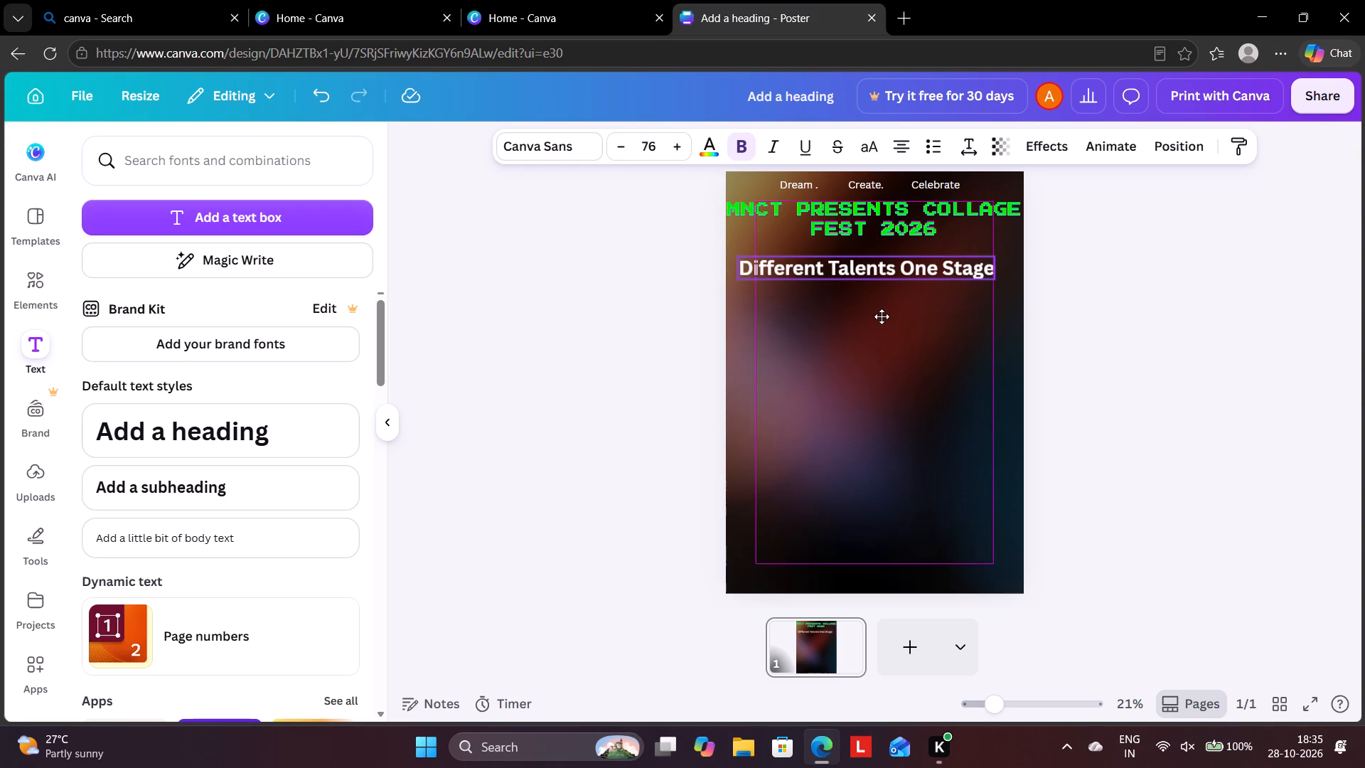
left_click_drag(882, 316, 874, 327)
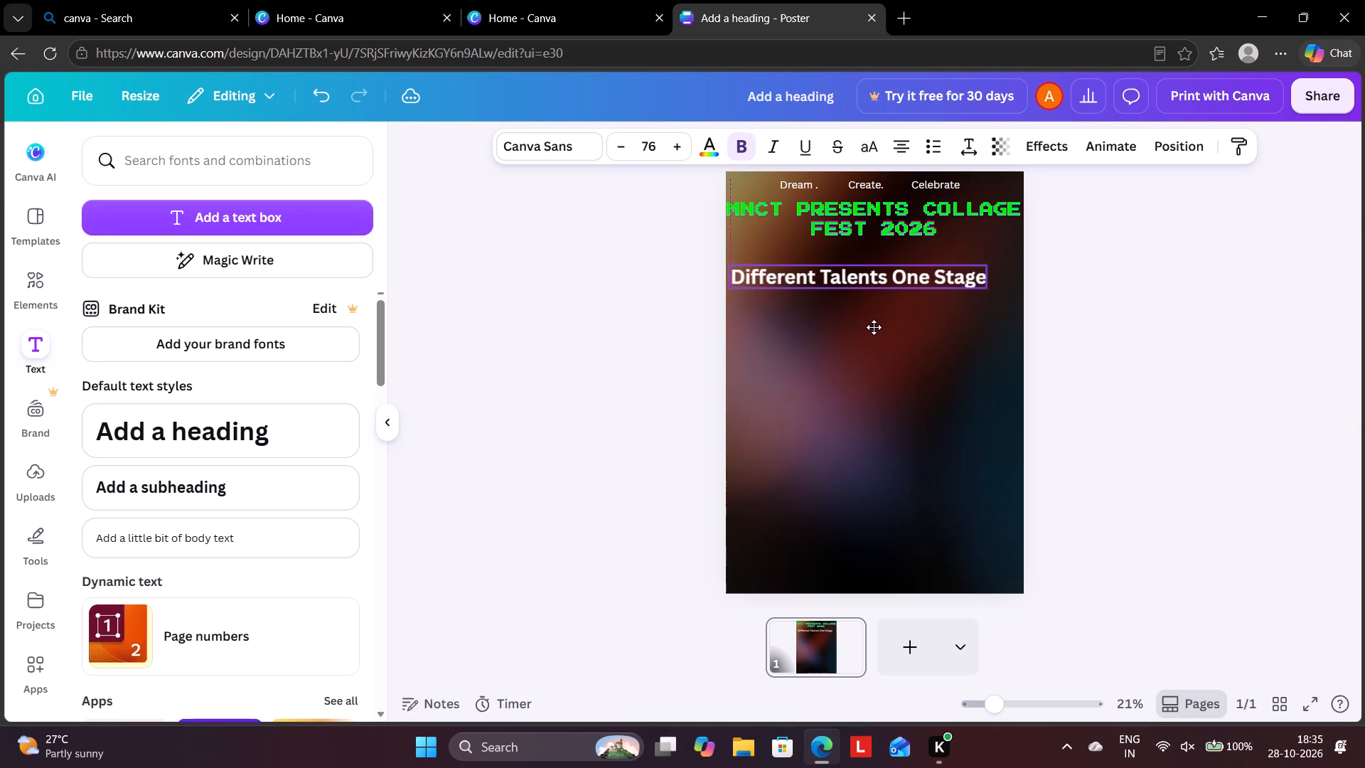
left_click_drag(874, 327, 877, 321)
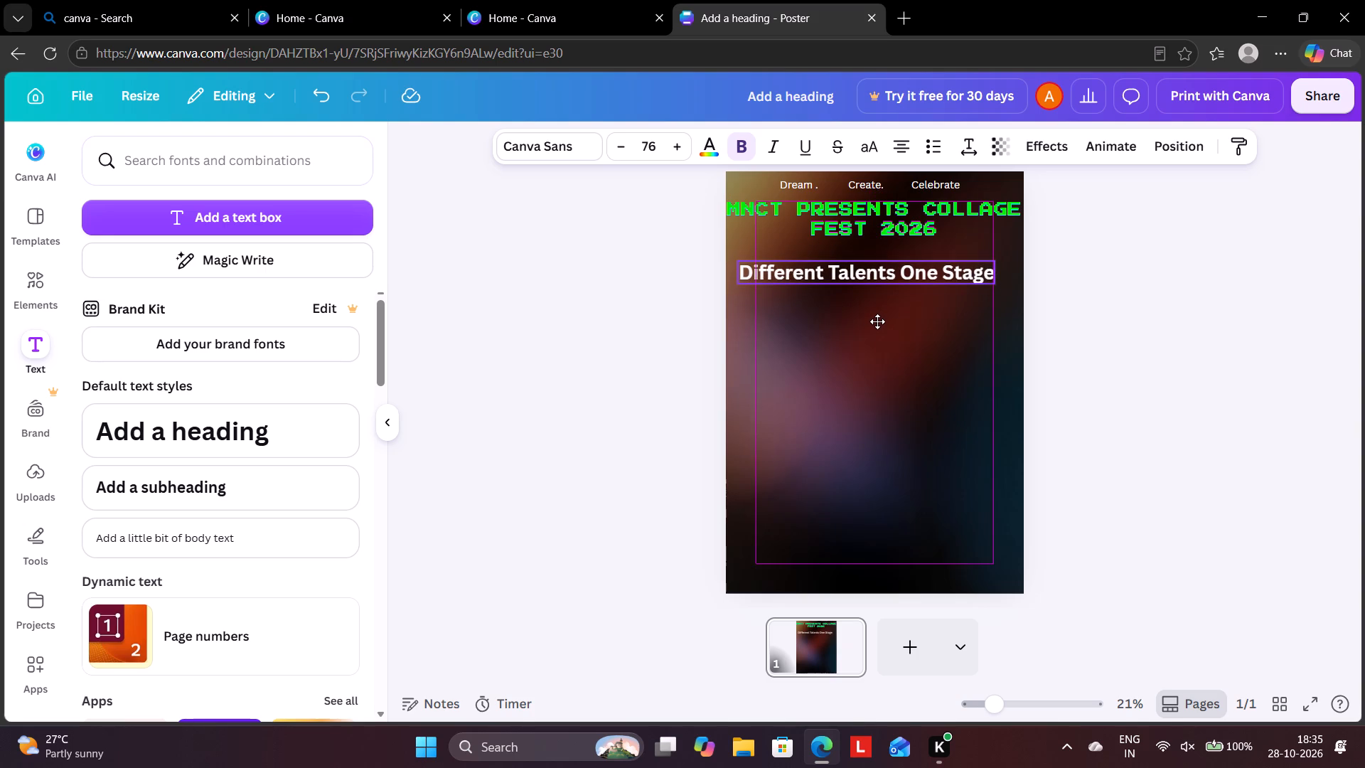
left_click_drag(877, 321, 879, 318)
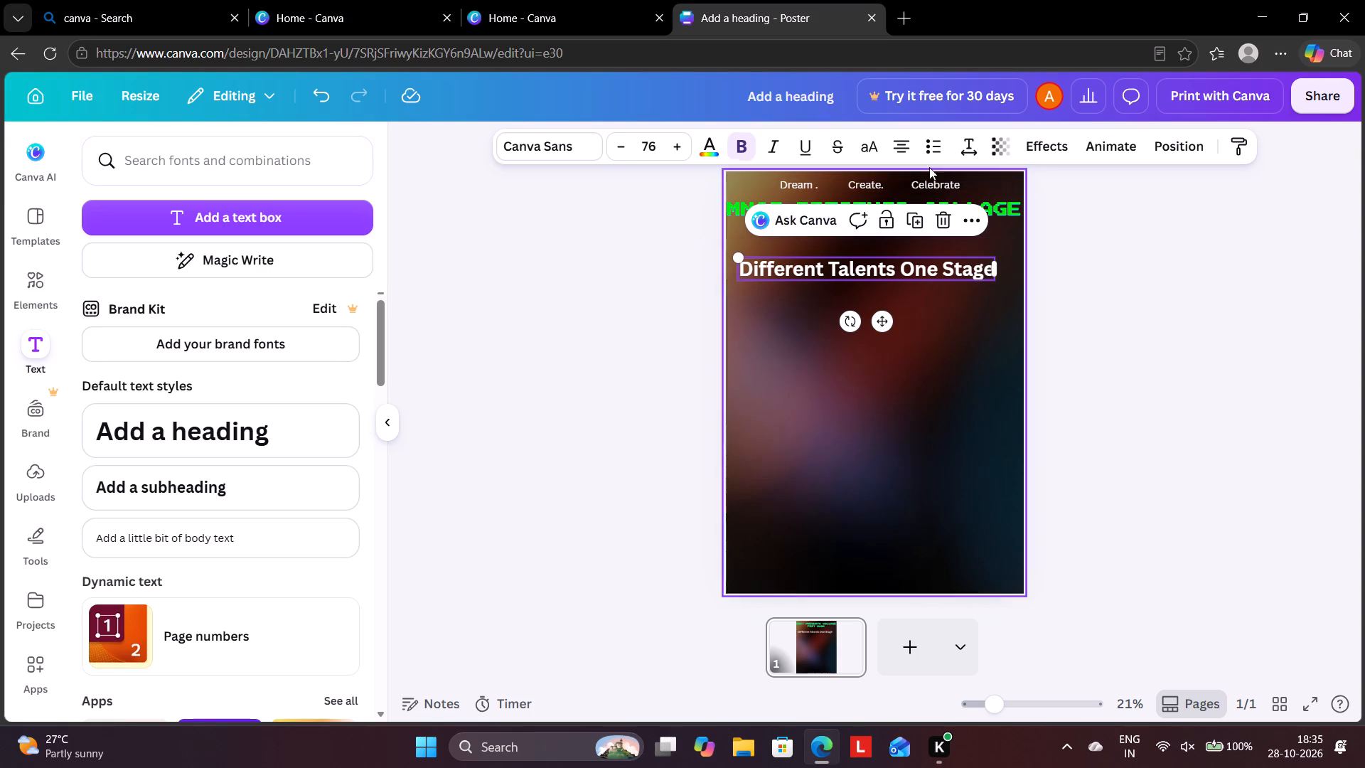
Apply the Glow text effect to the "Different Talents One Stage" subheading.
left_click(1051, 142)
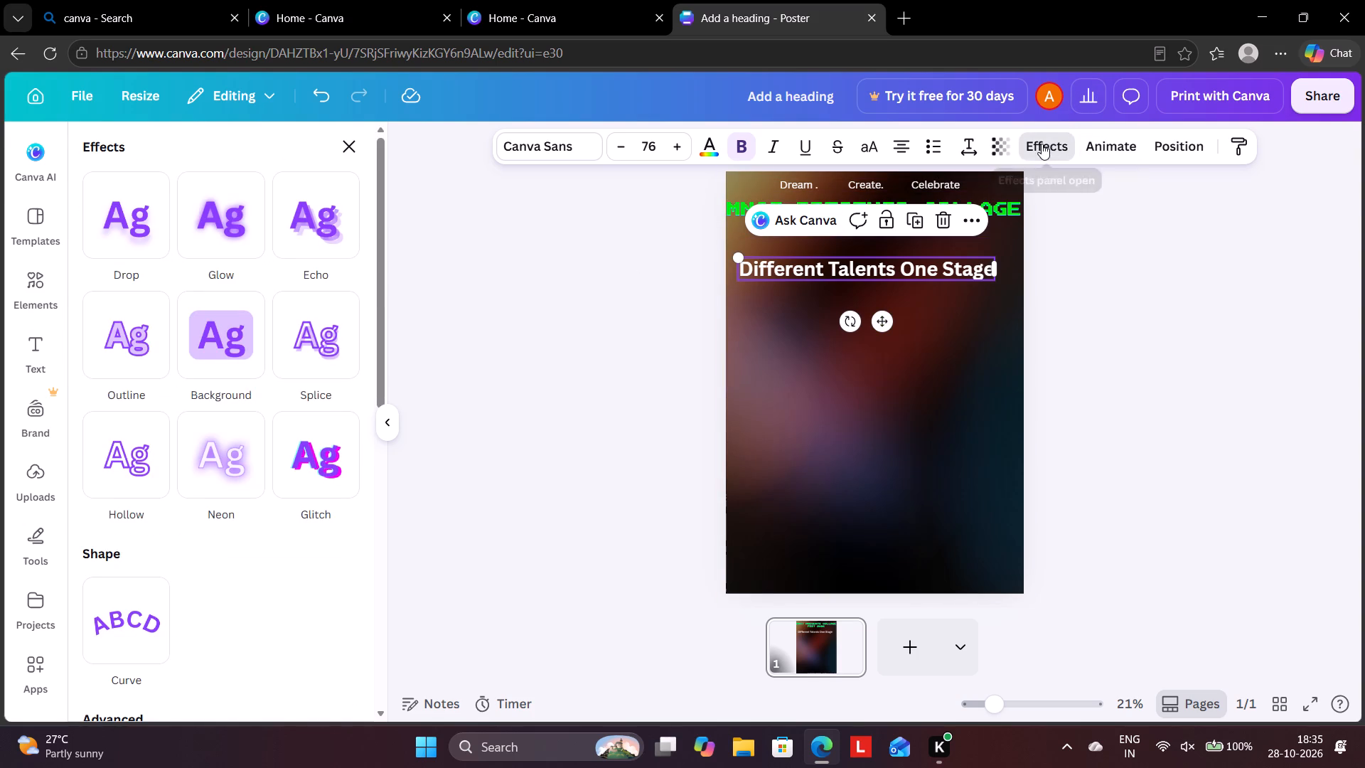
left_click(1100, 144)
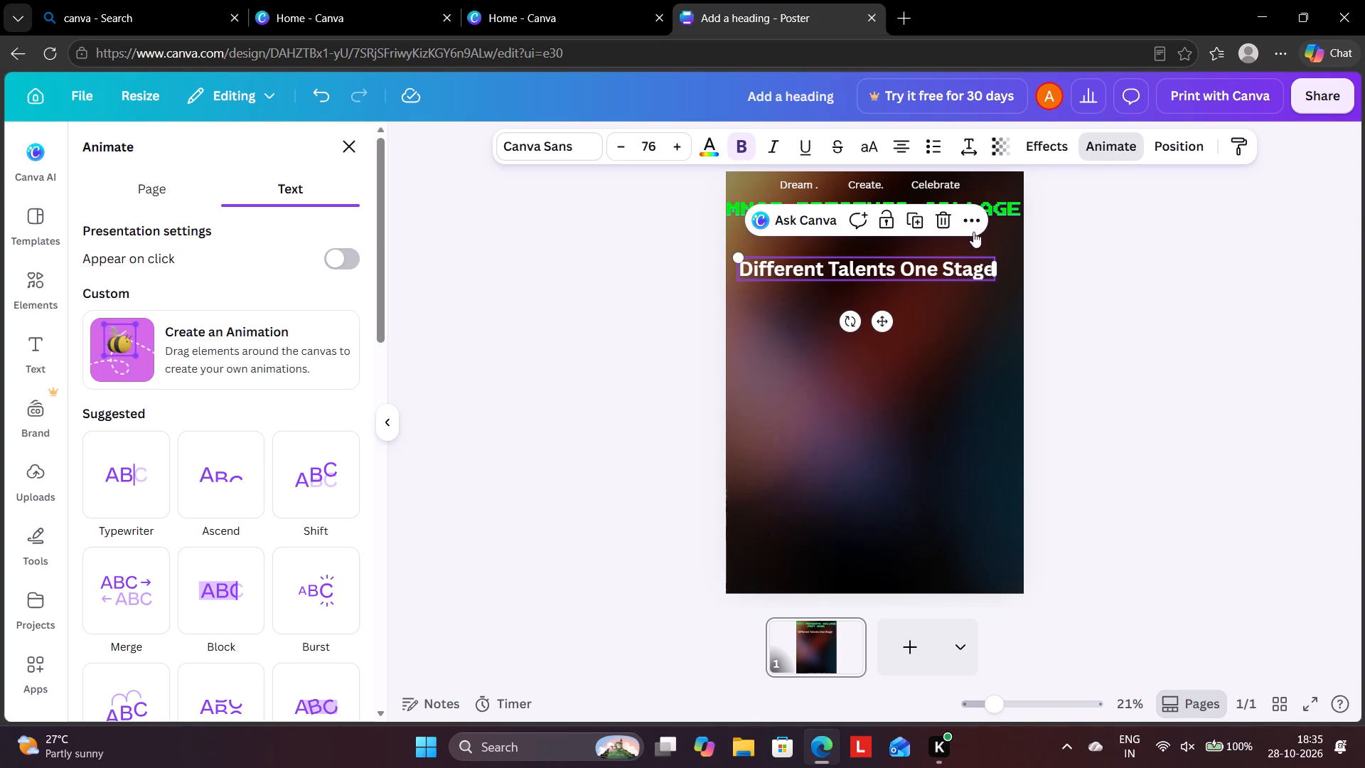
left_click(1056, 145)
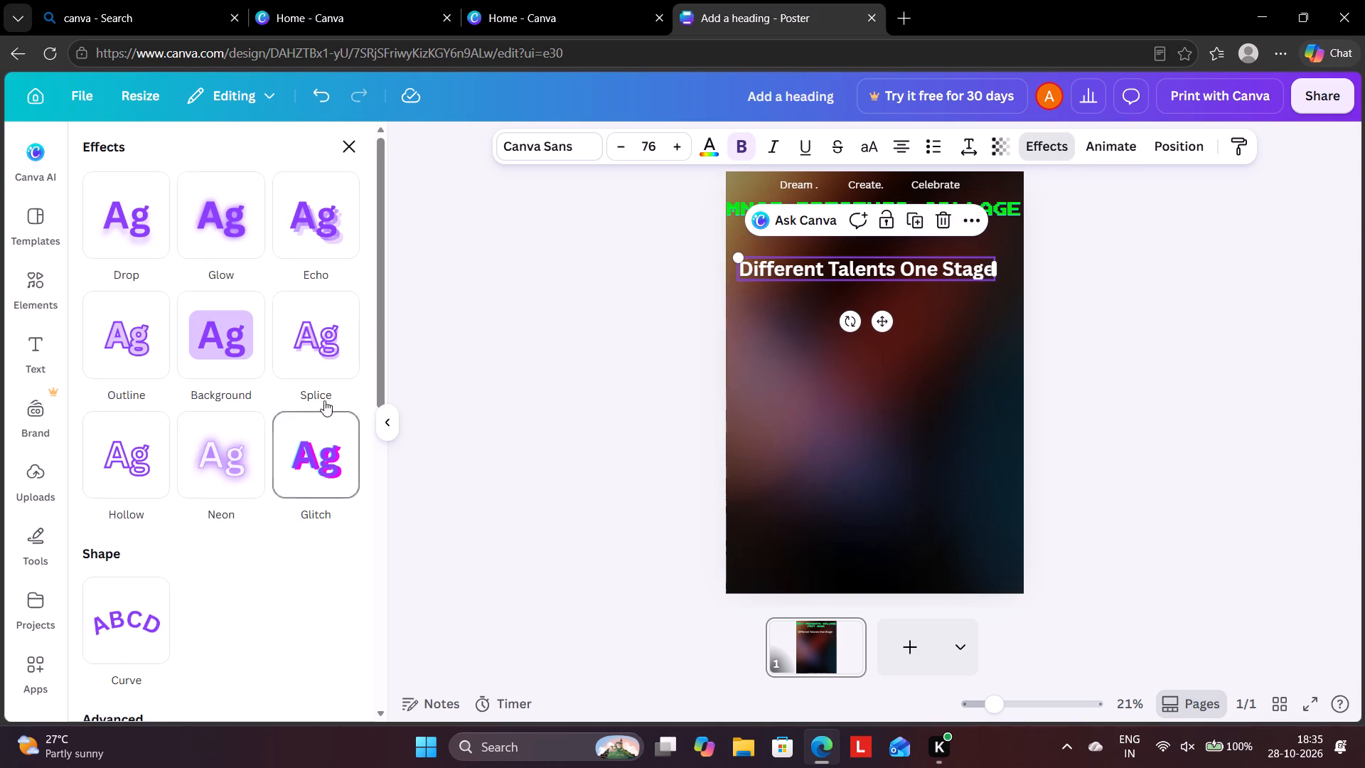
left_click(225, 213)
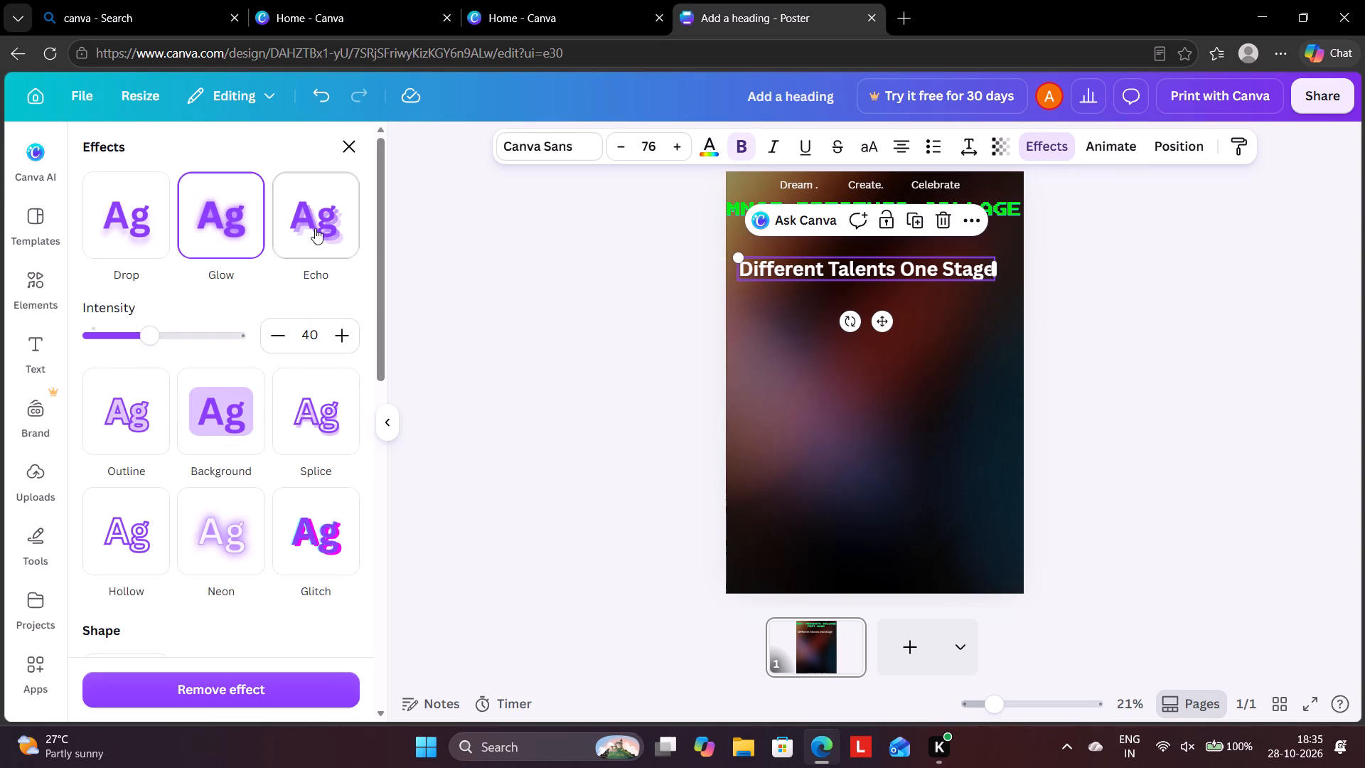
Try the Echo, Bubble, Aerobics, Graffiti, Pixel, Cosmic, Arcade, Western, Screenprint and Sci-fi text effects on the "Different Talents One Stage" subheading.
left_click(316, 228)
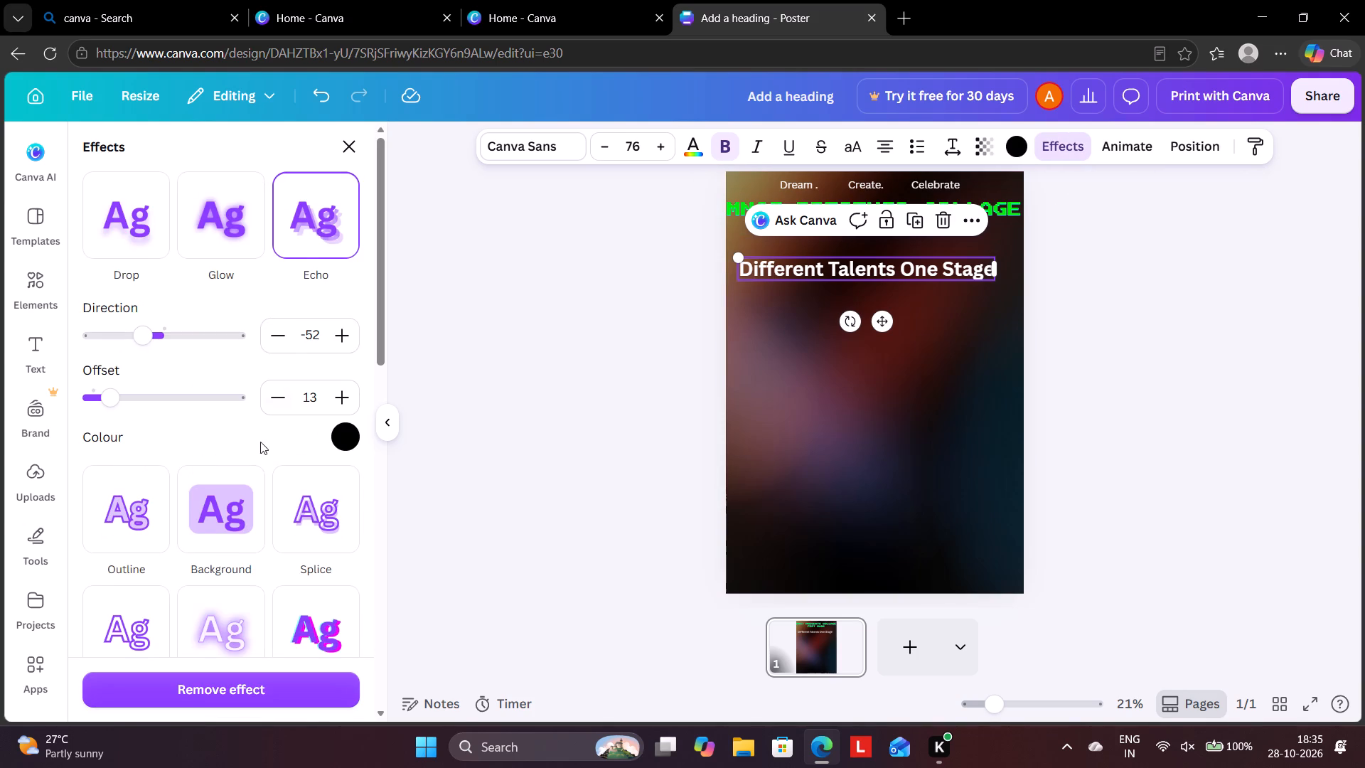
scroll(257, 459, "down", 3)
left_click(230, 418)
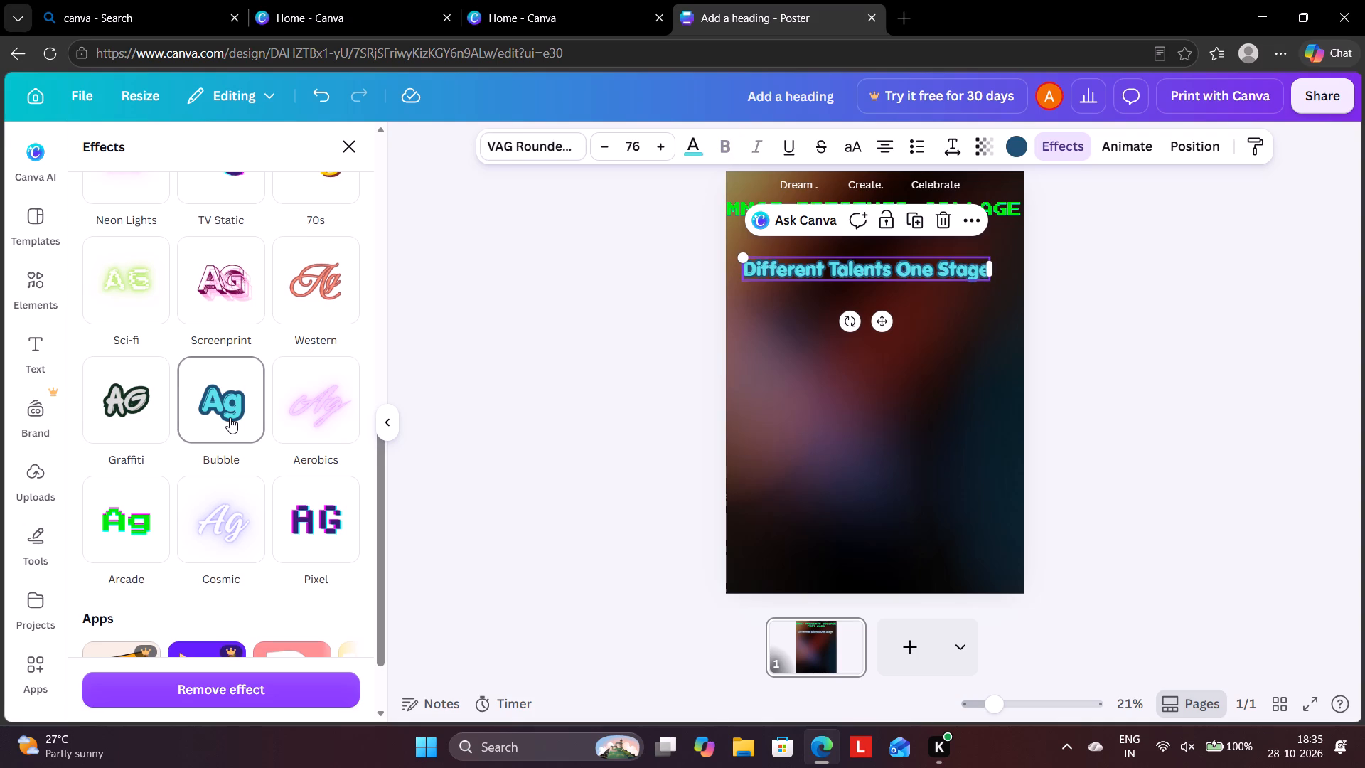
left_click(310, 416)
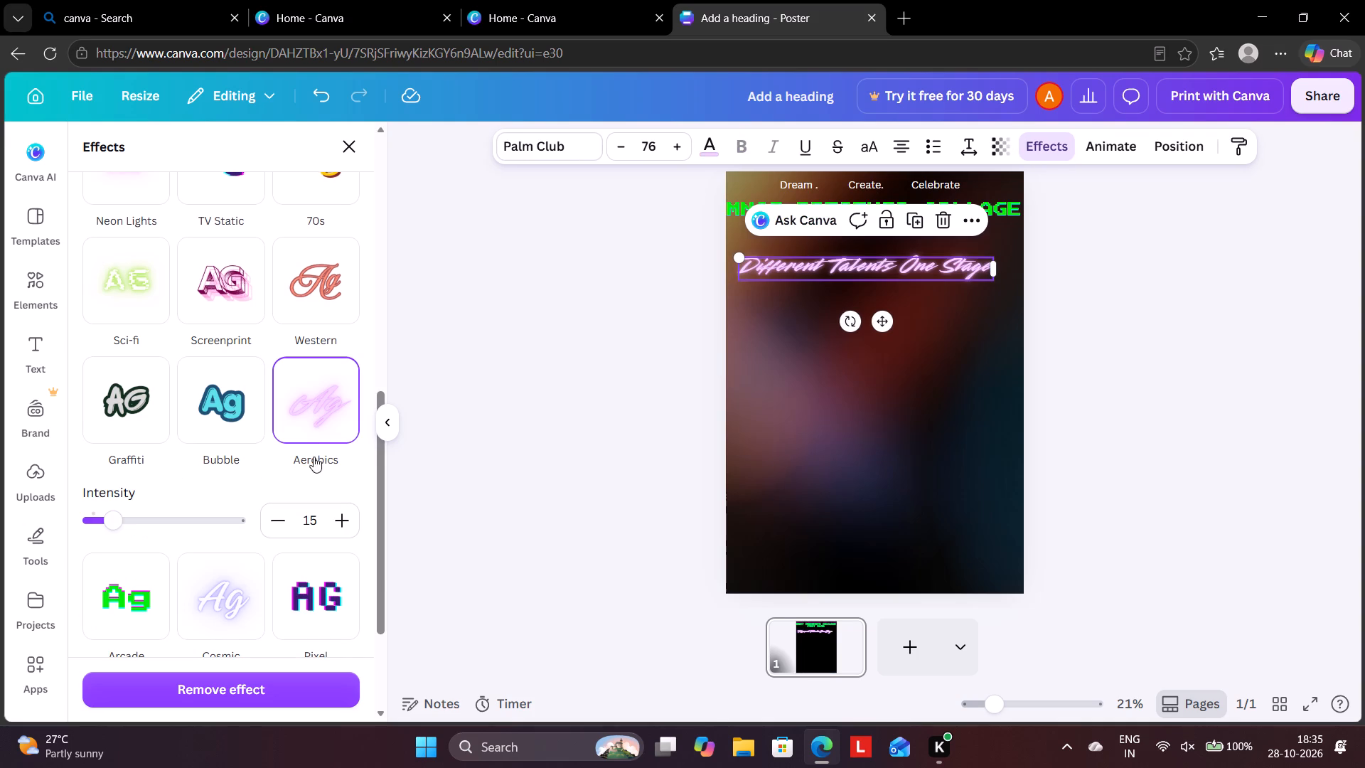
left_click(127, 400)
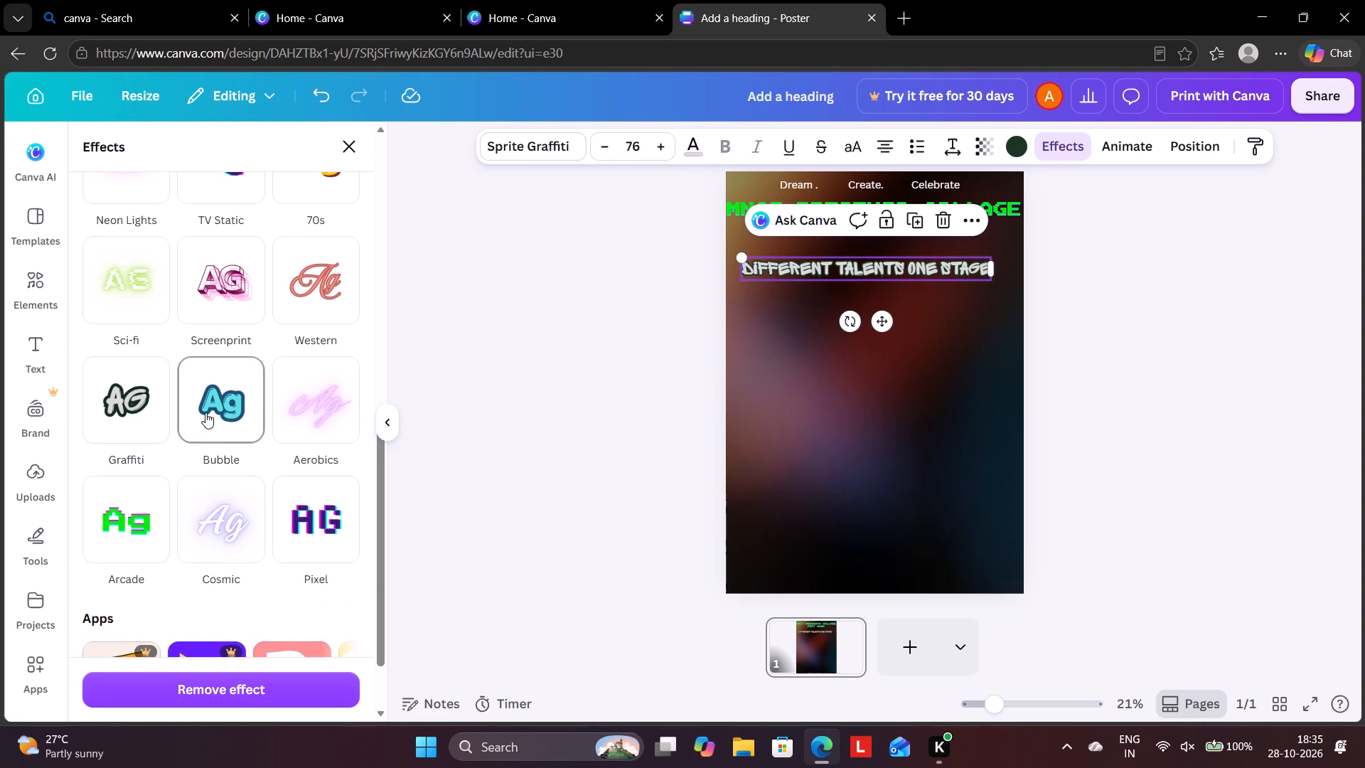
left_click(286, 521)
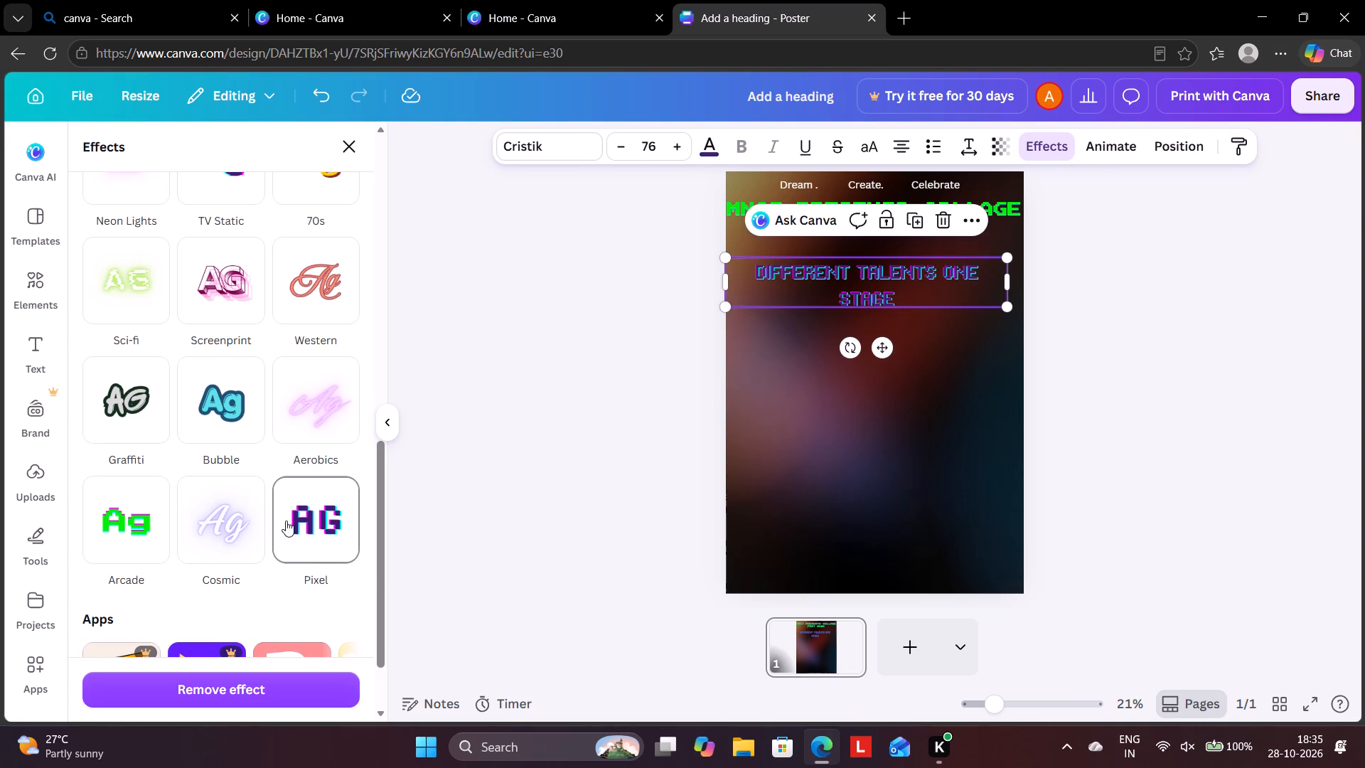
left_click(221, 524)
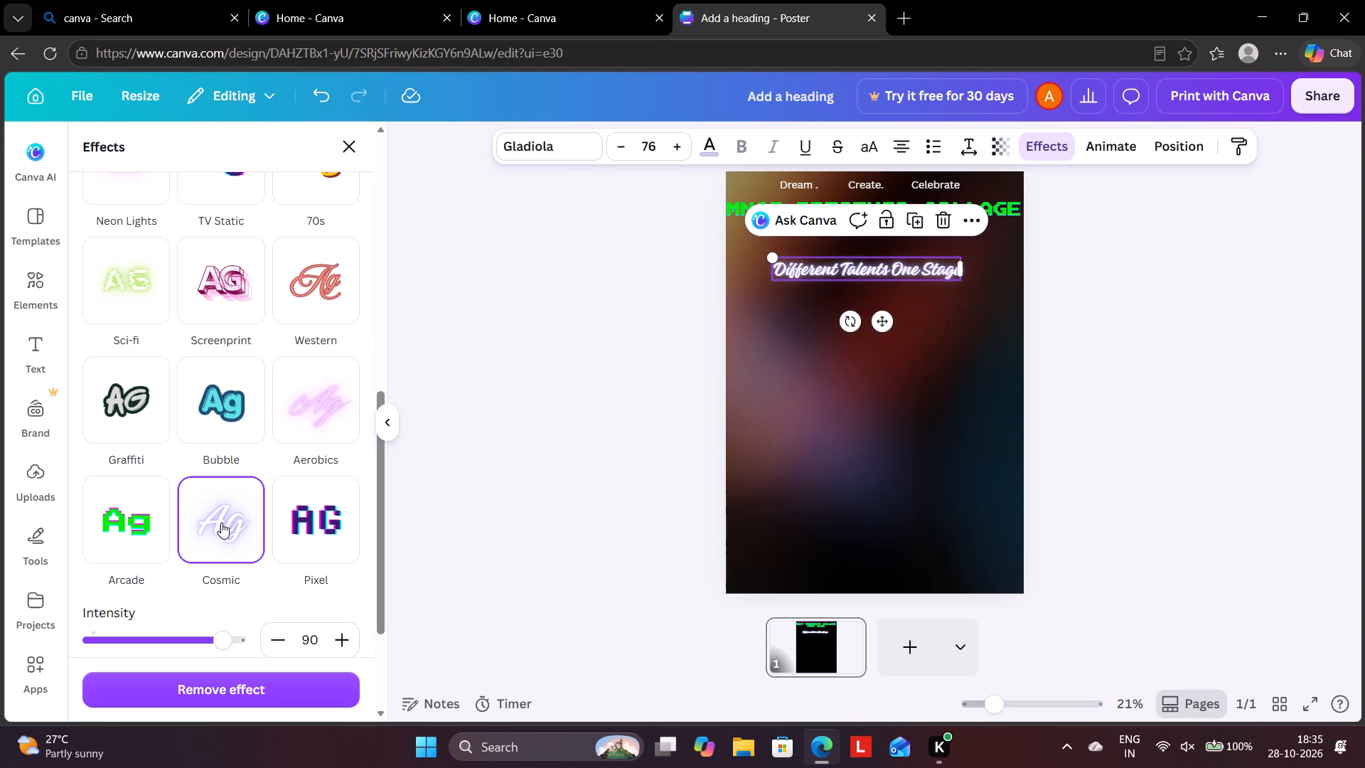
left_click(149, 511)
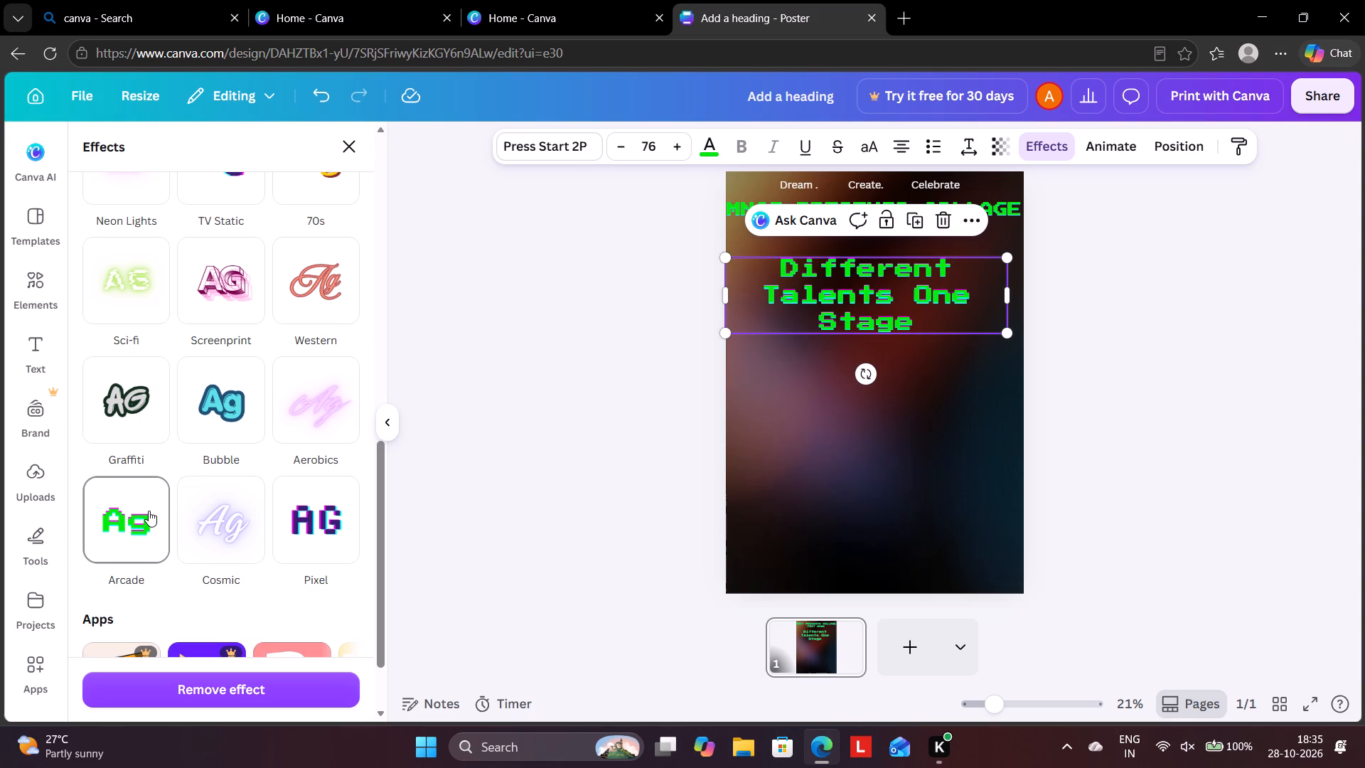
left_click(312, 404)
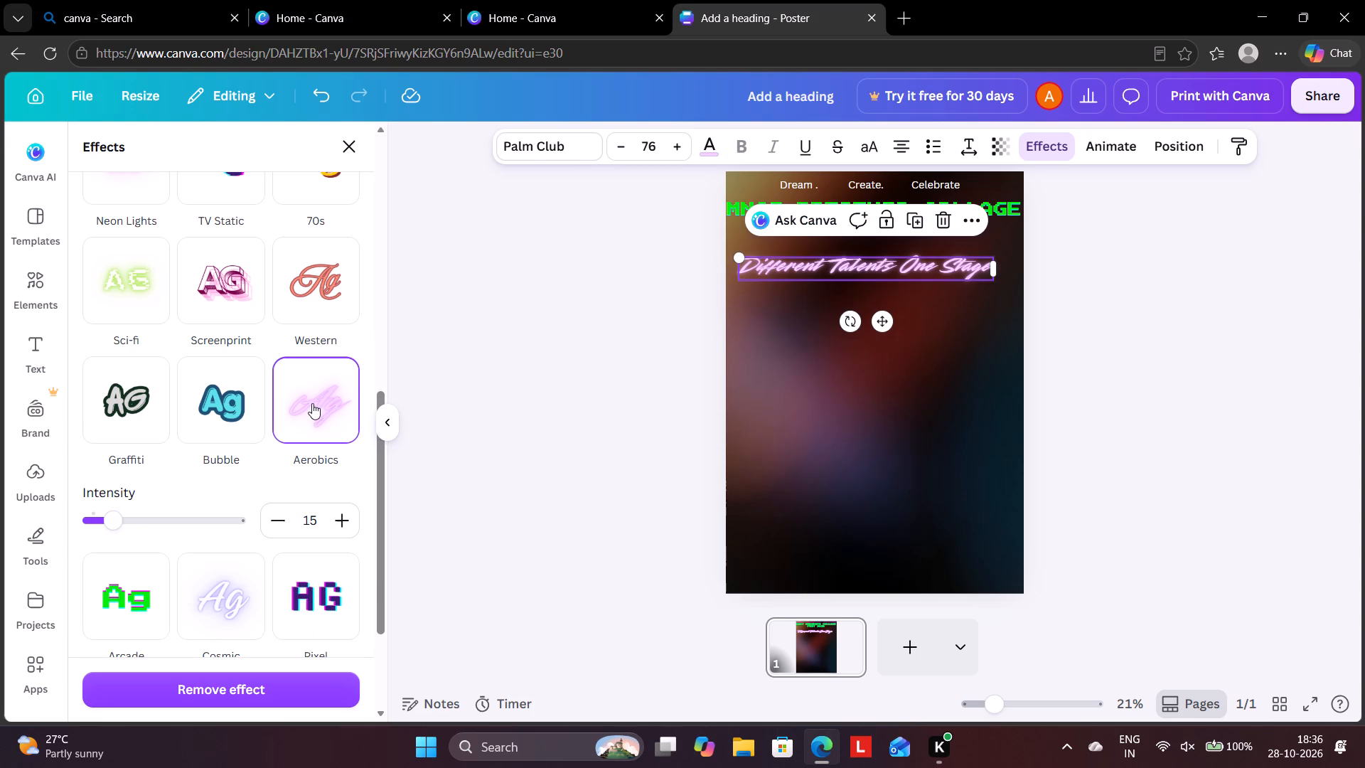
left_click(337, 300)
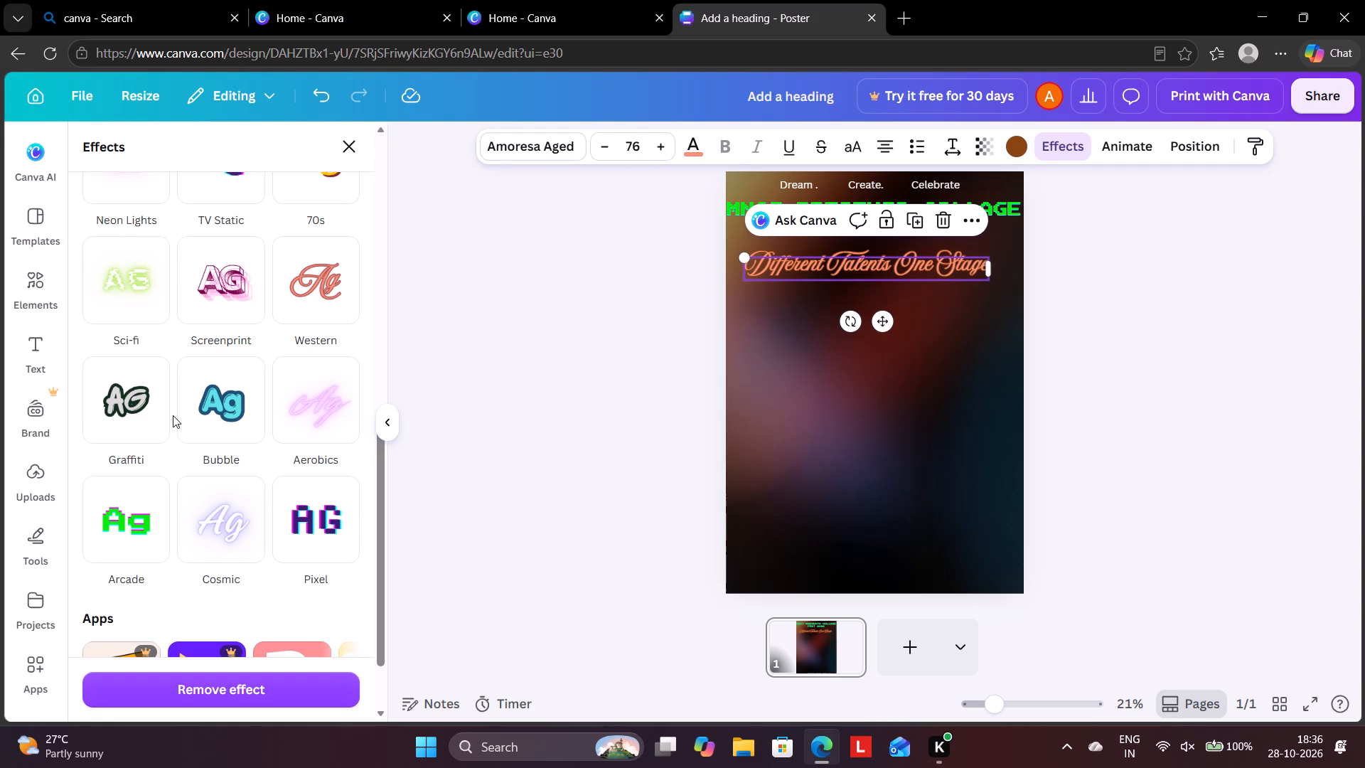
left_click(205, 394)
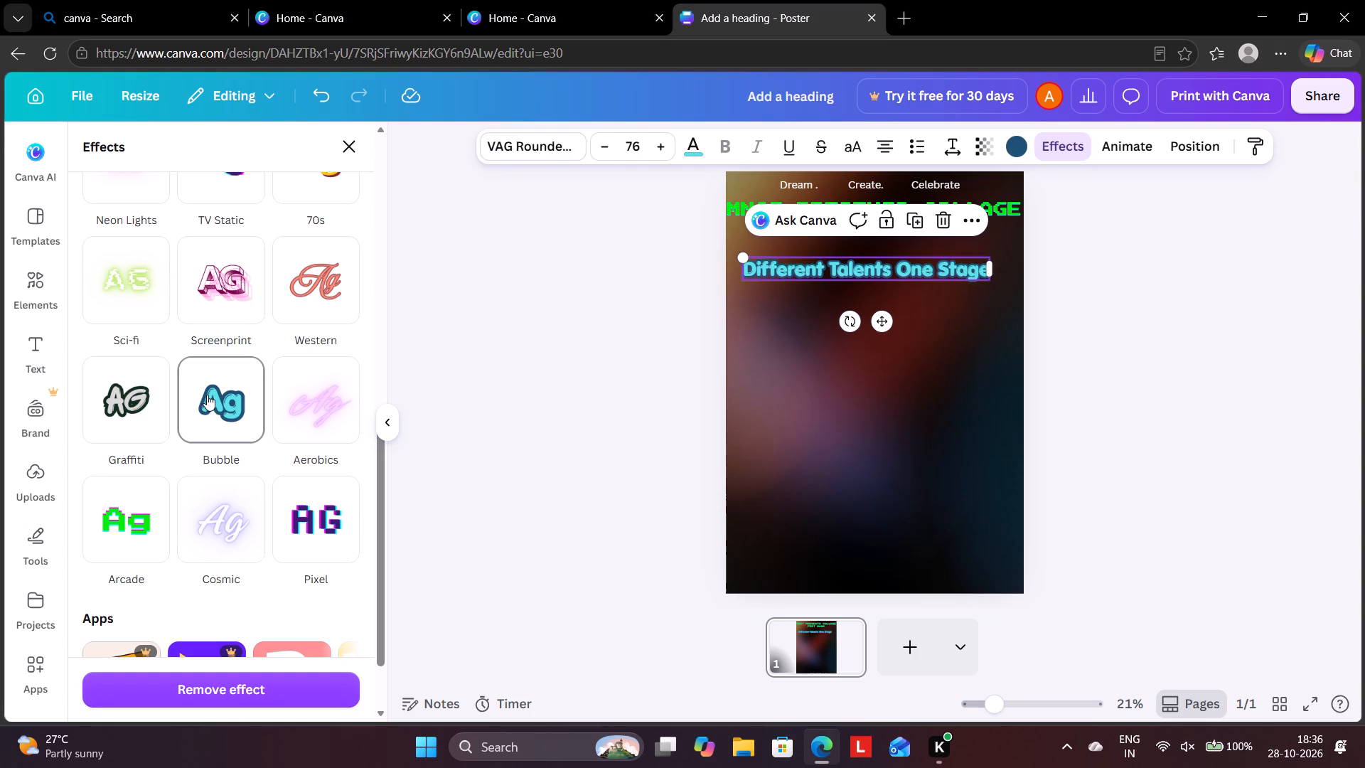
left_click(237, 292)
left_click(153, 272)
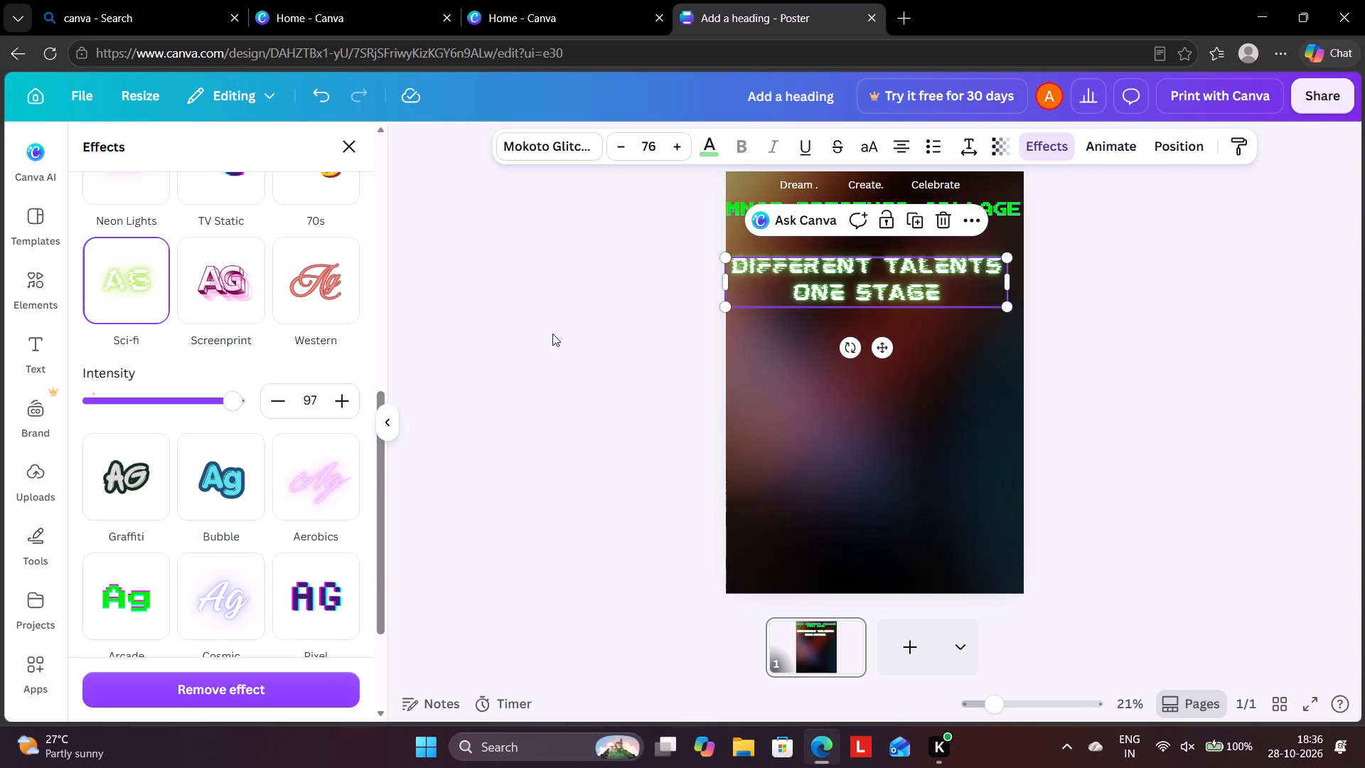
Apply the Aerobics text effect to the "Different Talents One Stage" subheading.
left_click(316, 480)
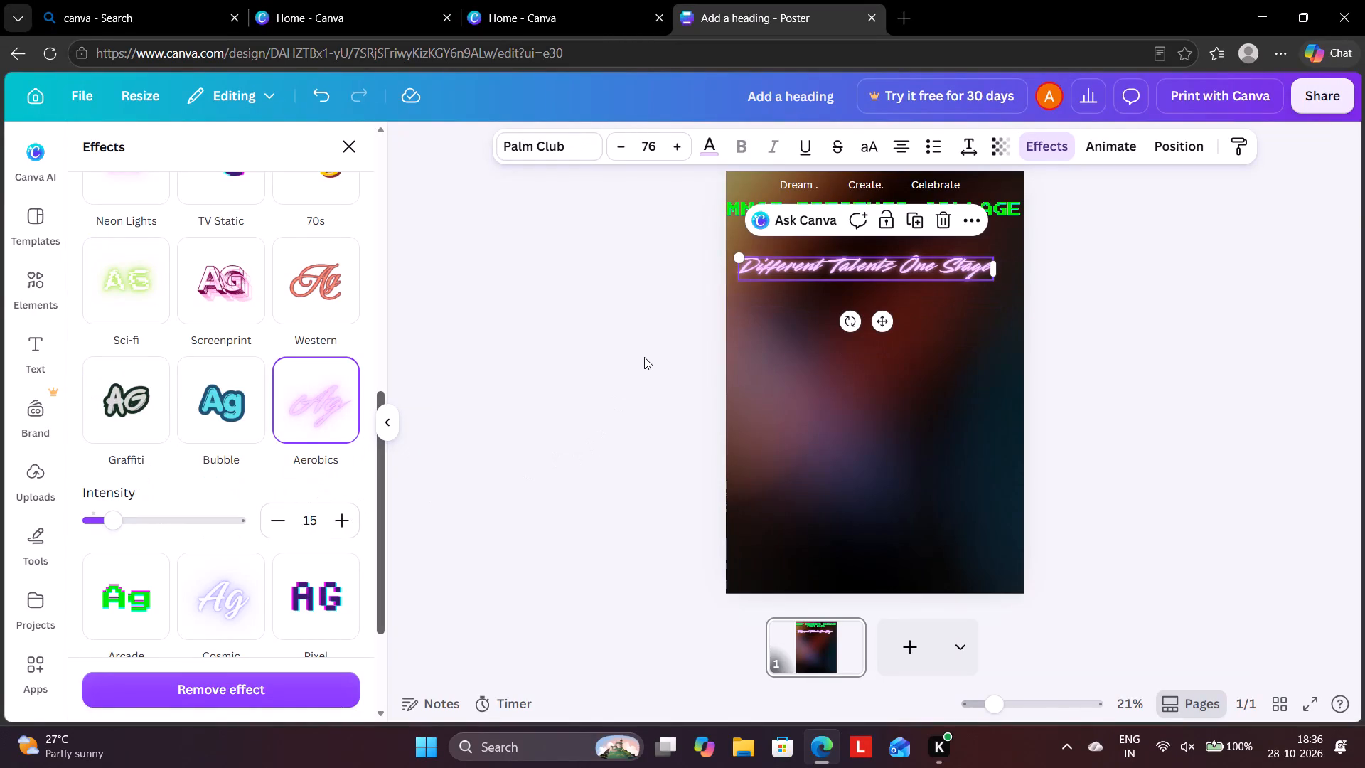
left_click(548, 356)
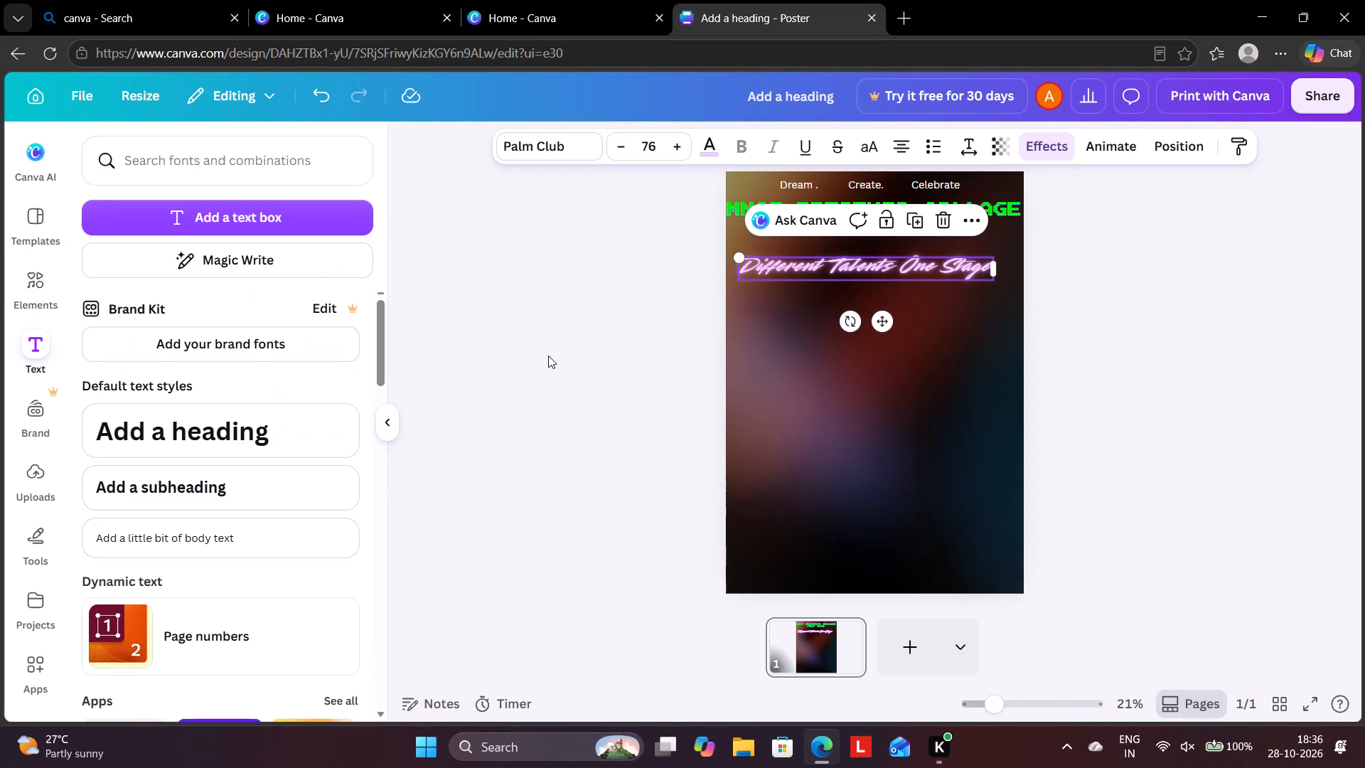
left_click(567, 337)
Apply the Roll text animation to the "Different Talents One Stage" subheading.
left_click(886, 267)
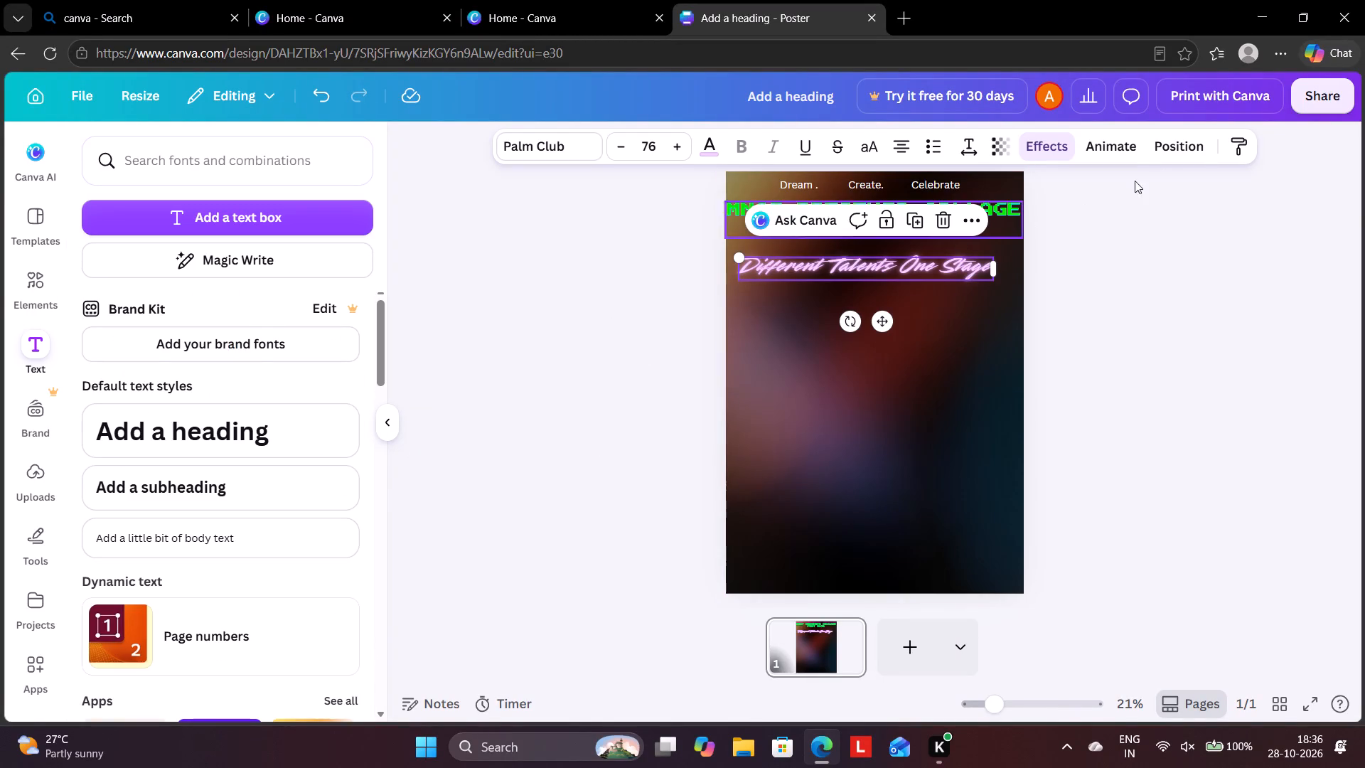
left_click(1106, 146)
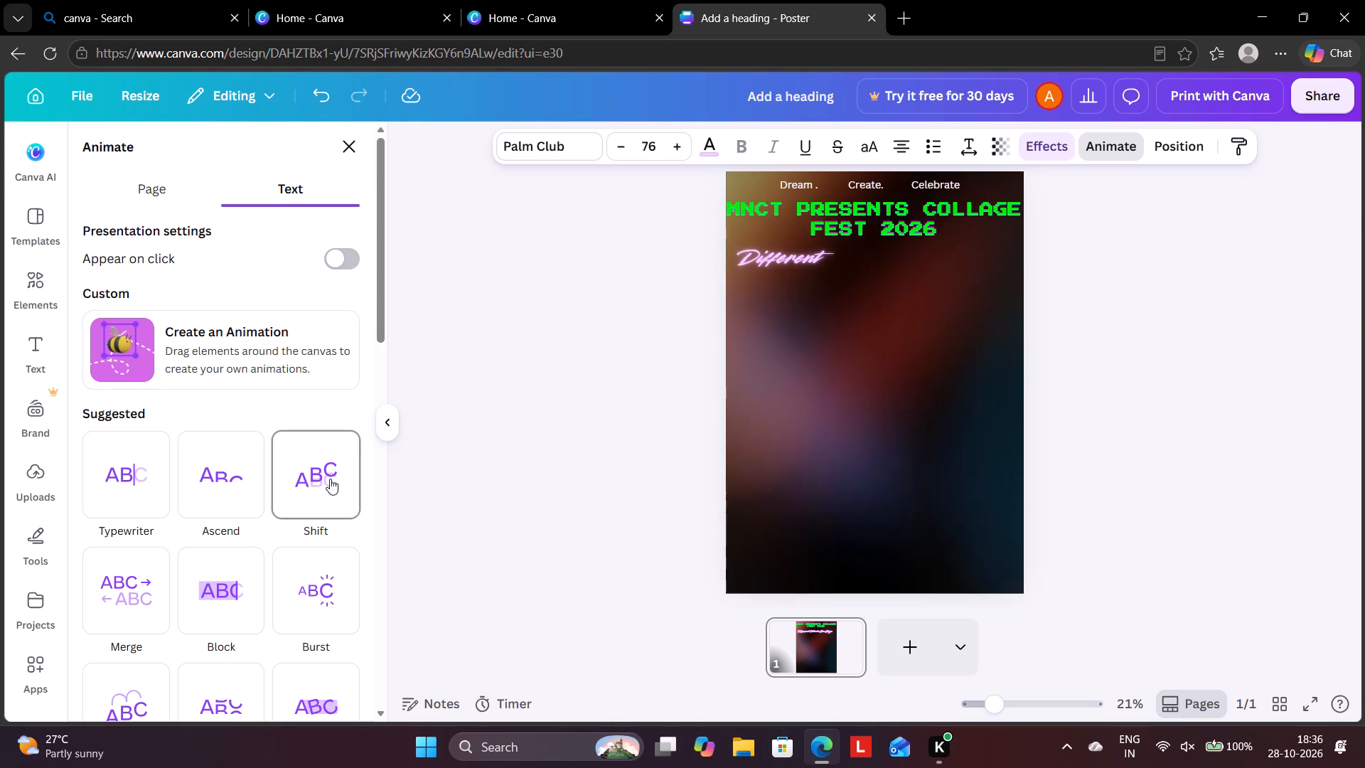
scroll(330, 479, "down", 1)
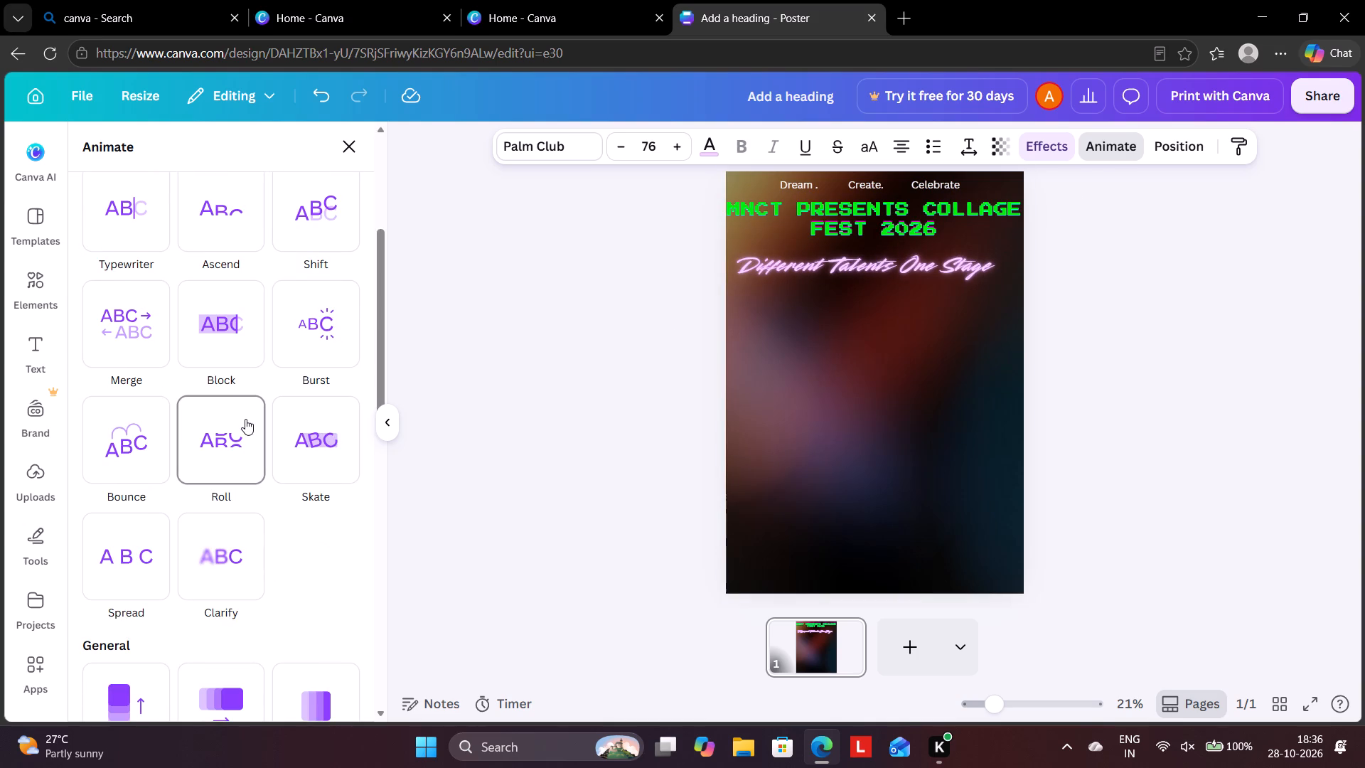
left_click(228, 438)
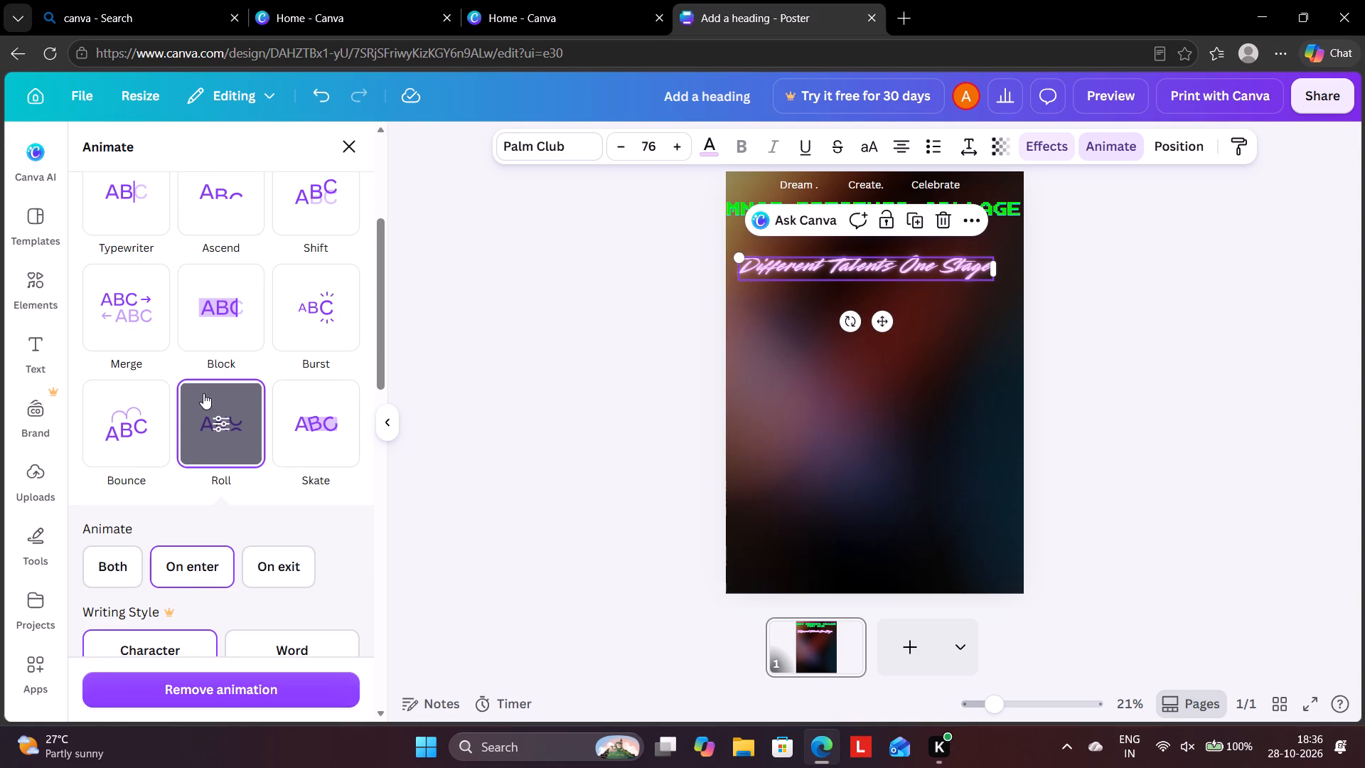
Apply the Typewriter text animation to the "MNCT PRESENTS COLLAGE FEST 2026" heading.
left_click(742, 212)
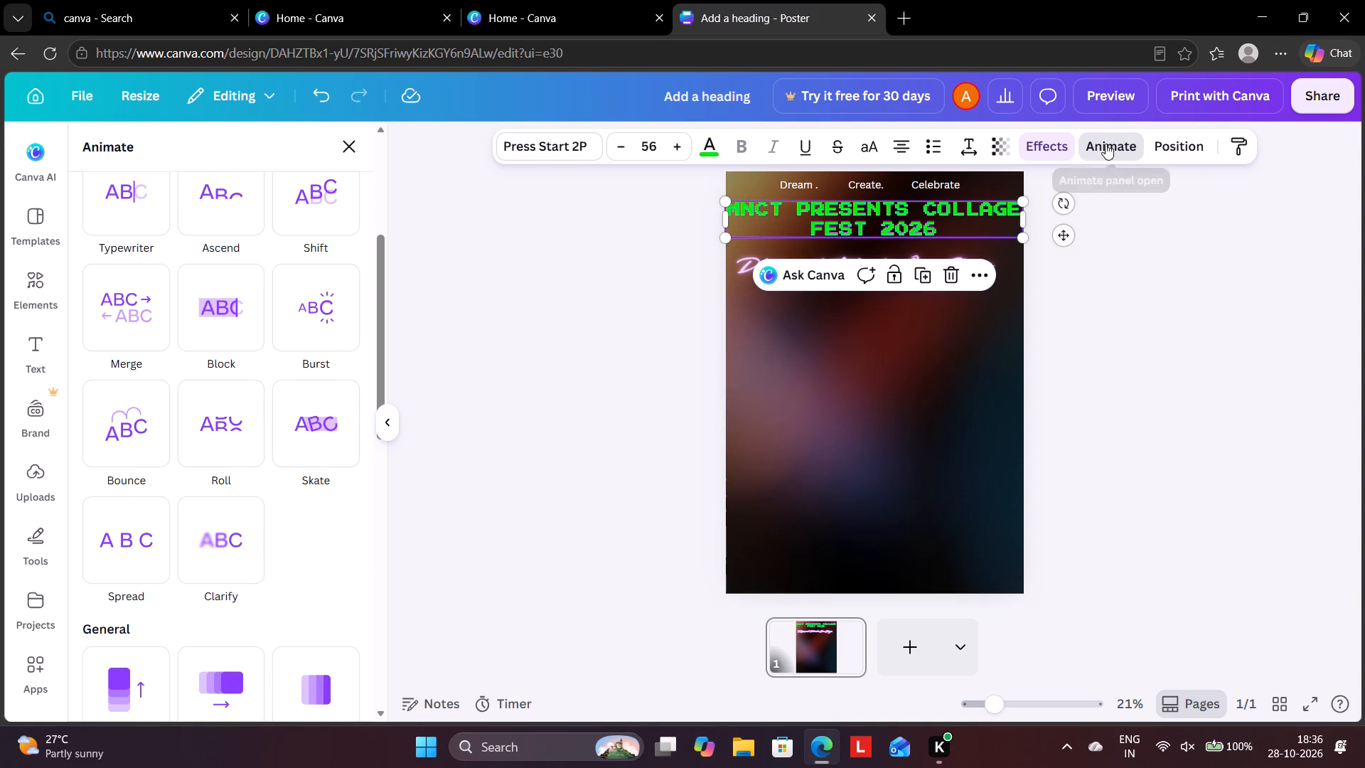
left_click(1106, 141)
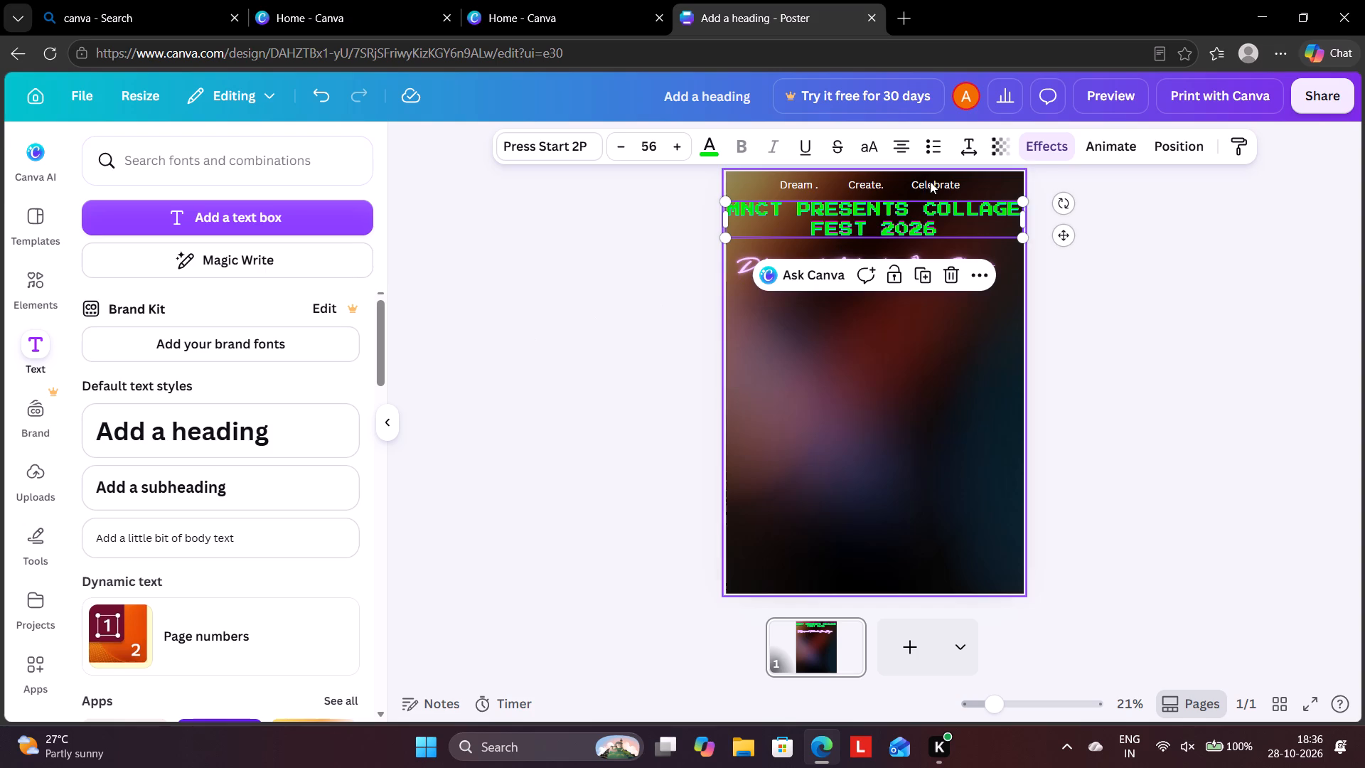
left_click(1098, 148)
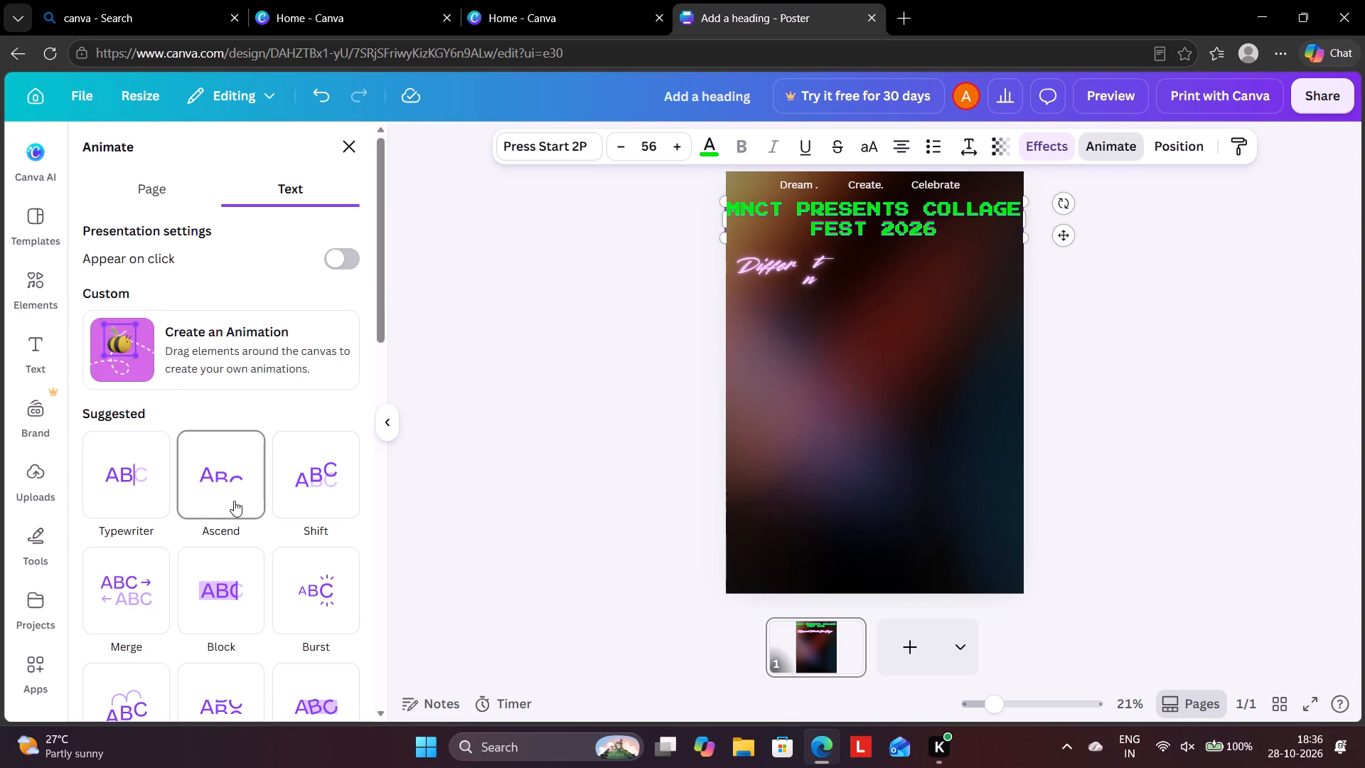
left_click(129, 494)
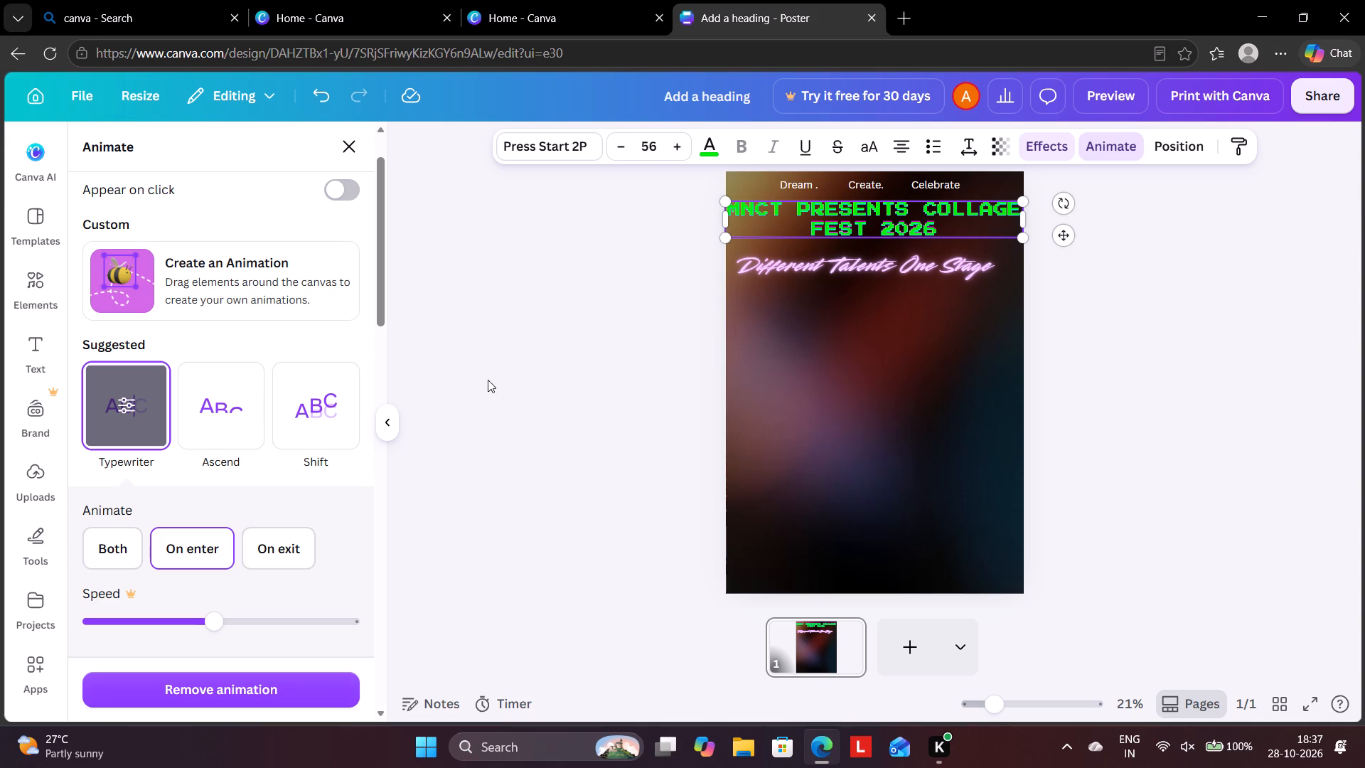
Turn on Appear on click for the animated "MNCT PRESENTS COLLAGE FEST 2026" heading.
left_click(328, 199)
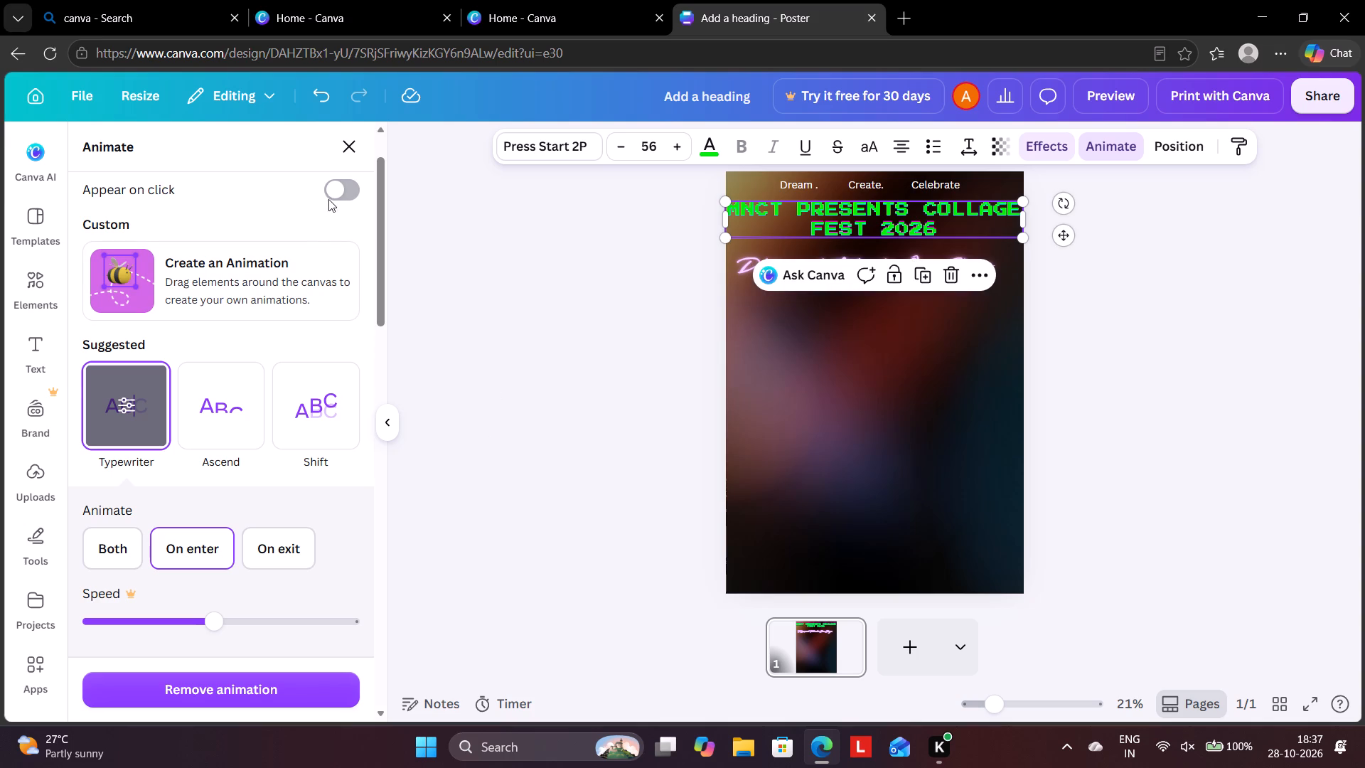
left_click(331, 194)
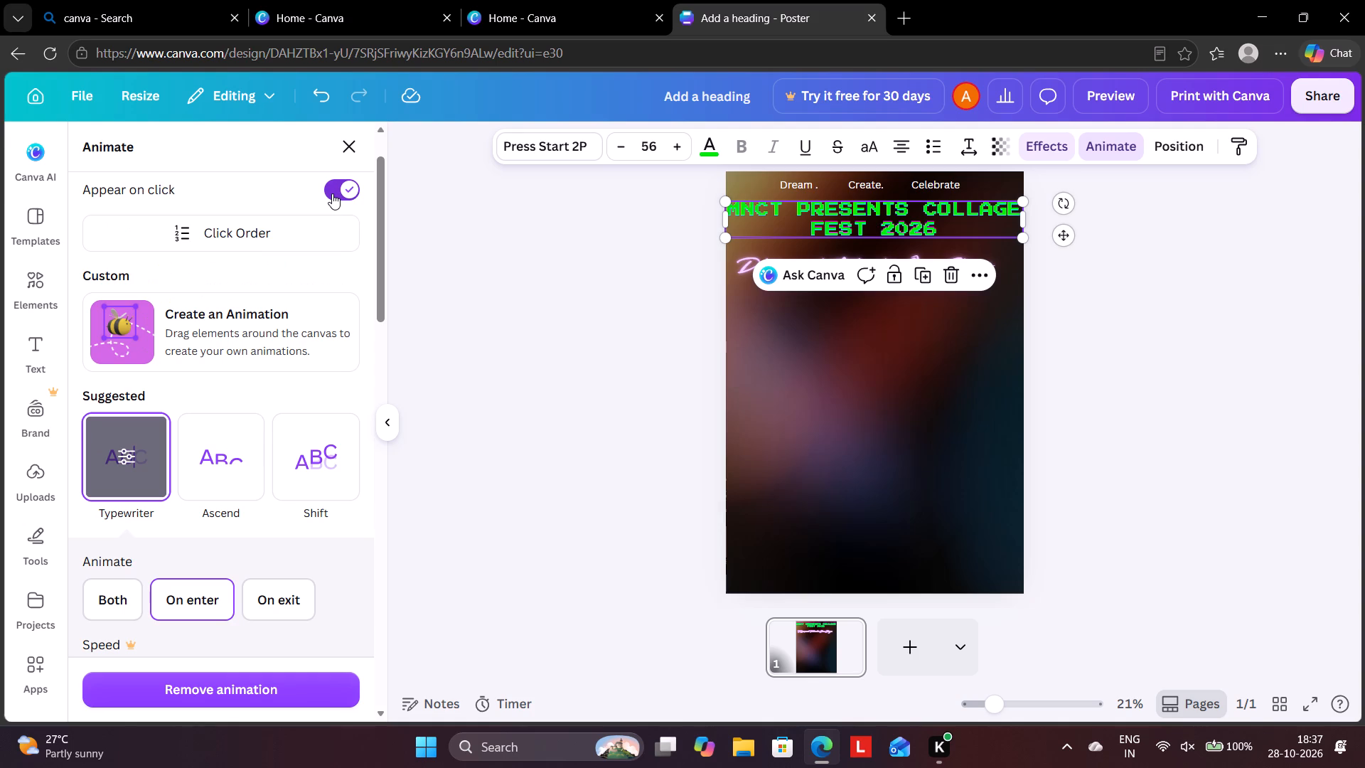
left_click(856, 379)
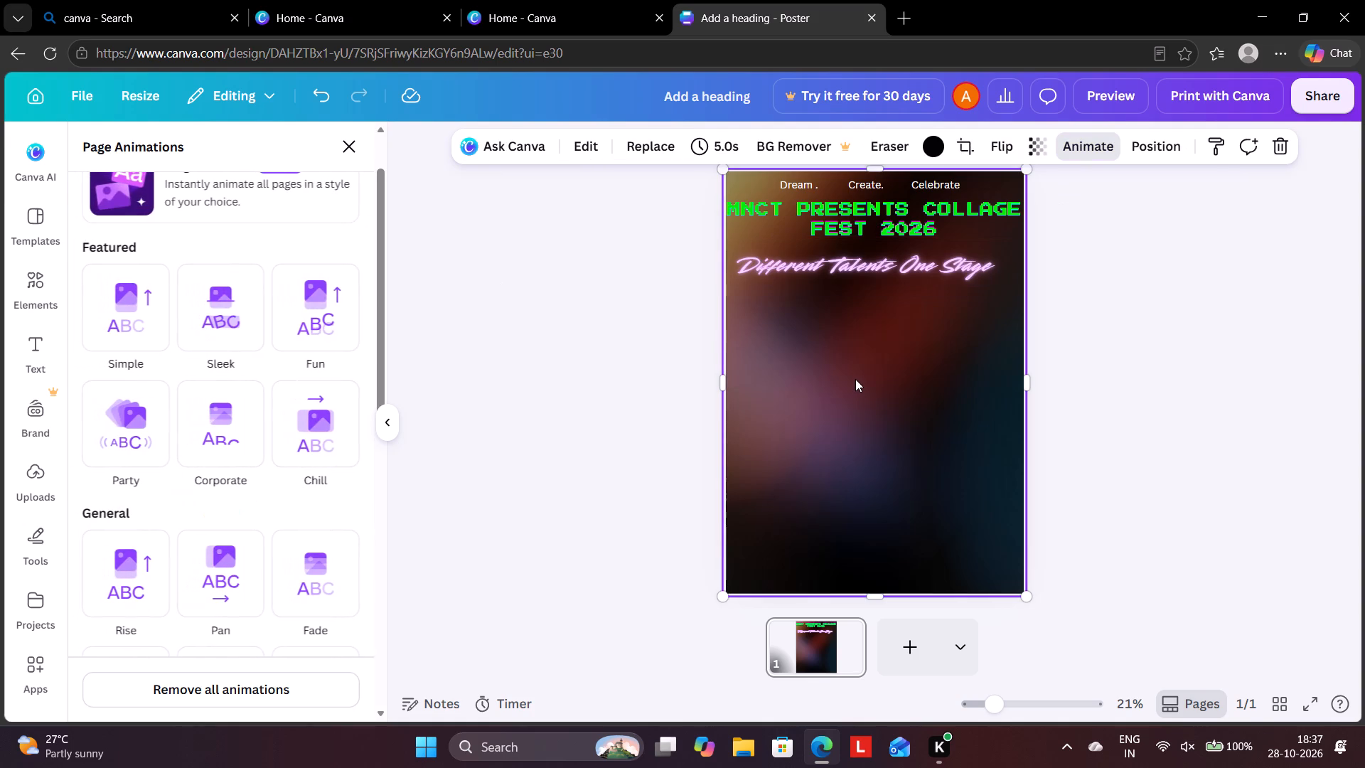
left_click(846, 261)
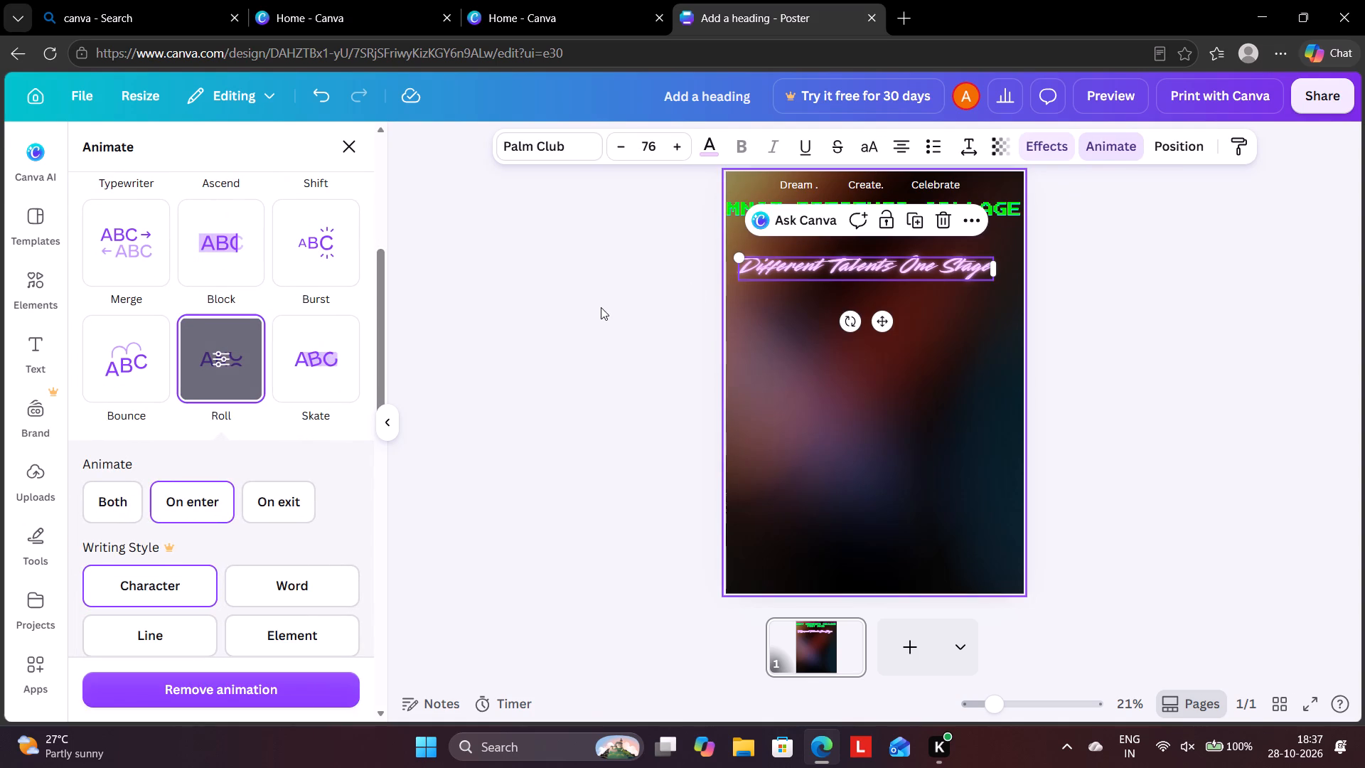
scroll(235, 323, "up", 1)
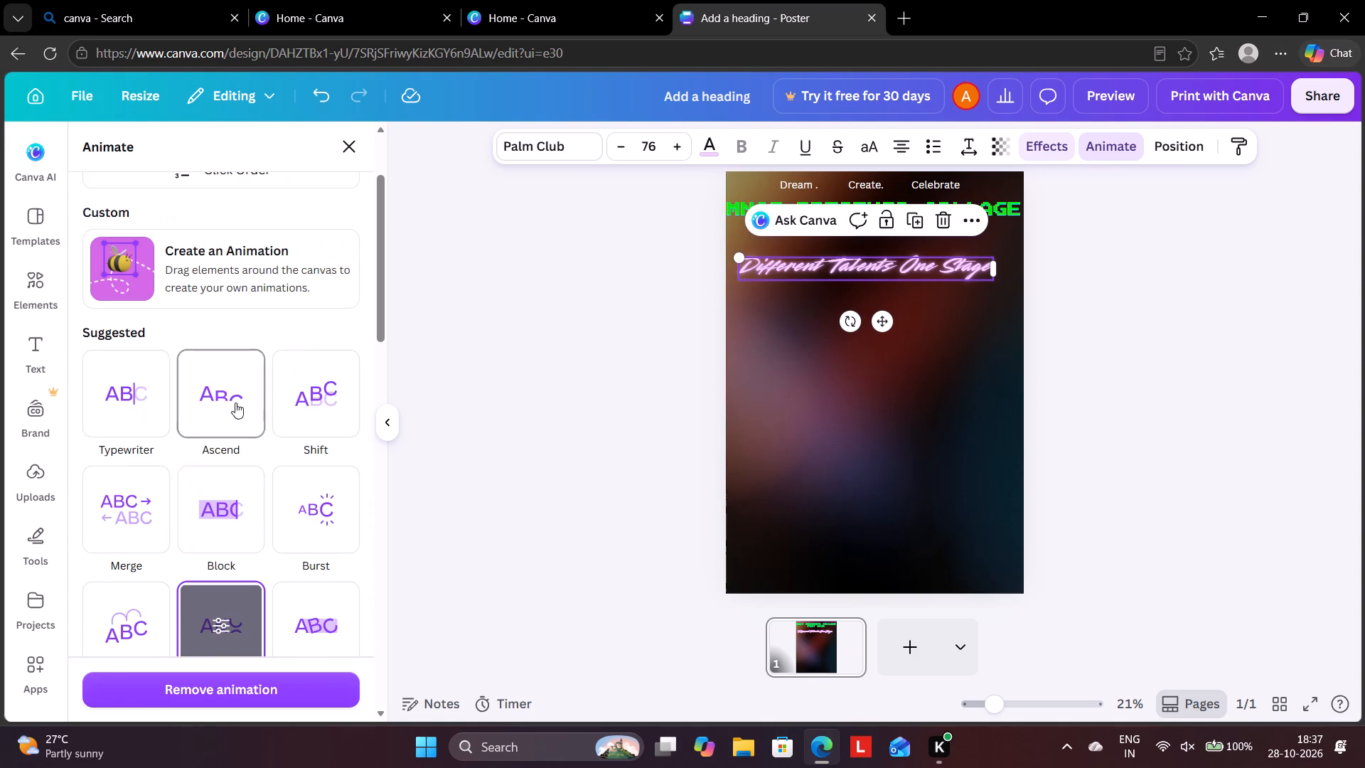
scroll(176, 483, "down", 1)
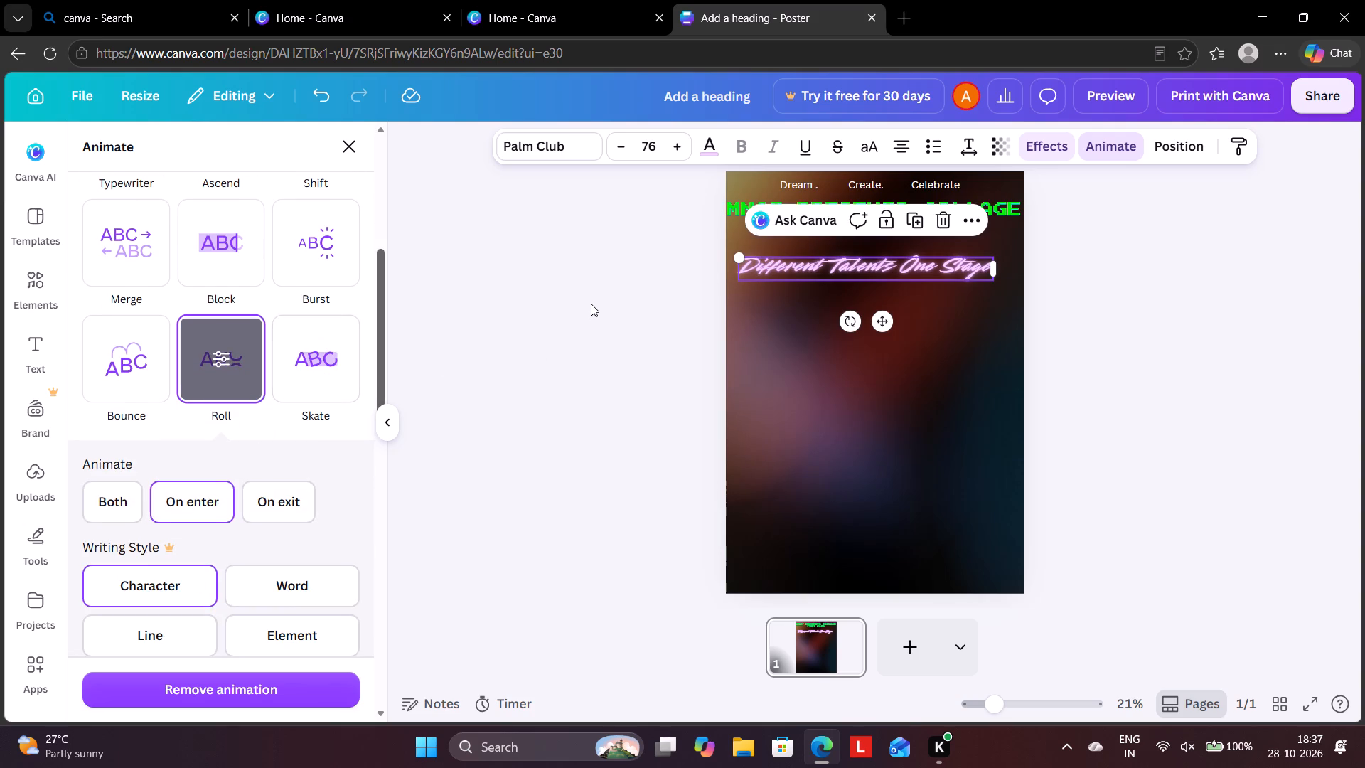
Bring up the default text styles for adding more text to the poster.
left_click(39, 219)
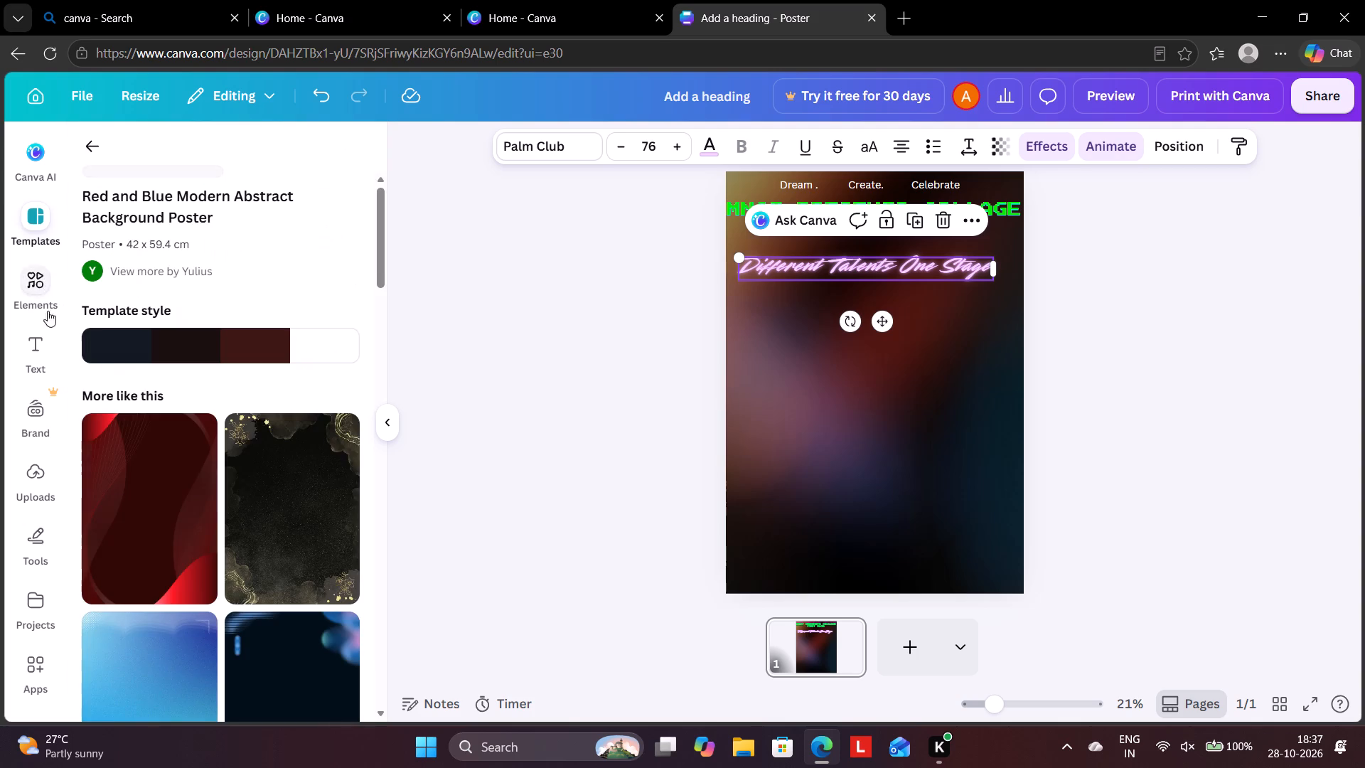
left_click(43, 343)
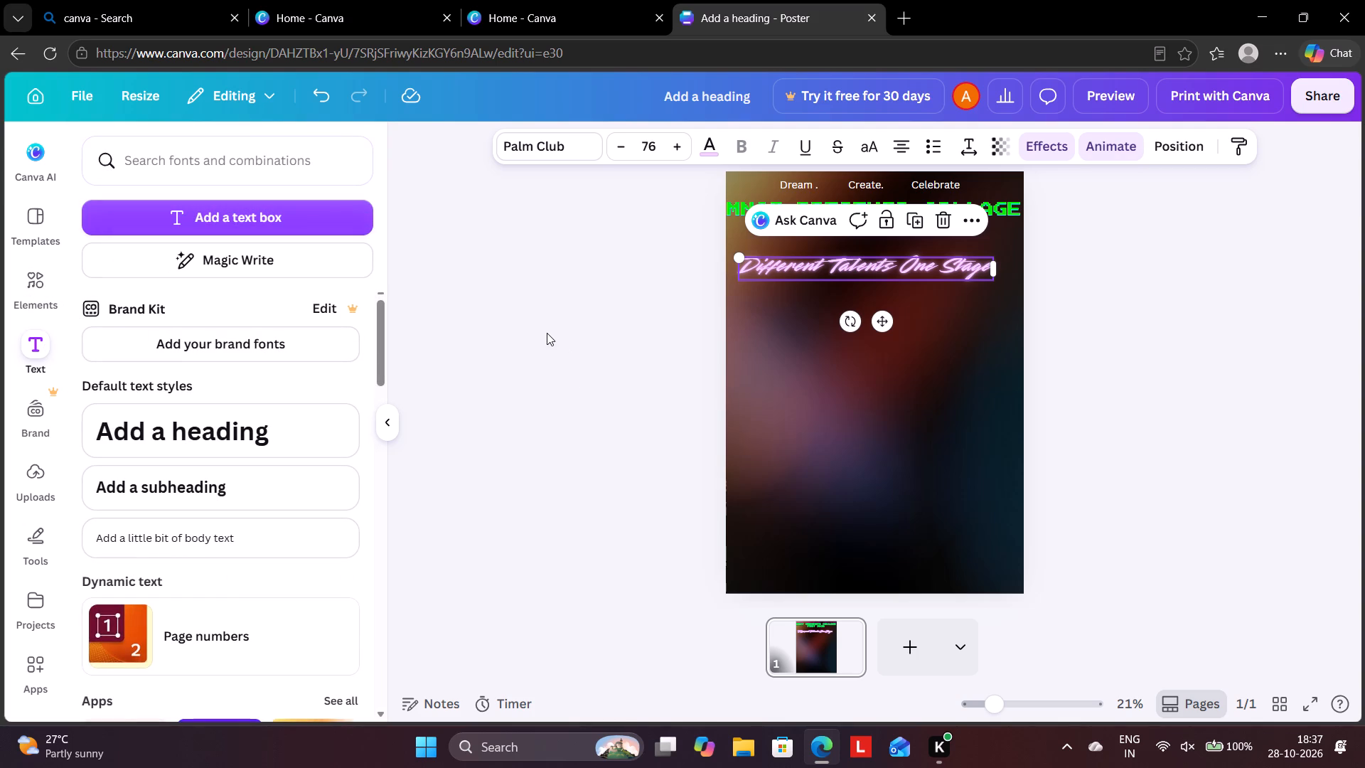
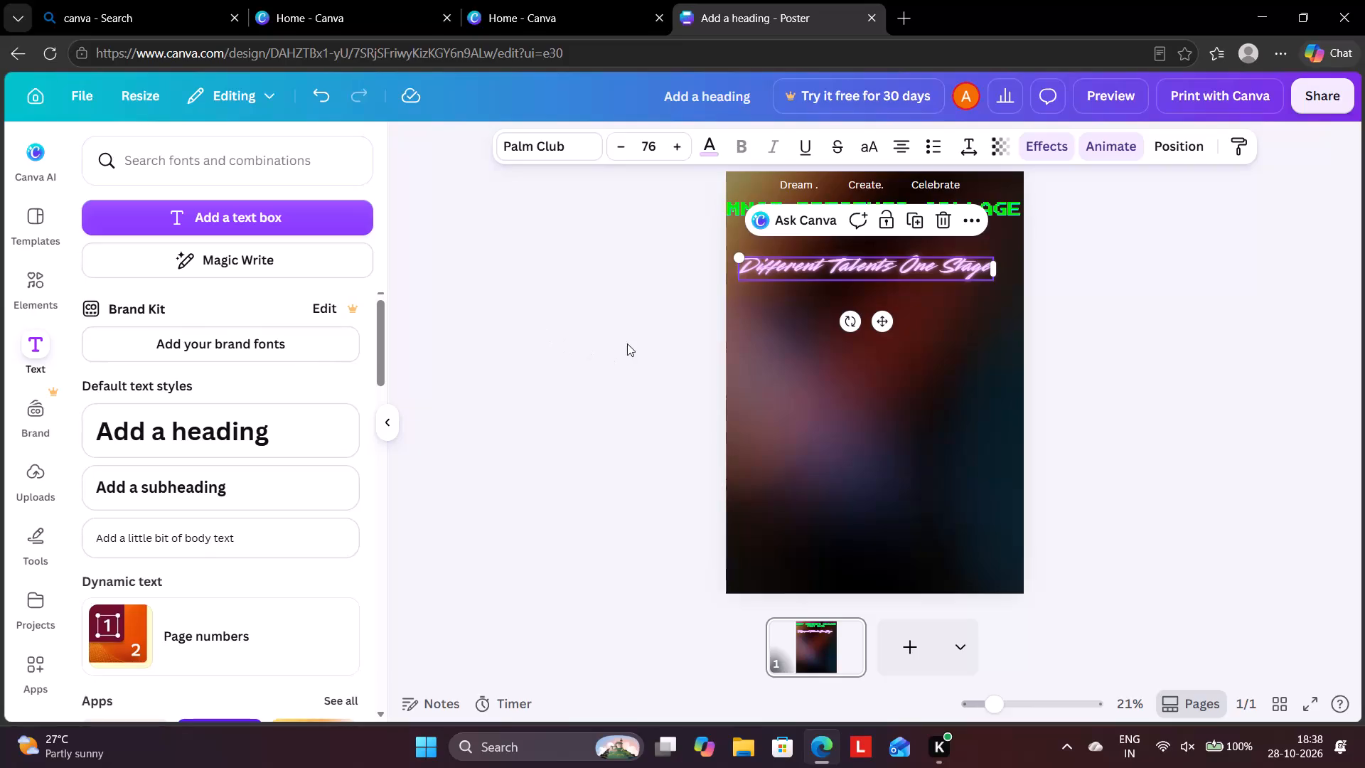
Search the poster templates for "horn" and look through the matching designs.
left_click(948, 327)
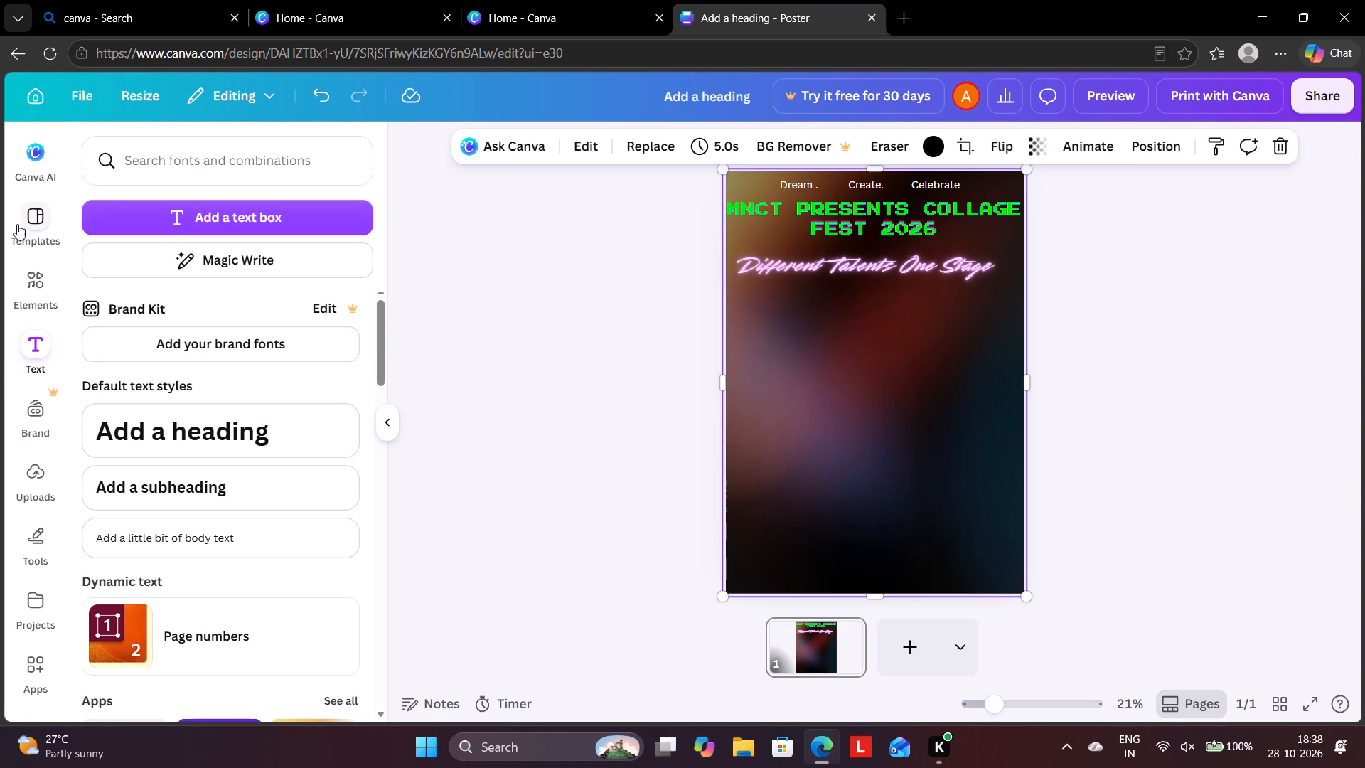
left_click(33, 208)
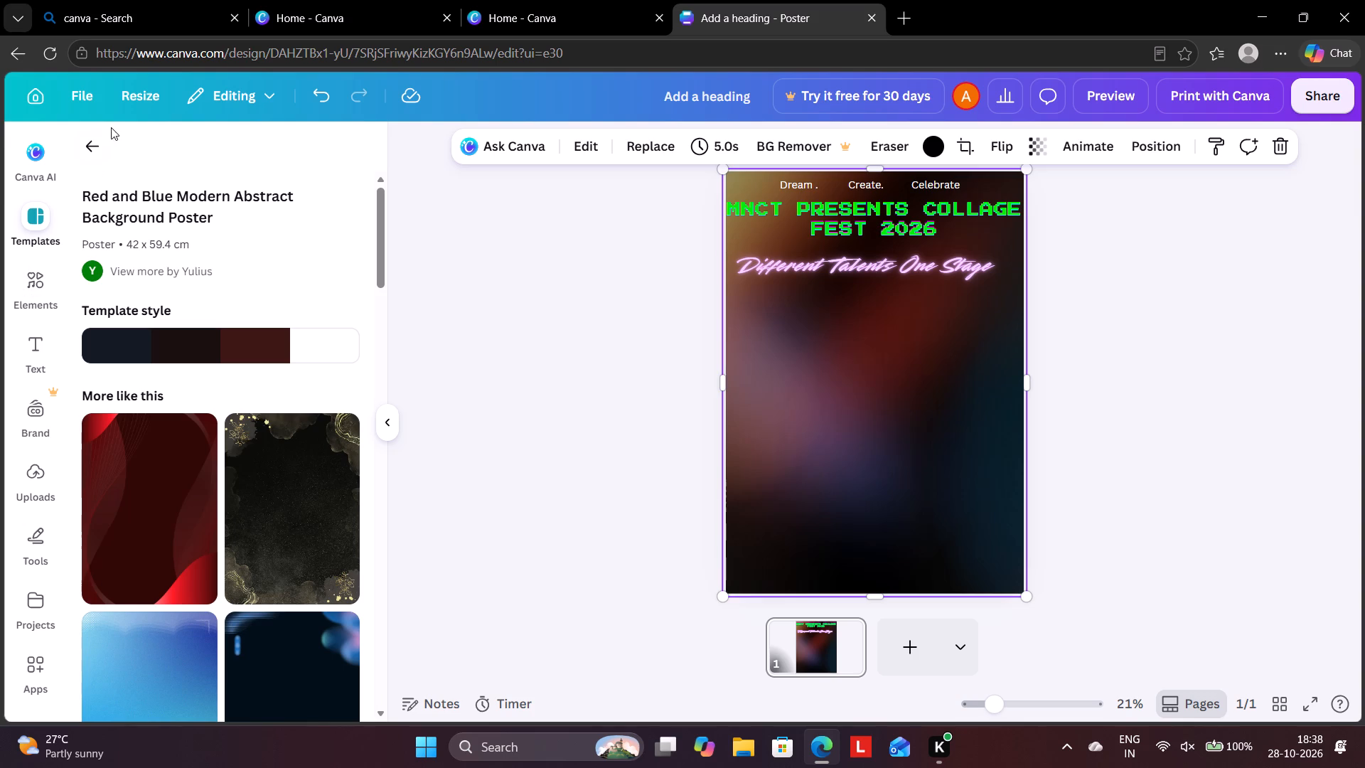
left_click(90, 136)
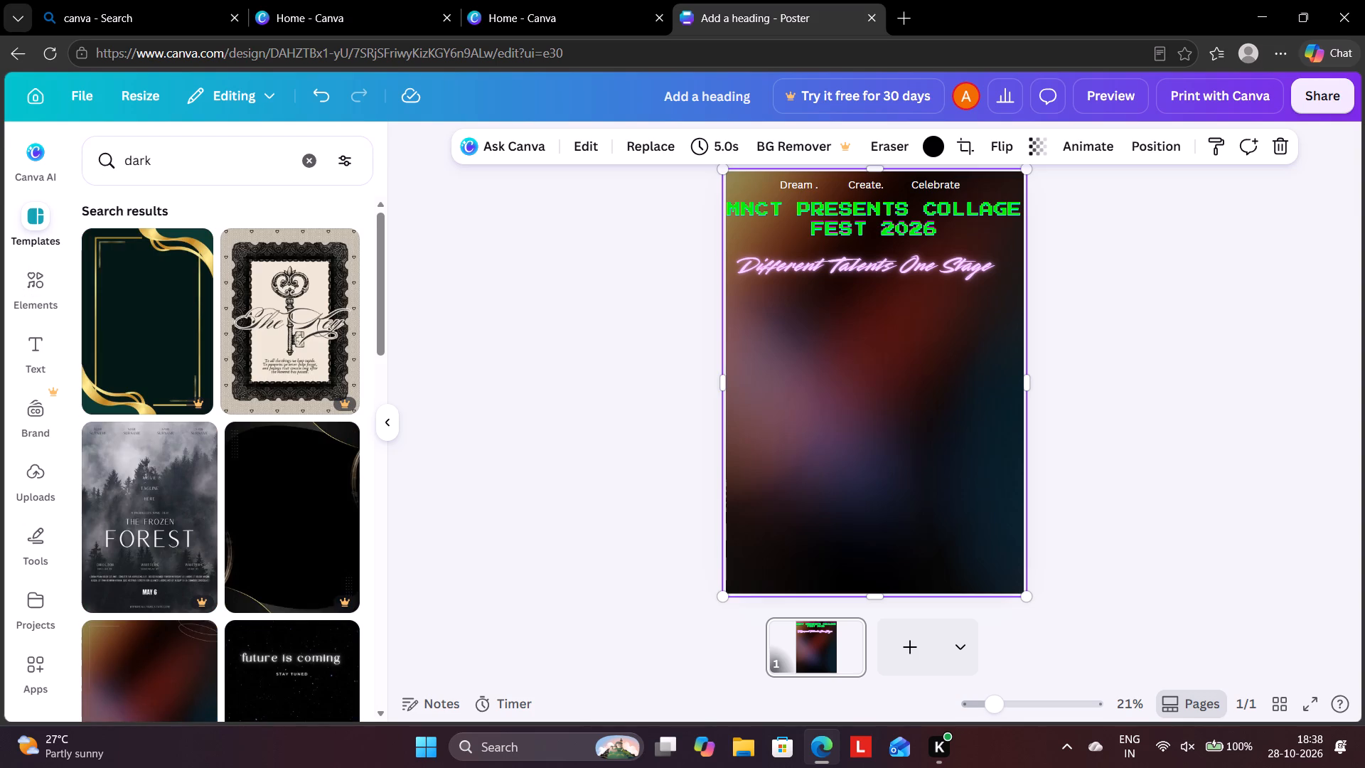
left_click(312, 158)
type("ho")
type("rn")
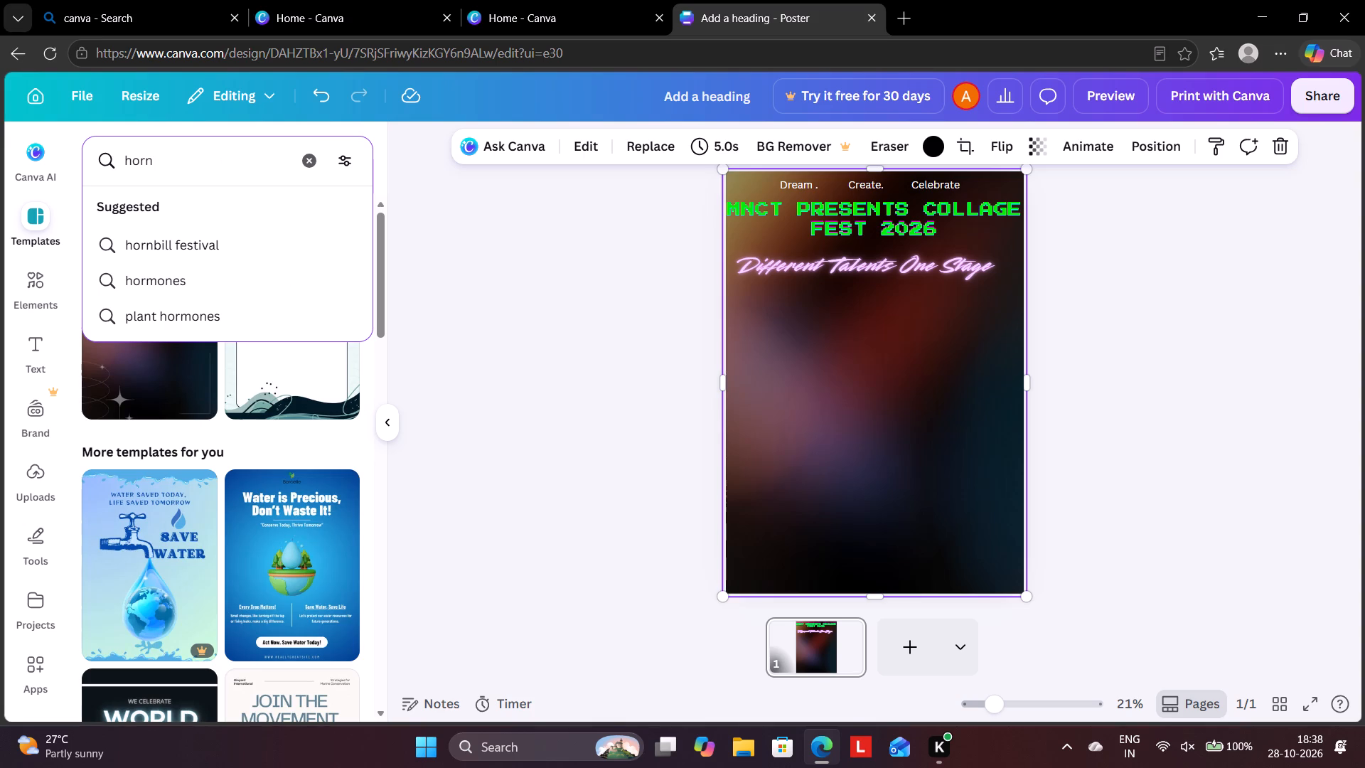
key("space")
key("Return")
scroll(165, 464, "down", 1)
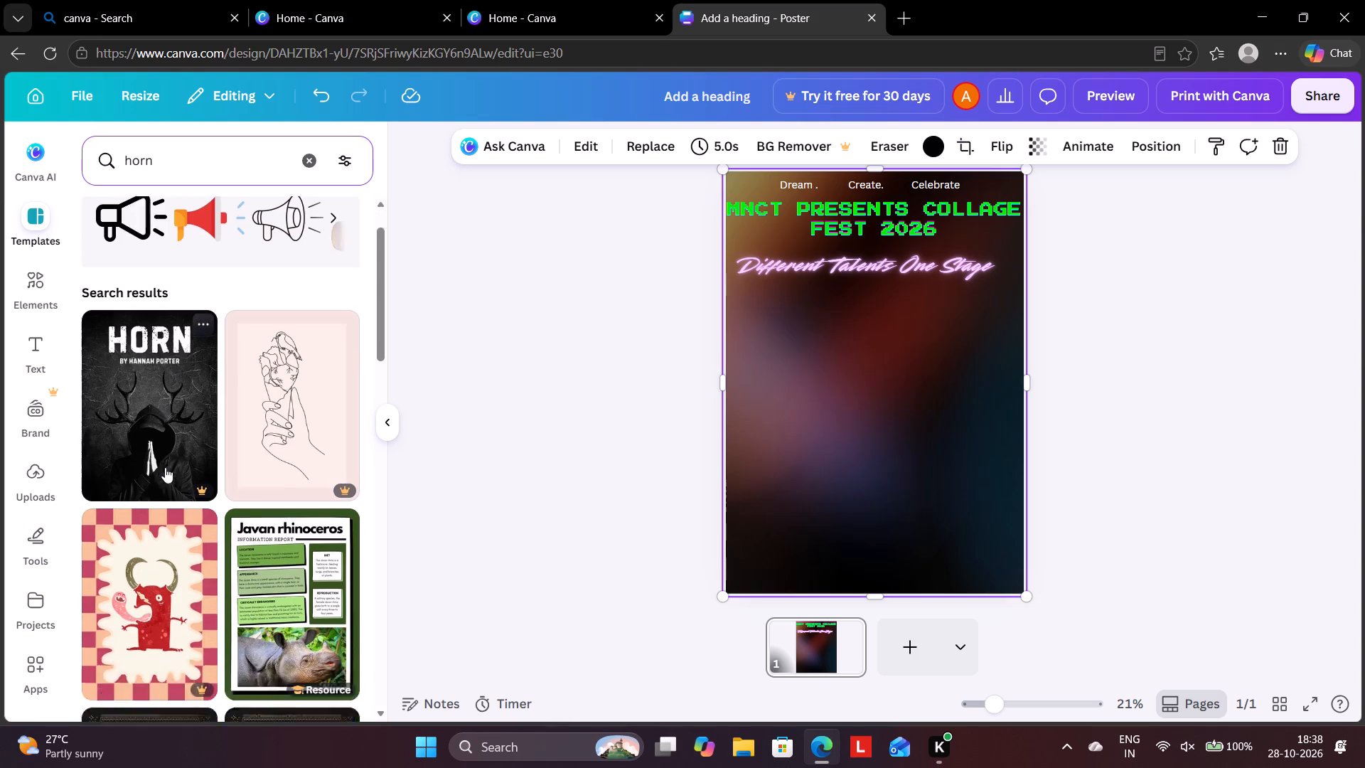
scroll(165, 467, "down", 1)
scroll(165, 467, "up", 3)
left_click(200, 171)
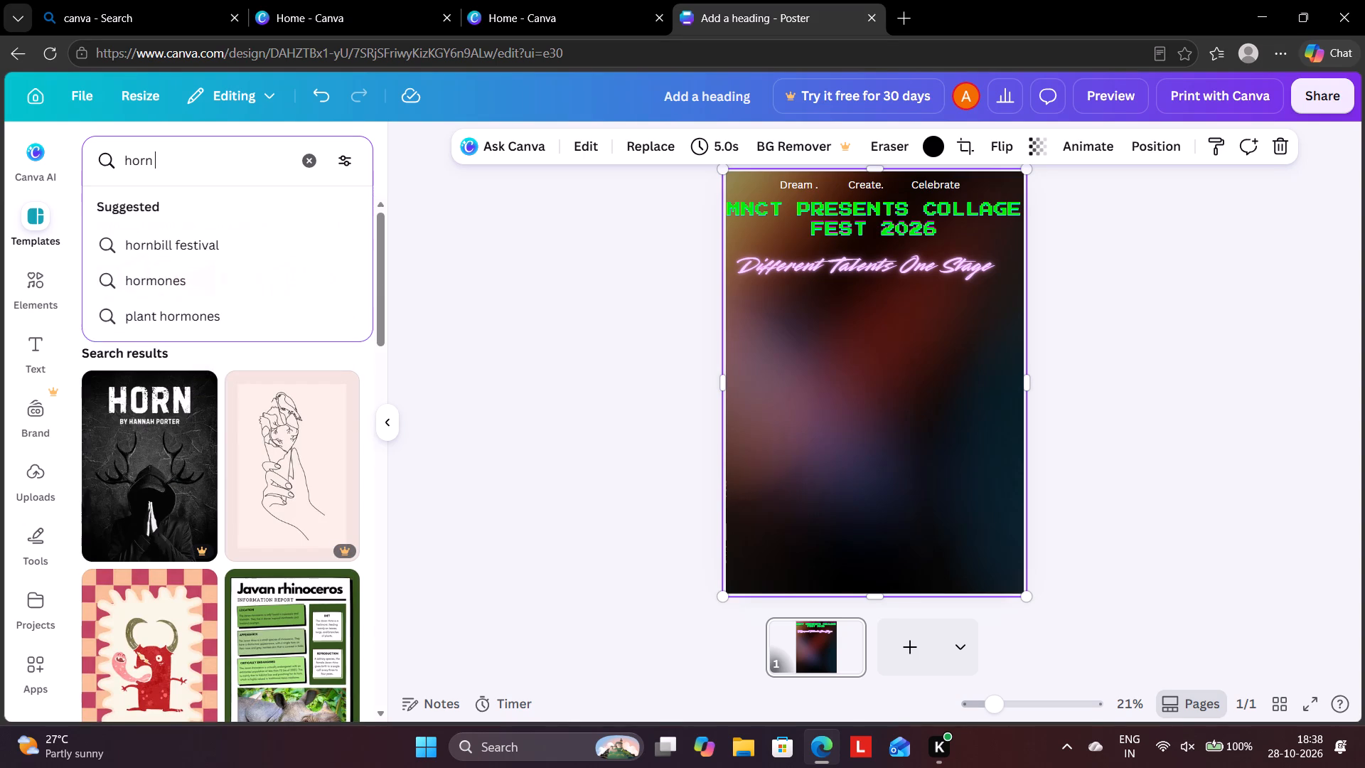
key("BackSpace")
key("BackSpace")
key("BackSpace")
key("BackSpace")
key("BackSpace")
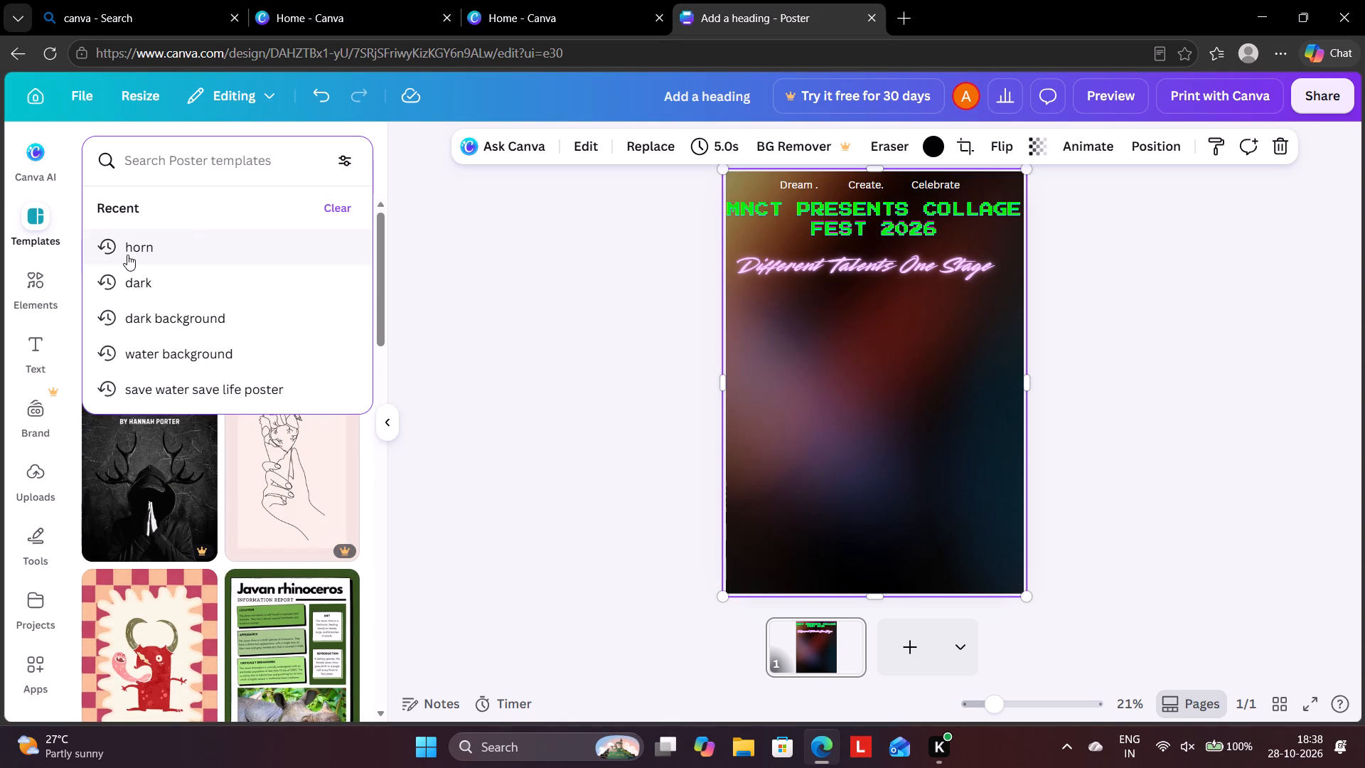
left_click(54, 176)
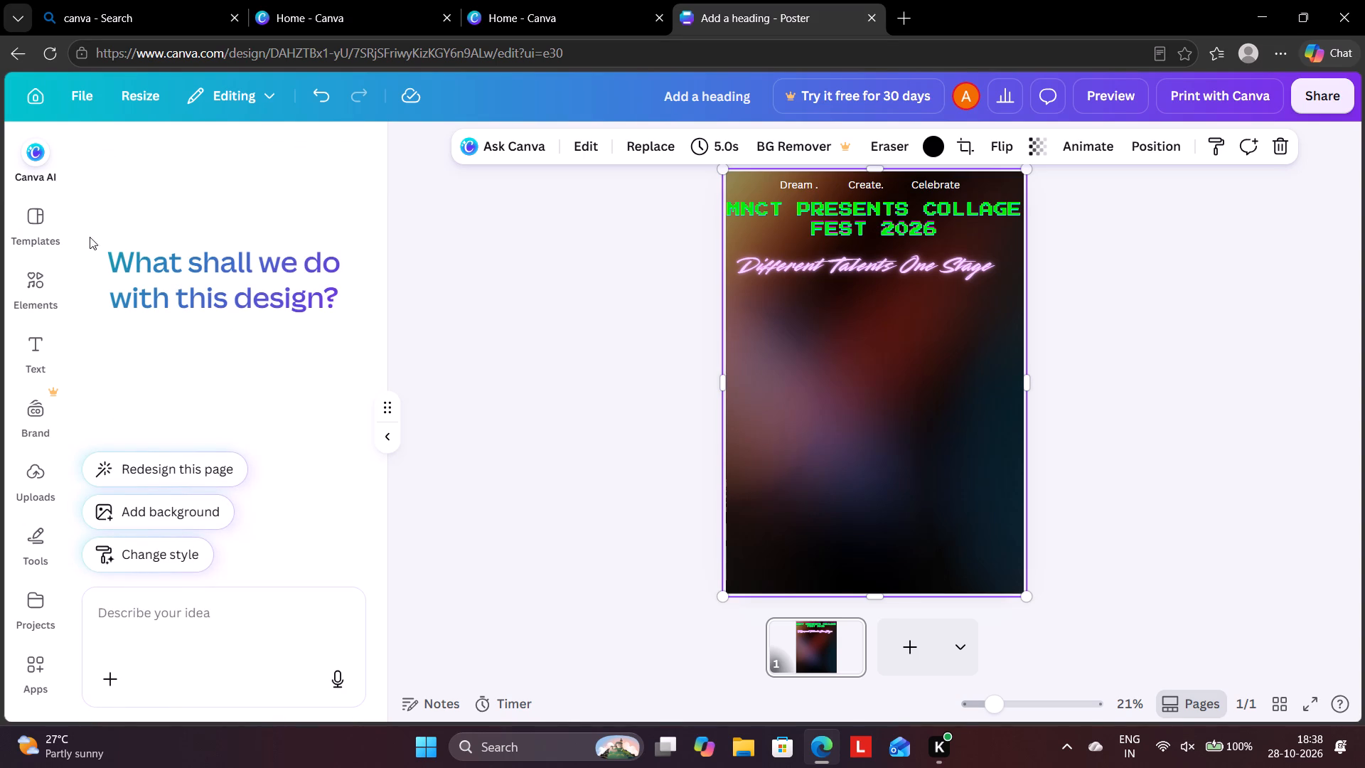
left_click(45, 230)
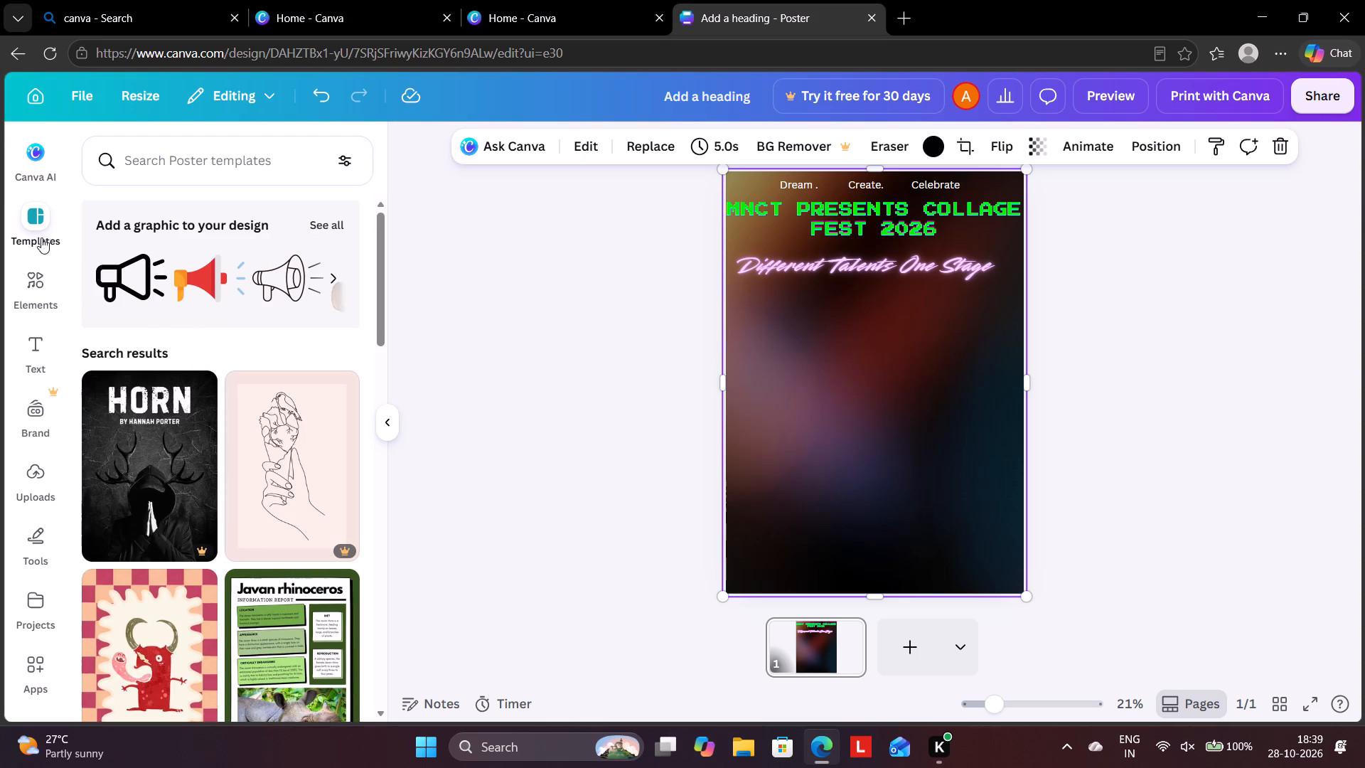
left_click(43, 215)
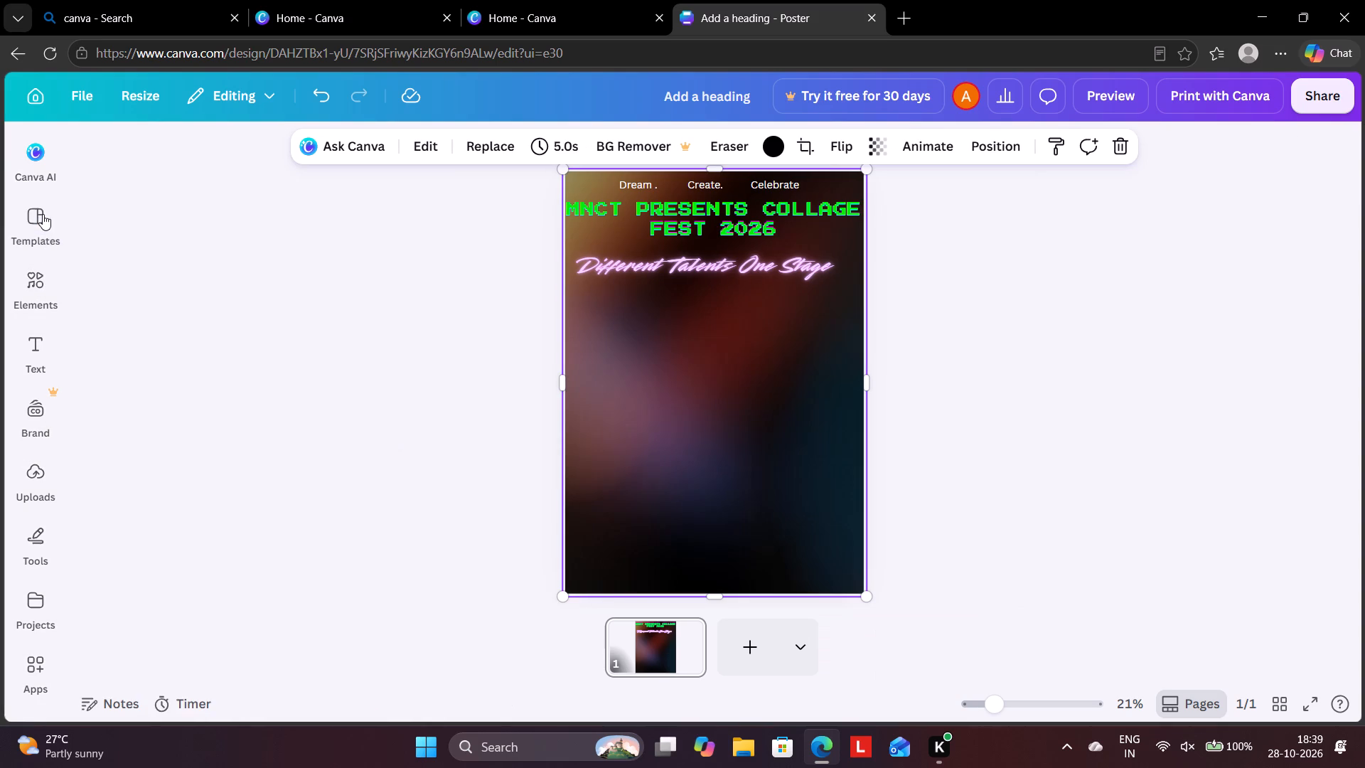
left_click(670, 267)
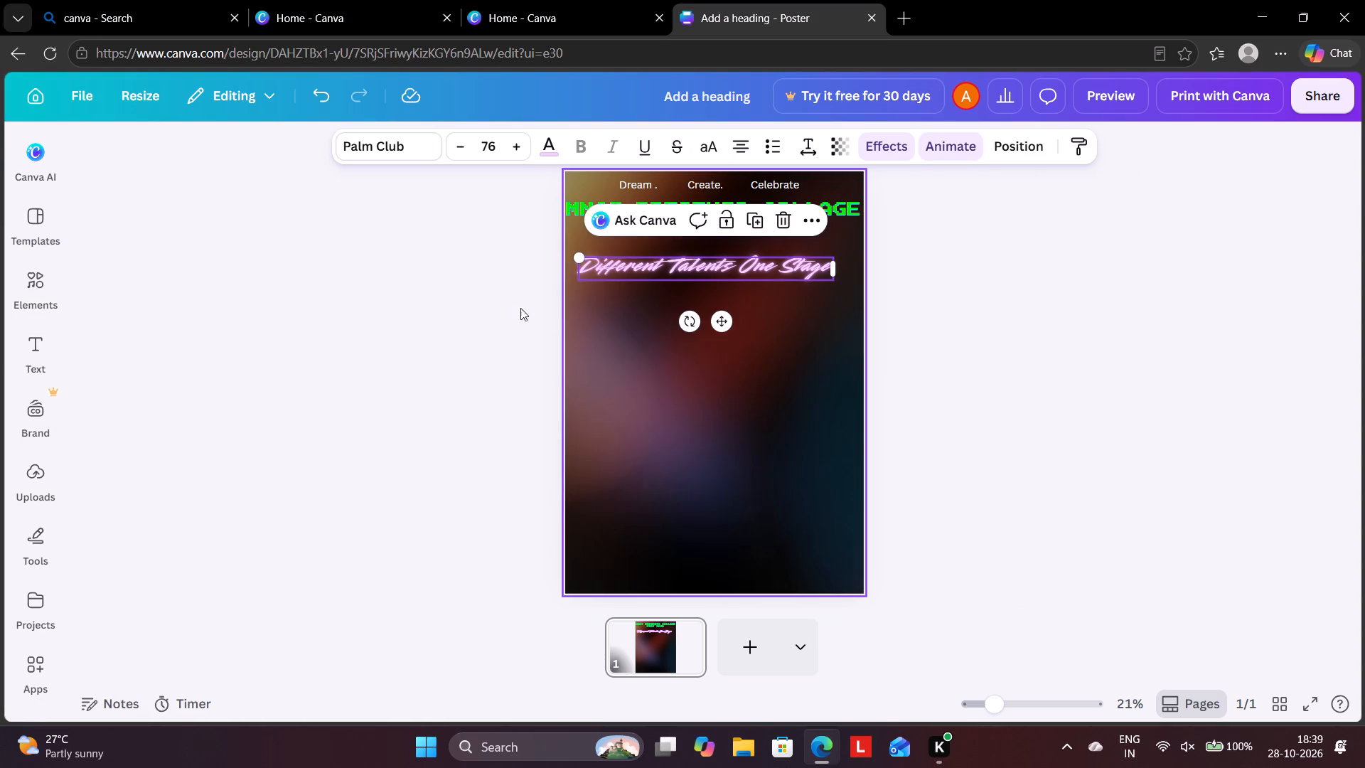
Show the full set of graphics matching the "horn" search.
left_click(34, 215)
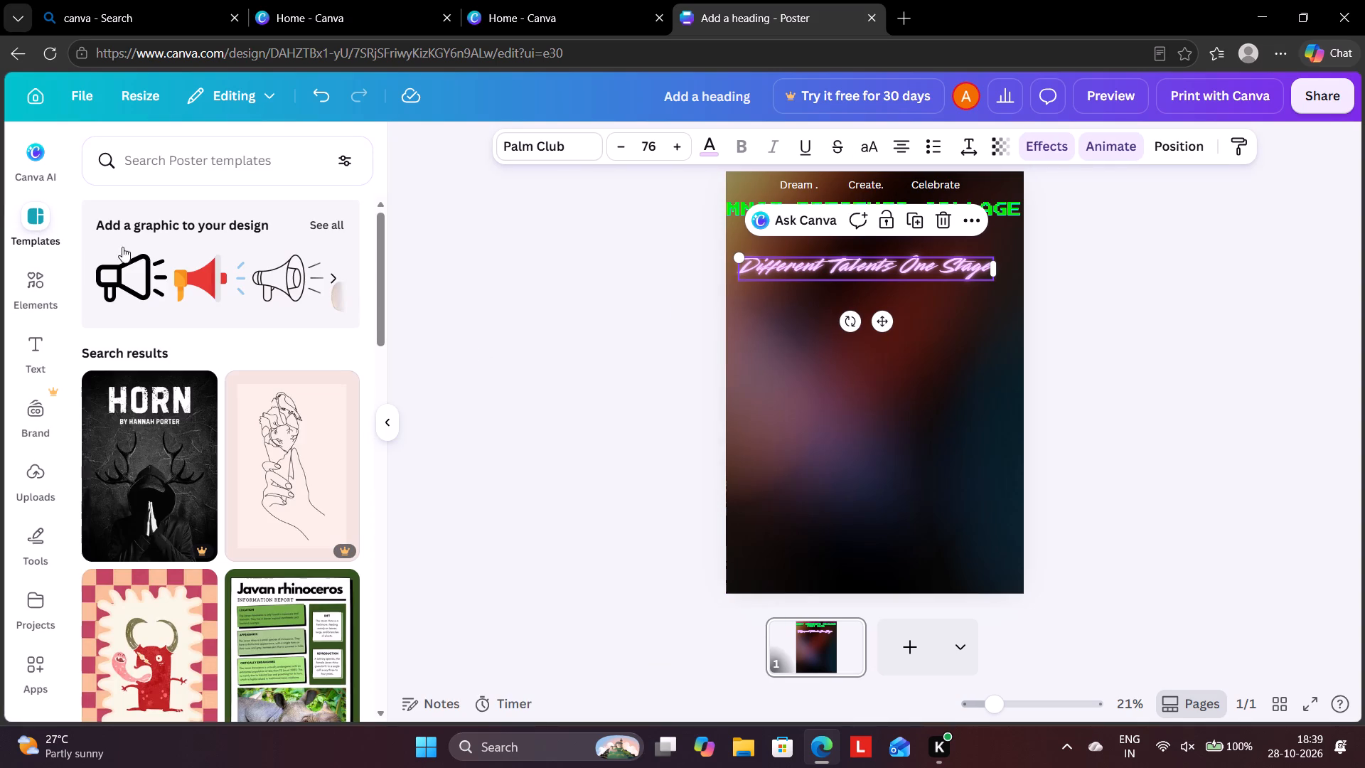
left_click(329, 218)
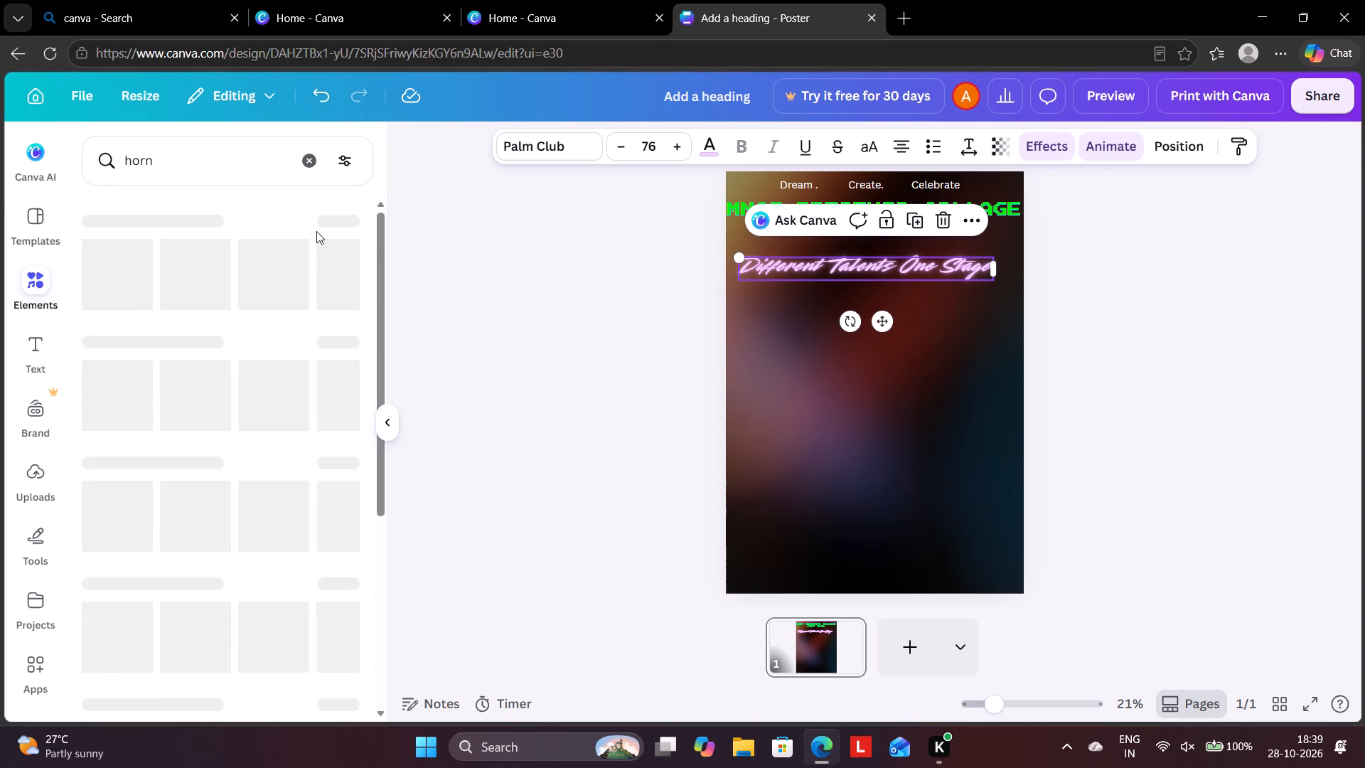
scroll(221, 281, "down", 1)
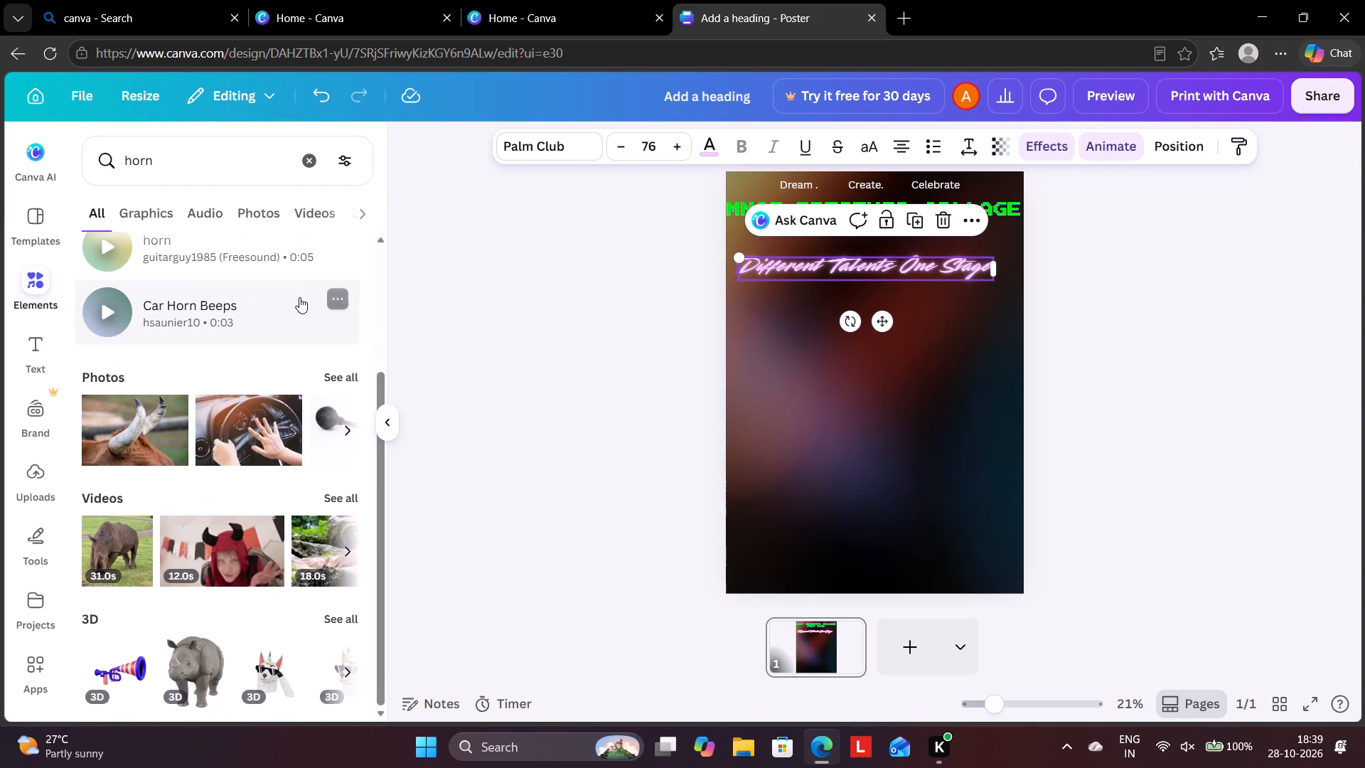
scroll(303, 294, "down", 3)
scroll(303, 294, "up", 2)
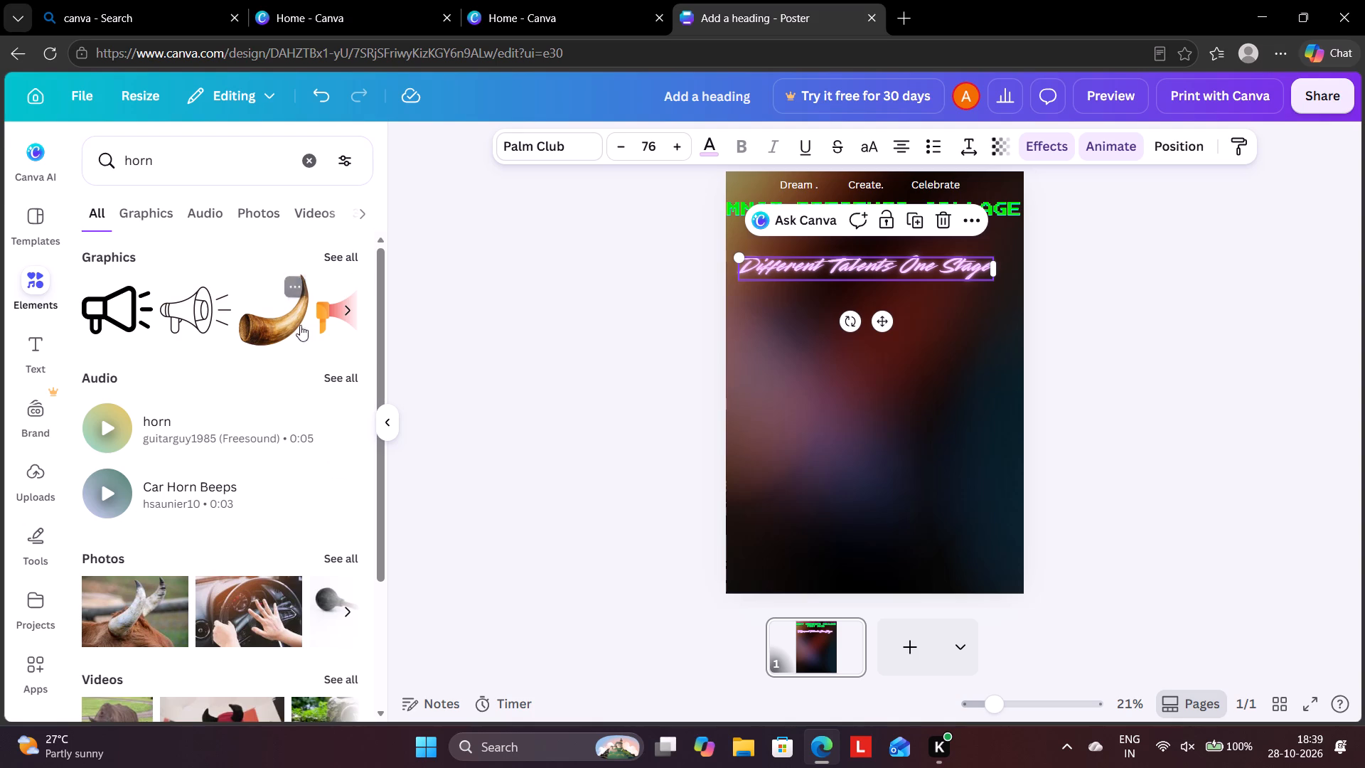
left_click(338, 251)
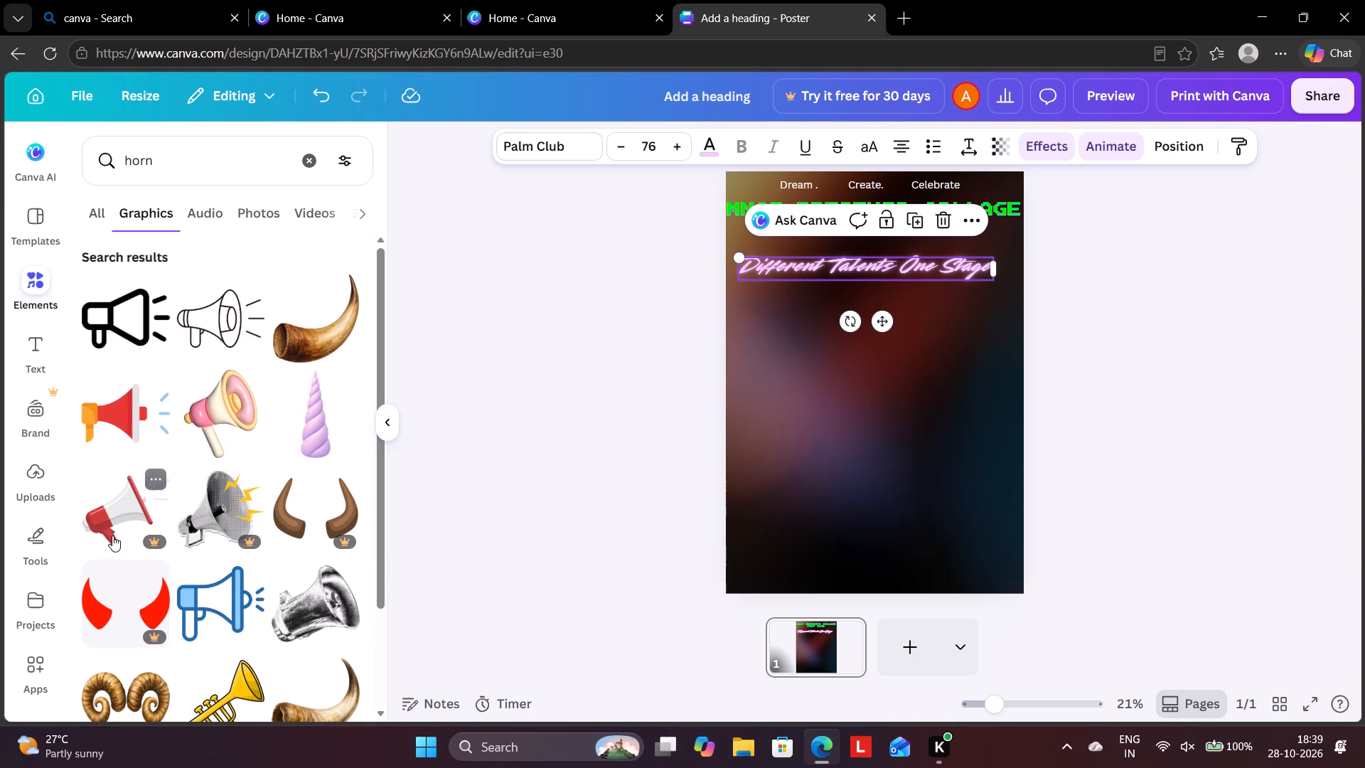
Add the orange striped party popper with confetti streamers from the horn graphics to the poster.
scroll(112, 535, "down", 2)
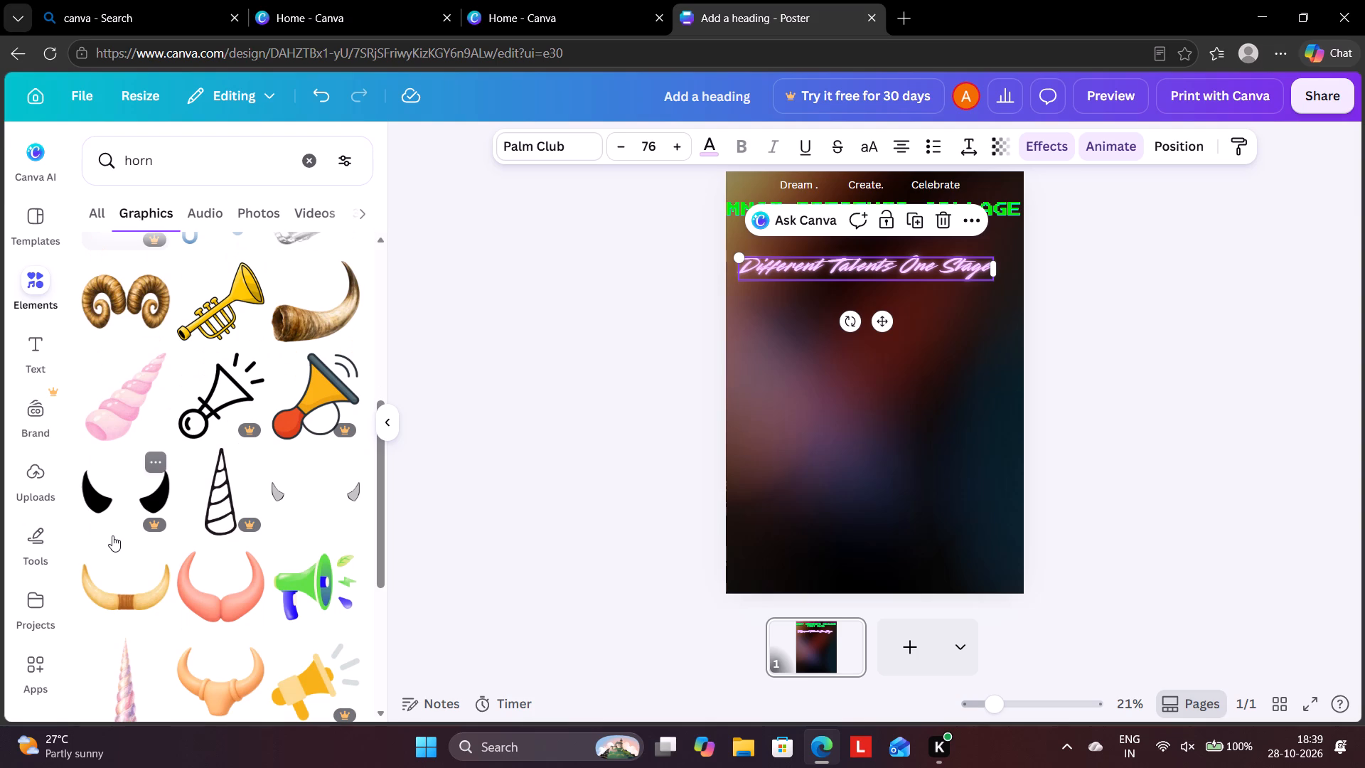
scroll(112, 530, "down", 2)
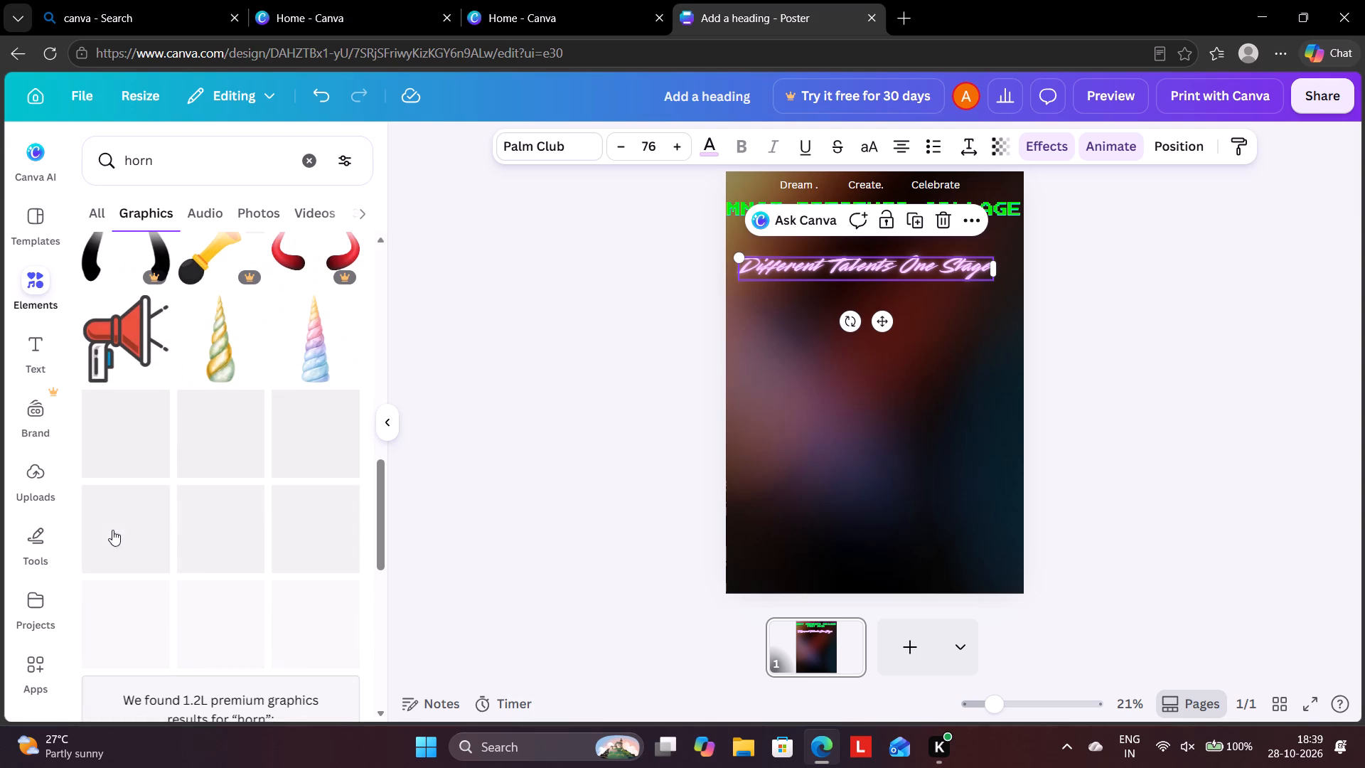
scroll(112, 530, "down", 5)
scroll(112, 530, "up", 1)
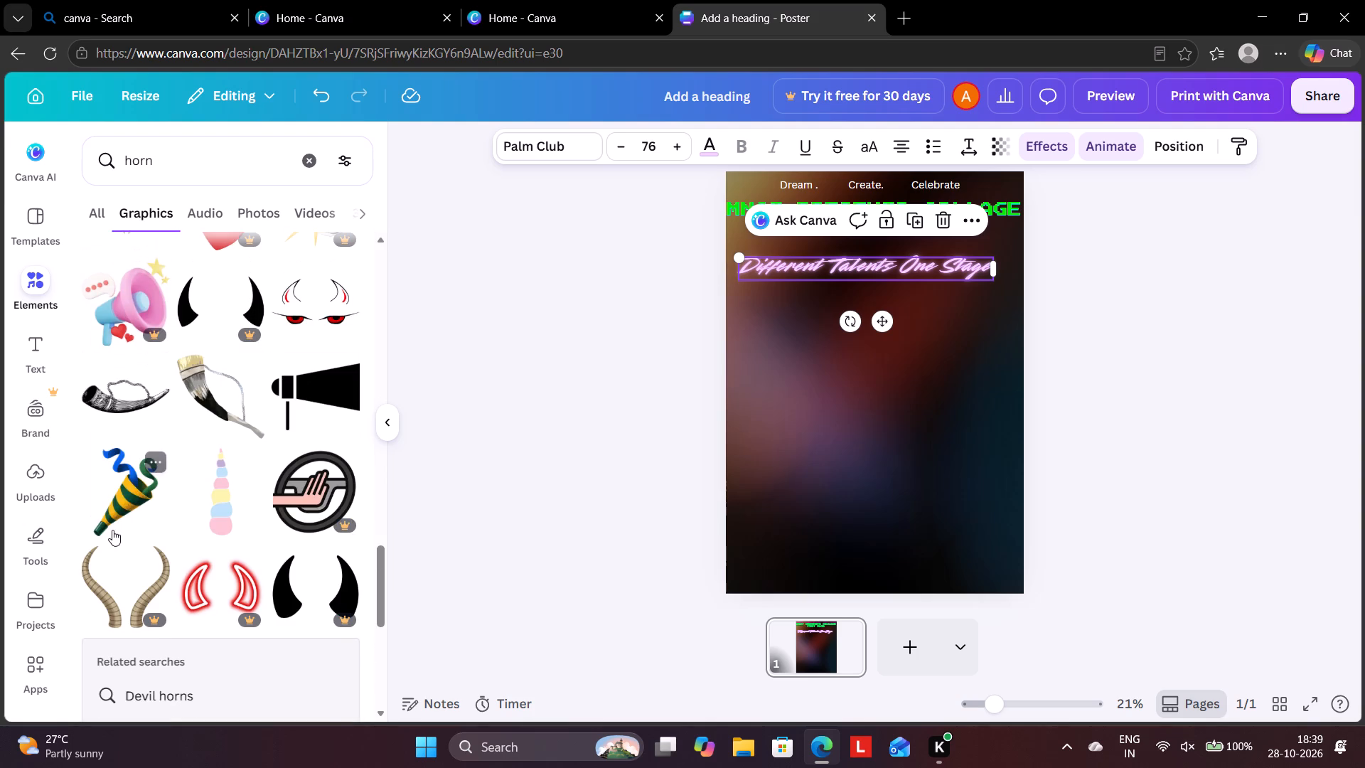
scroll(112, 530, "down", 2)
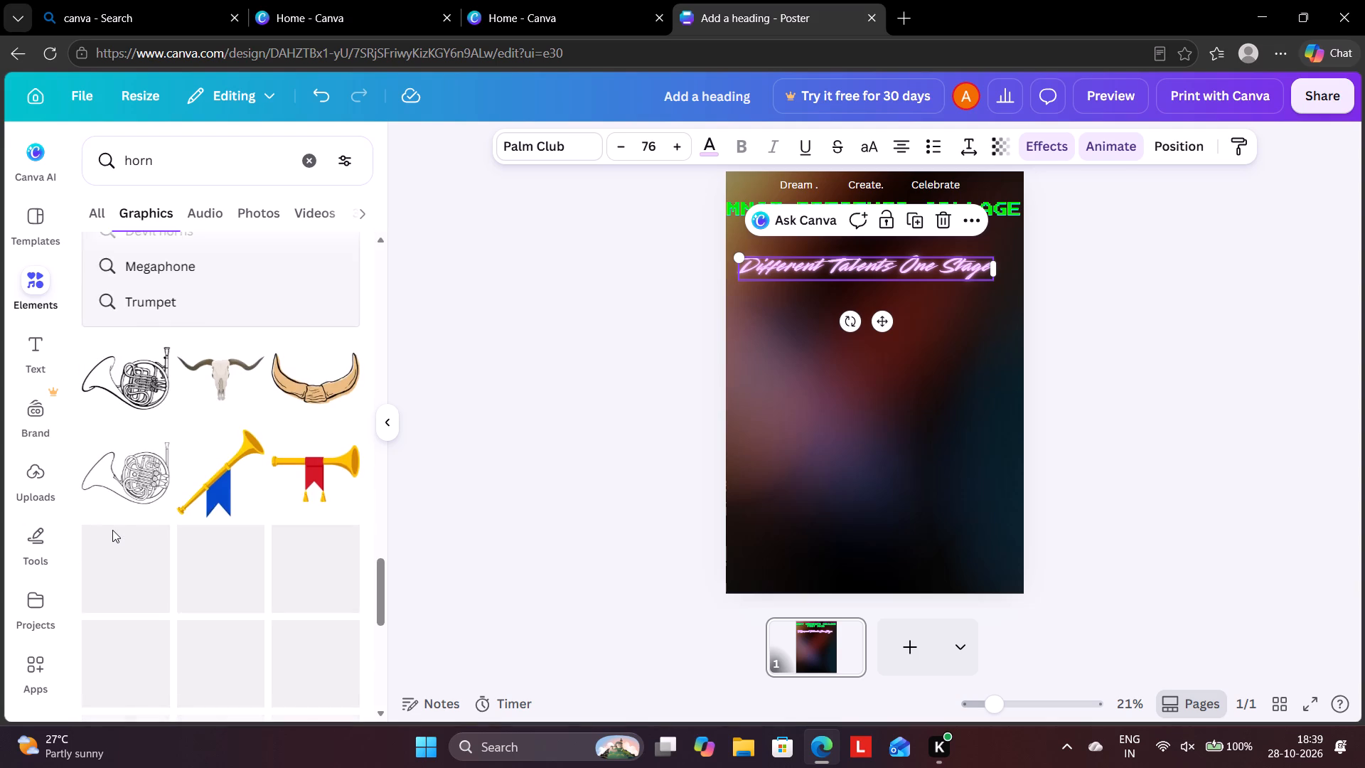
scroll(112, 530, "down", 2)
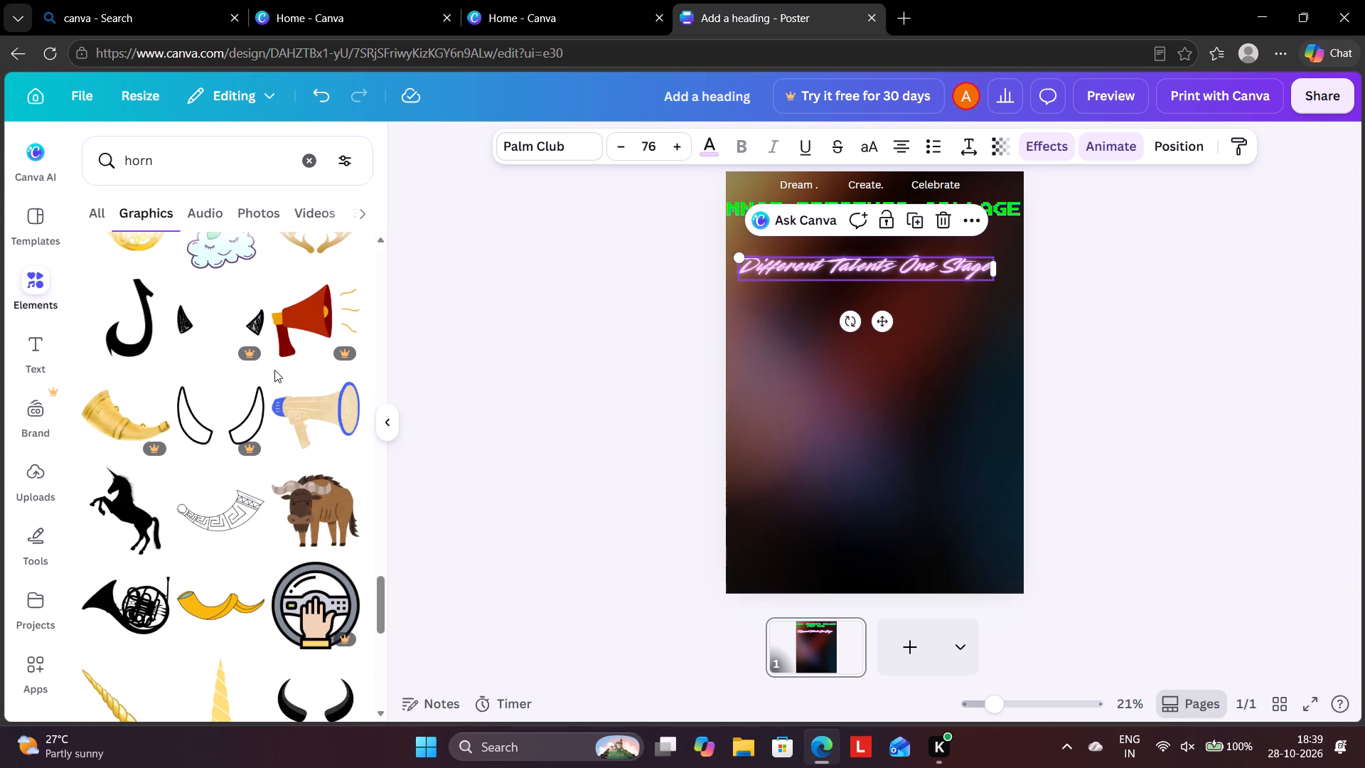
scroll(258, 341, "down", 2)
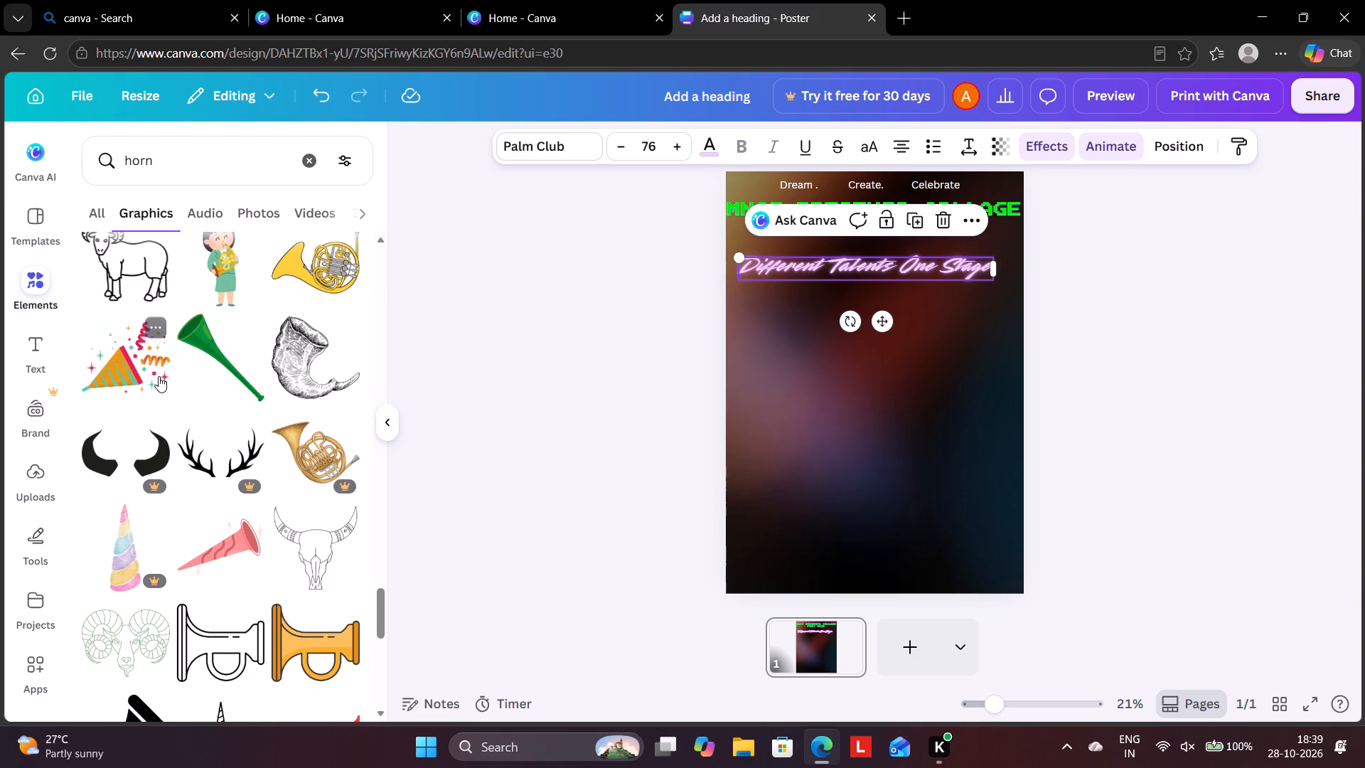
left_click(115, 368)
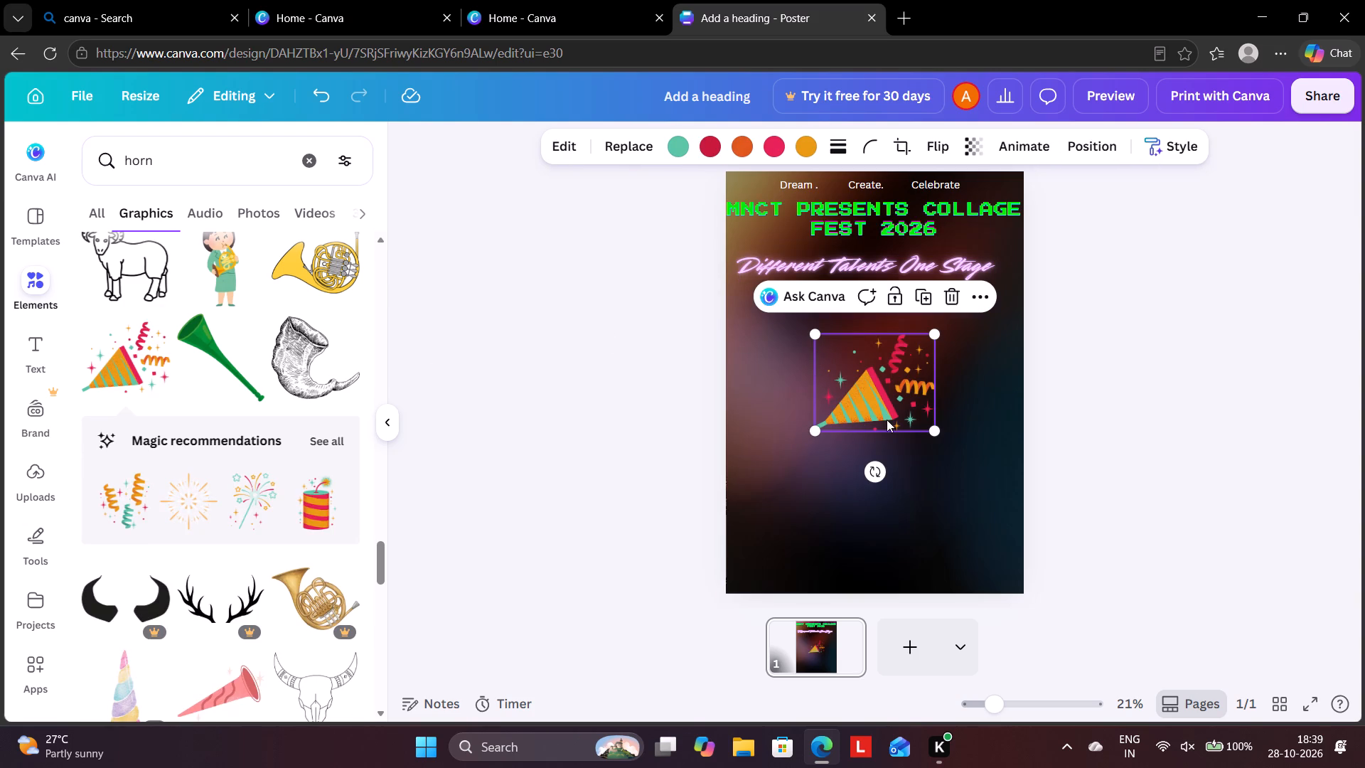
Move the party popper graphic to the poster's left side, just below the "Different Talents One Stage" subheading.
left_click_drag(931, 382, 848, 341)
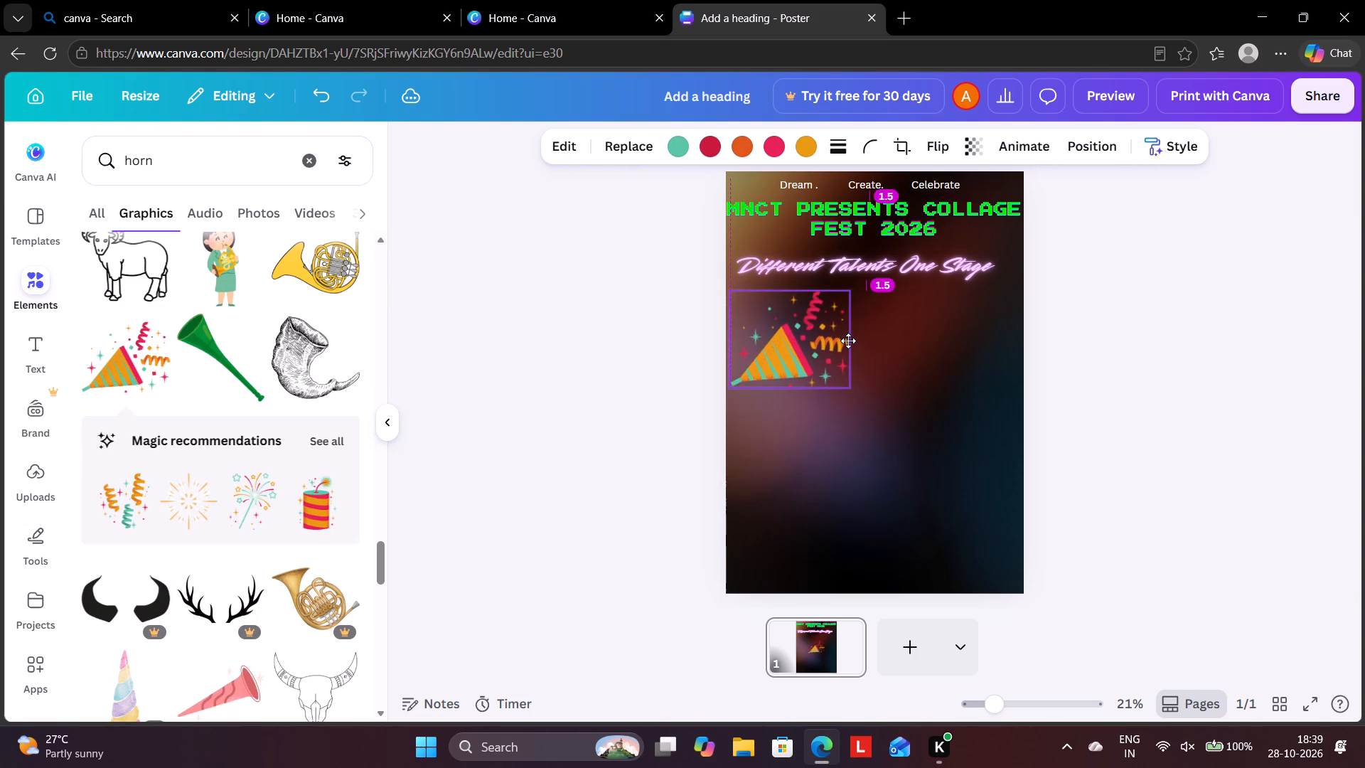
left_click_drag(848, 341, 842, 331)
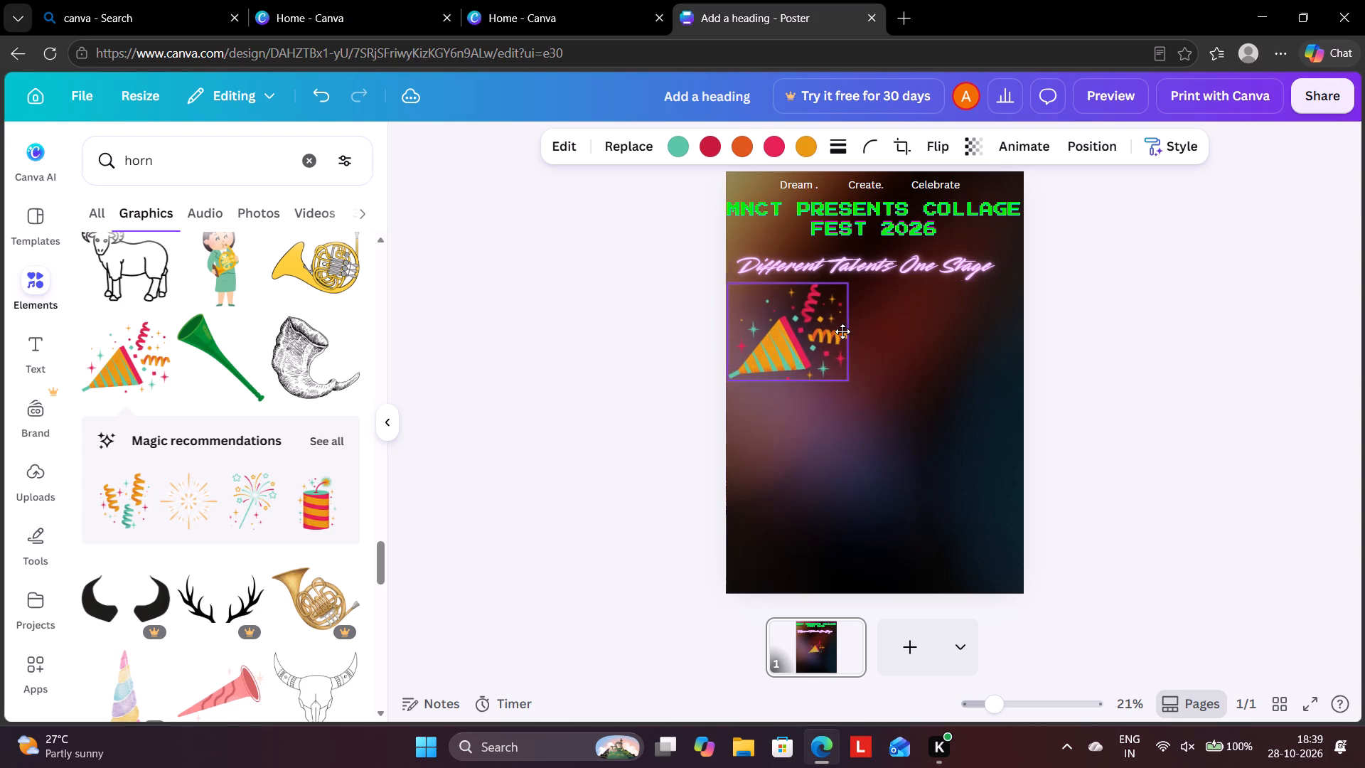
left_click_drag(842, 331, 845, 326)
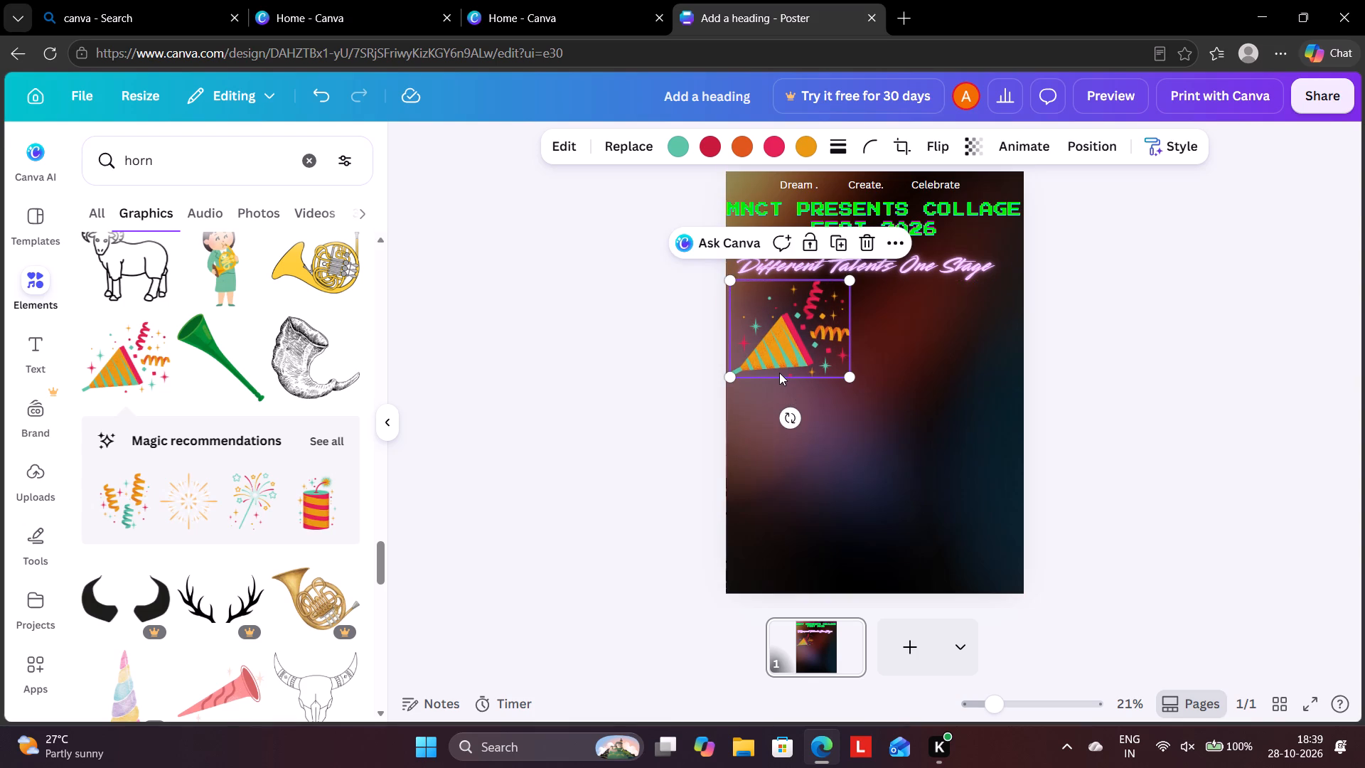
Shrink the party popper graphic proportionally to roughly a quarter of the poster's width.
left_click(779, 372)
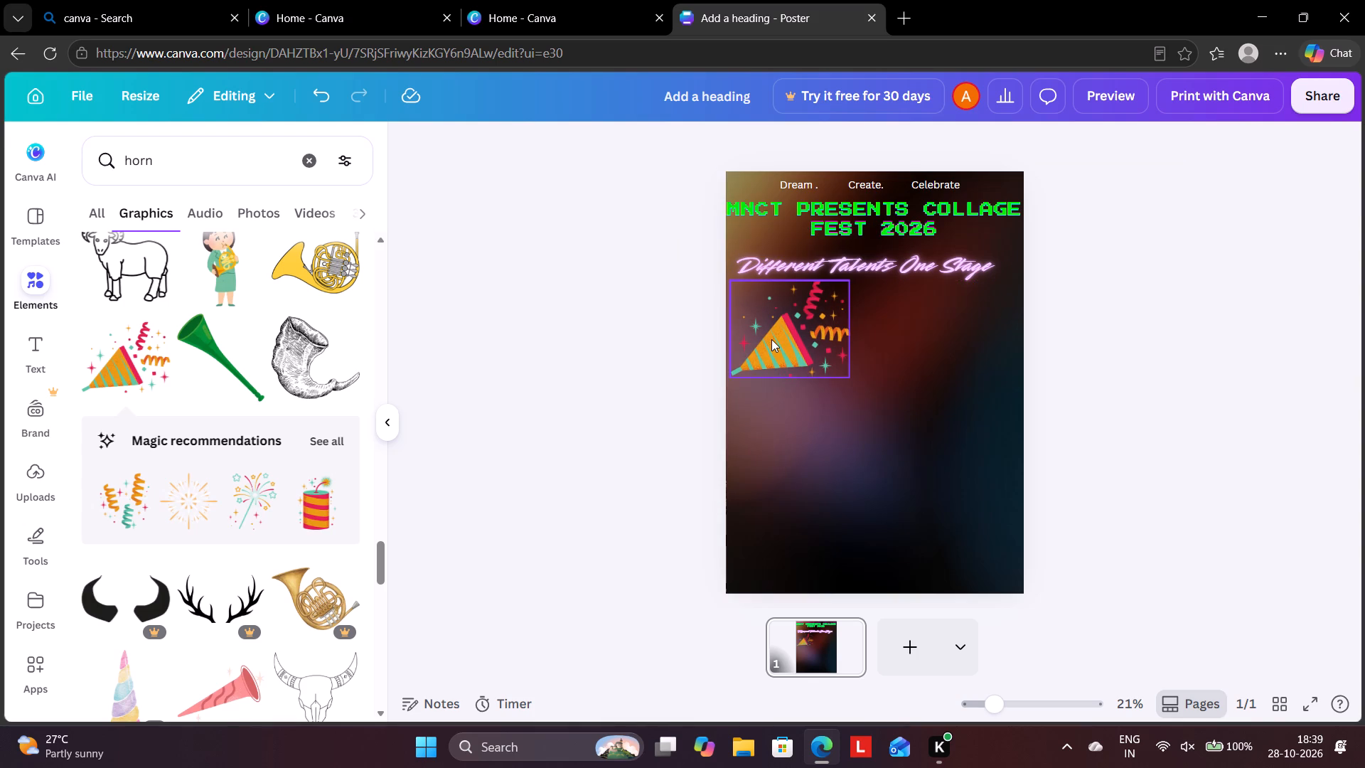
left_click(771, 339)
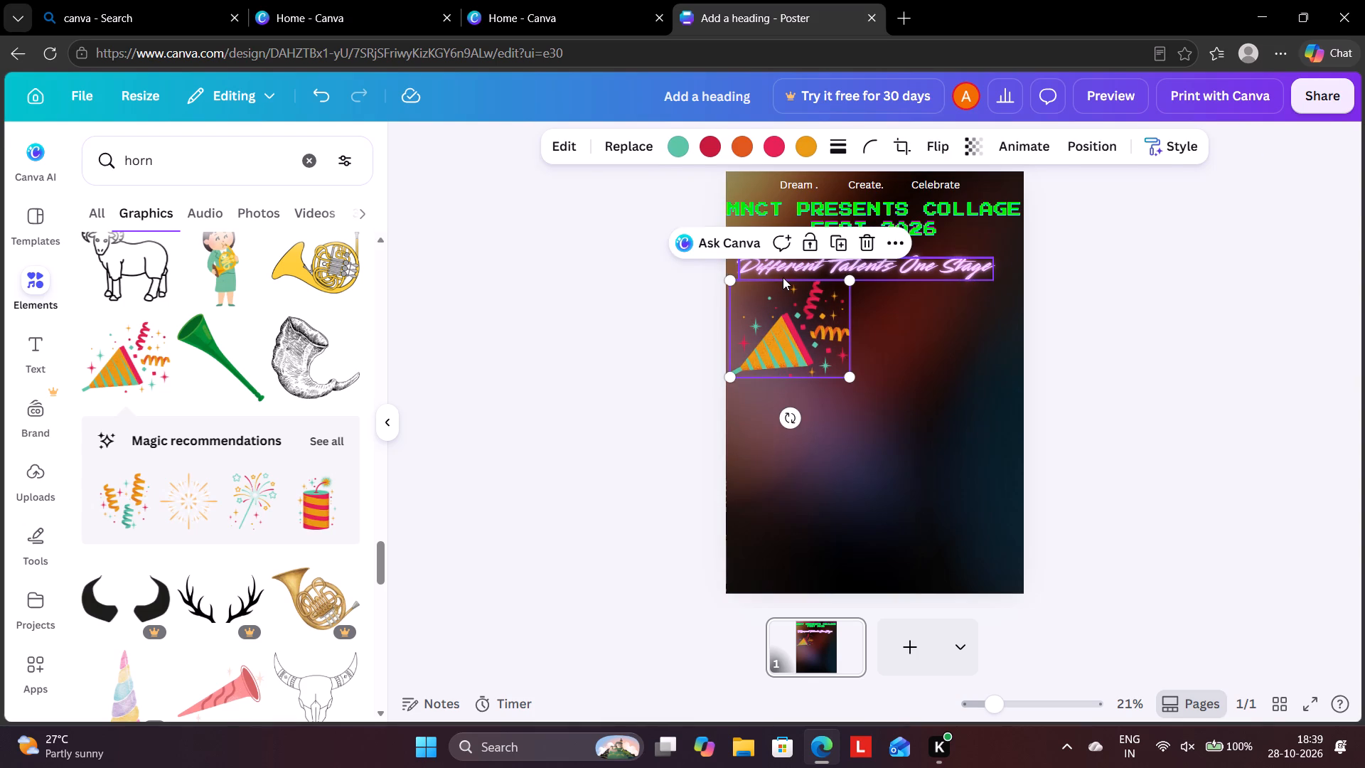
left_click(783, 277)
left_click(771, 337)
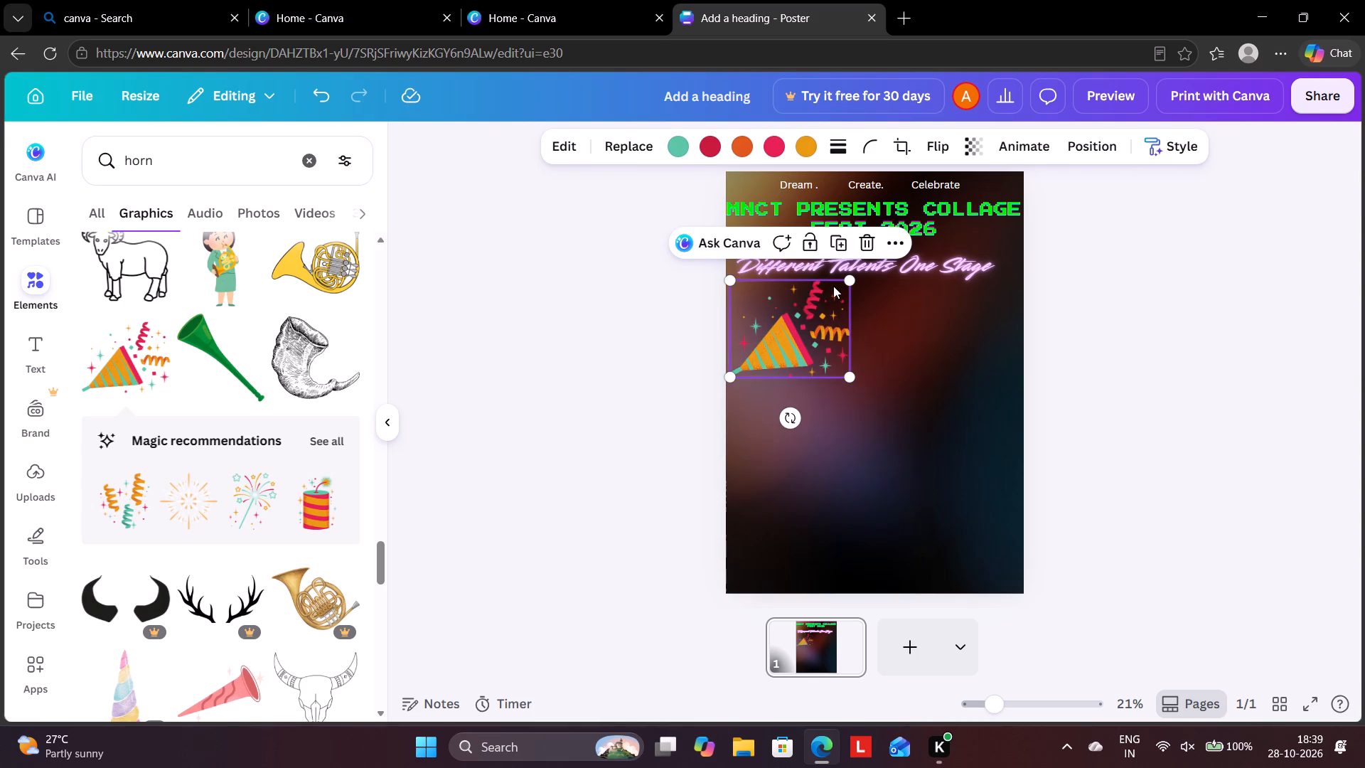
left_click_drag(850, 279, 849, 279)
left_click_drag(849, 279, 818, 306)
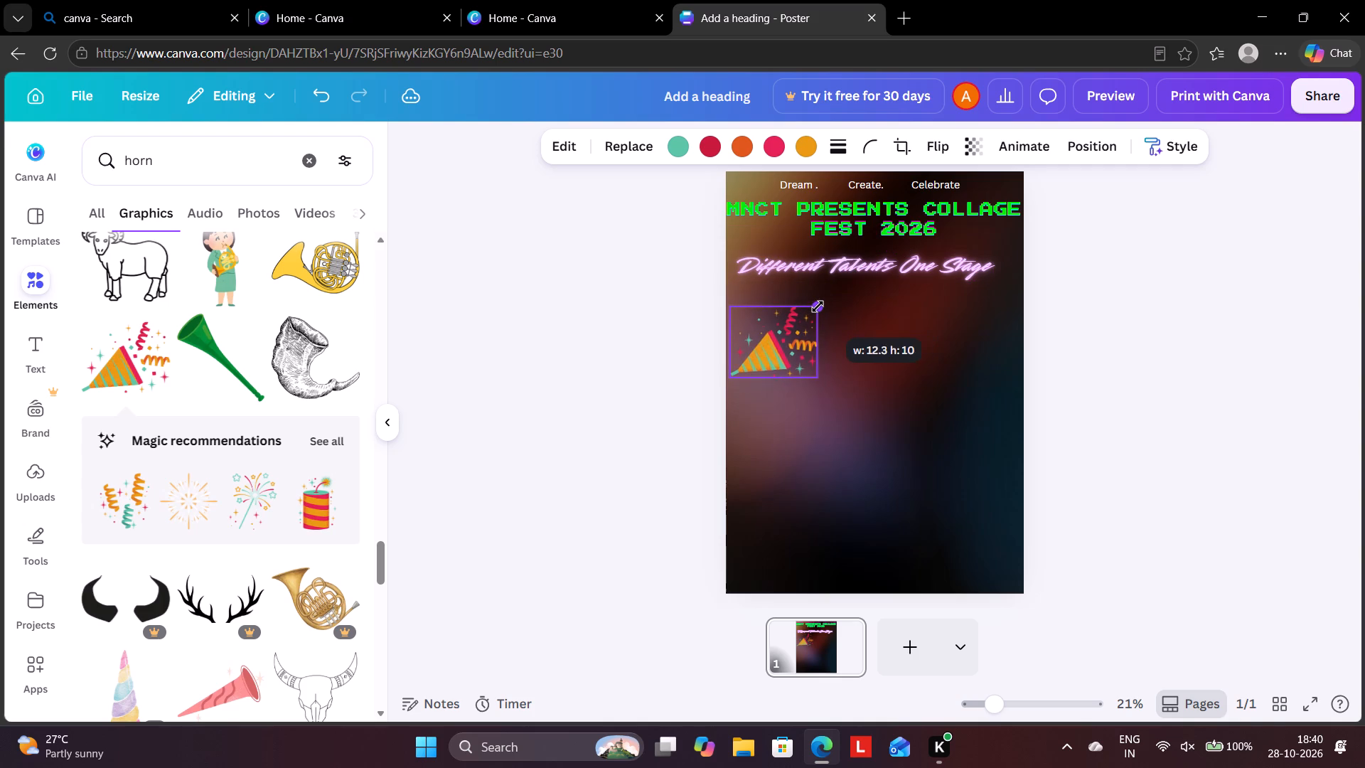
left_click_drag(818, 306, 805, 314)
Move the reduced party popper up against the poster's left edge, directly beneath the subheading.
left_click_drag(771, 340, 770, 340)
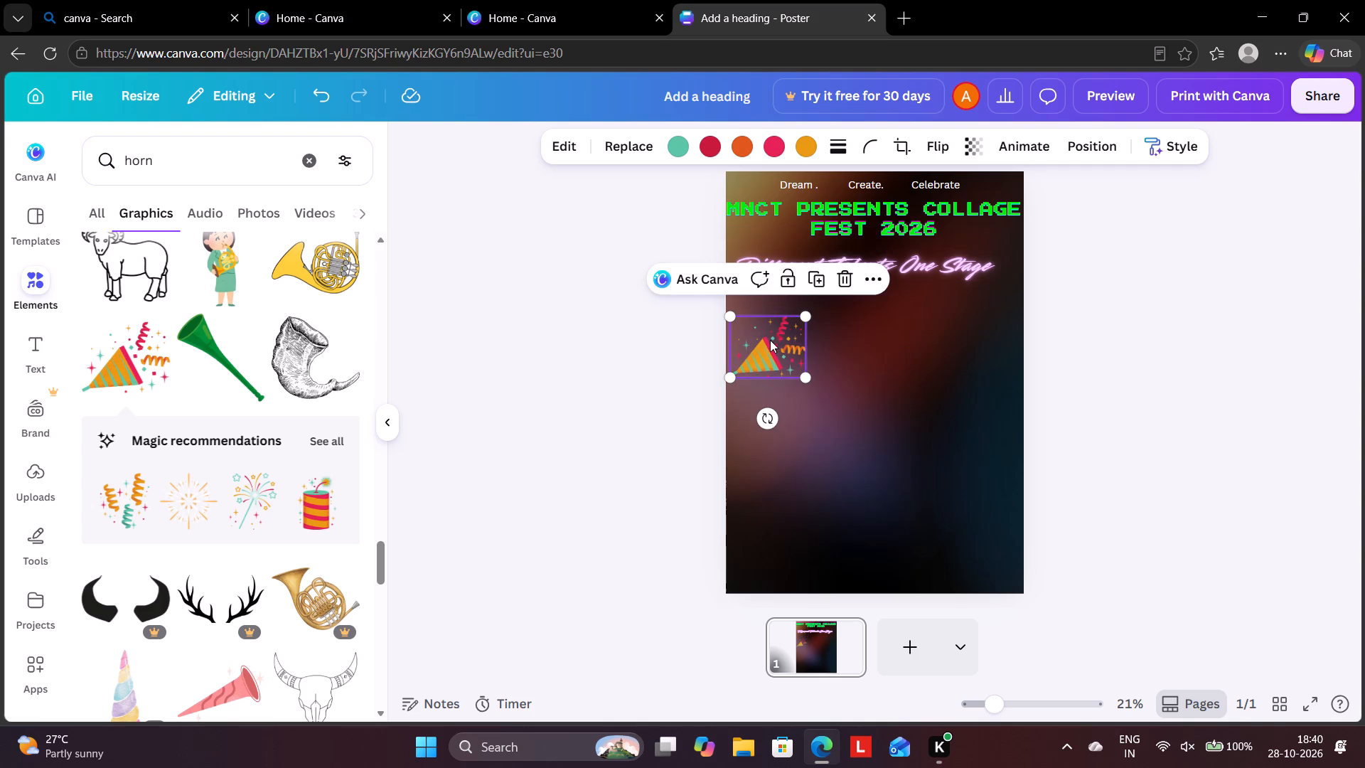
left_click_drag(770, 340, 760, 316)
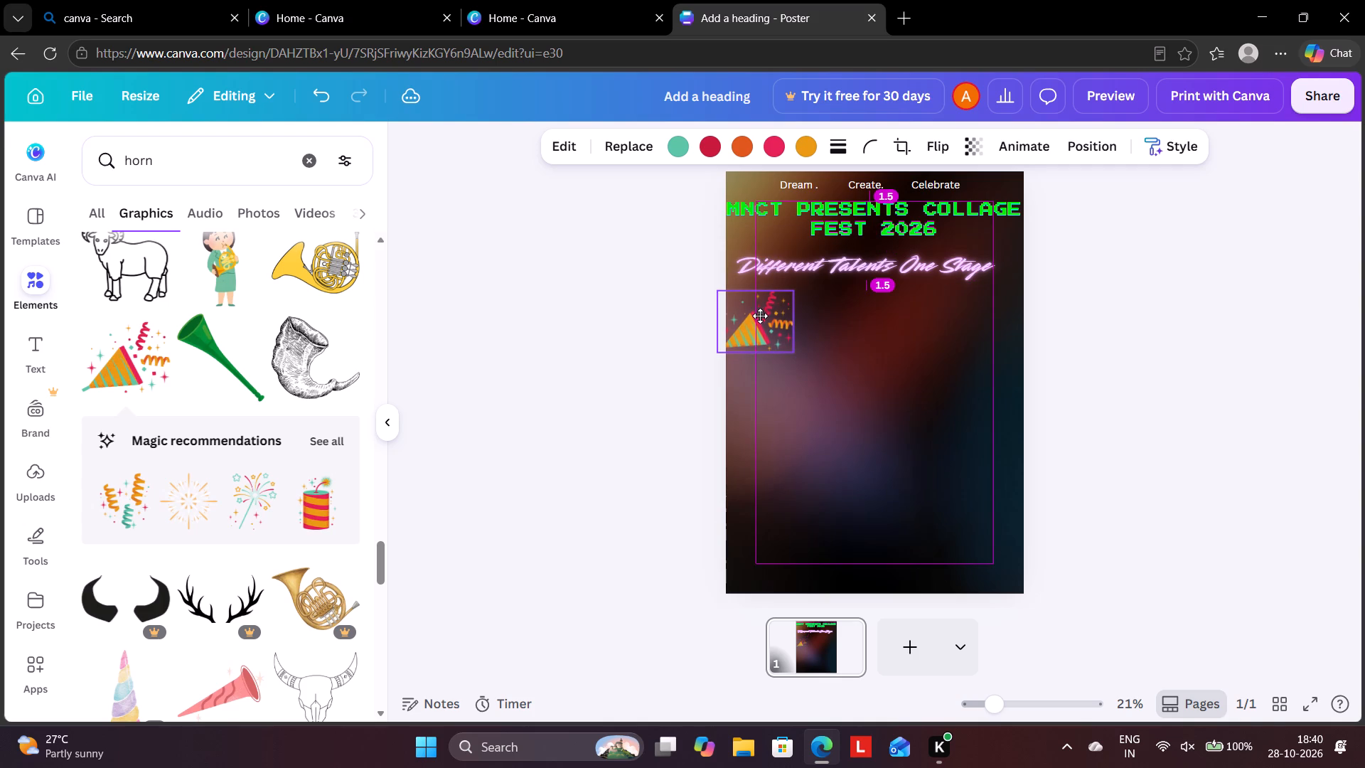
left_click_drag(760, 316, 765, 316)
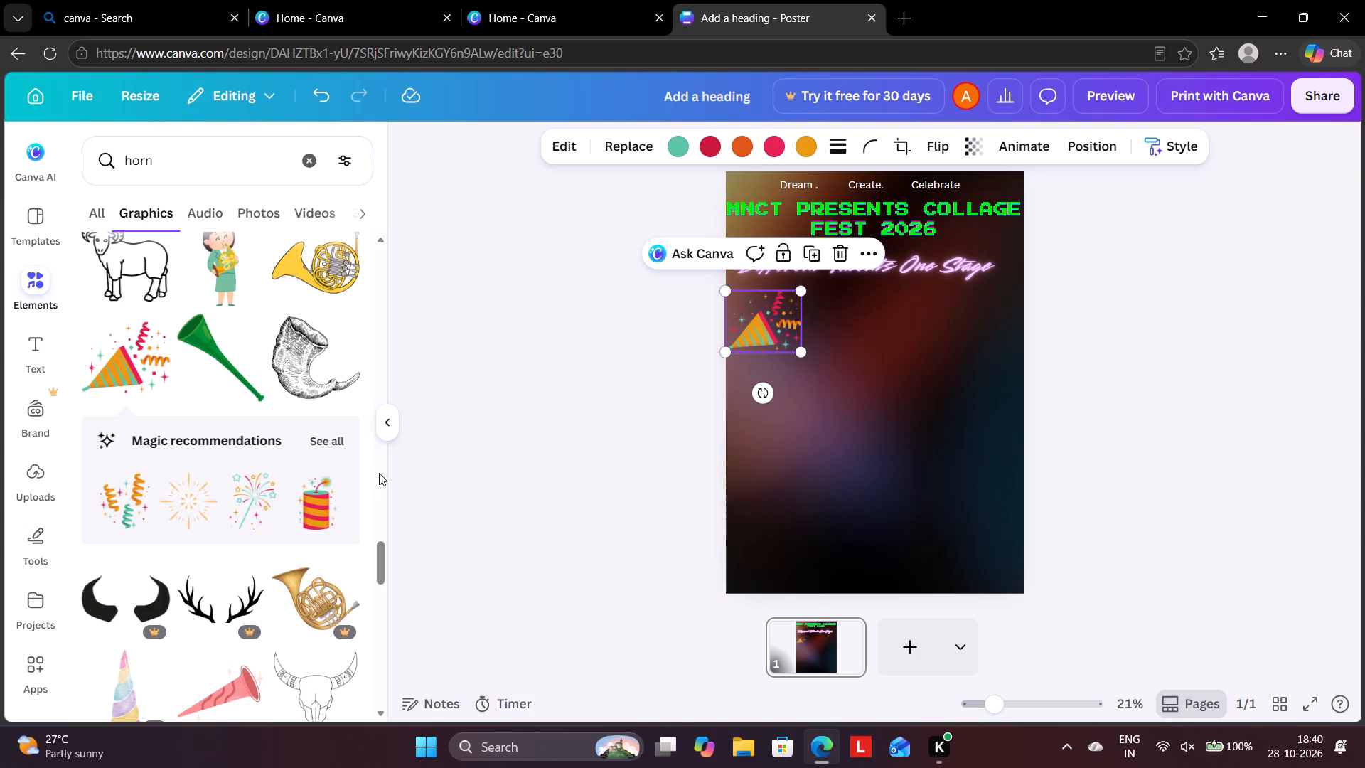
Search the graphics for "microphone" and add the realistic black handheld microphone with a curled cable to the poster.
scroll(266, 451, "down", 3)
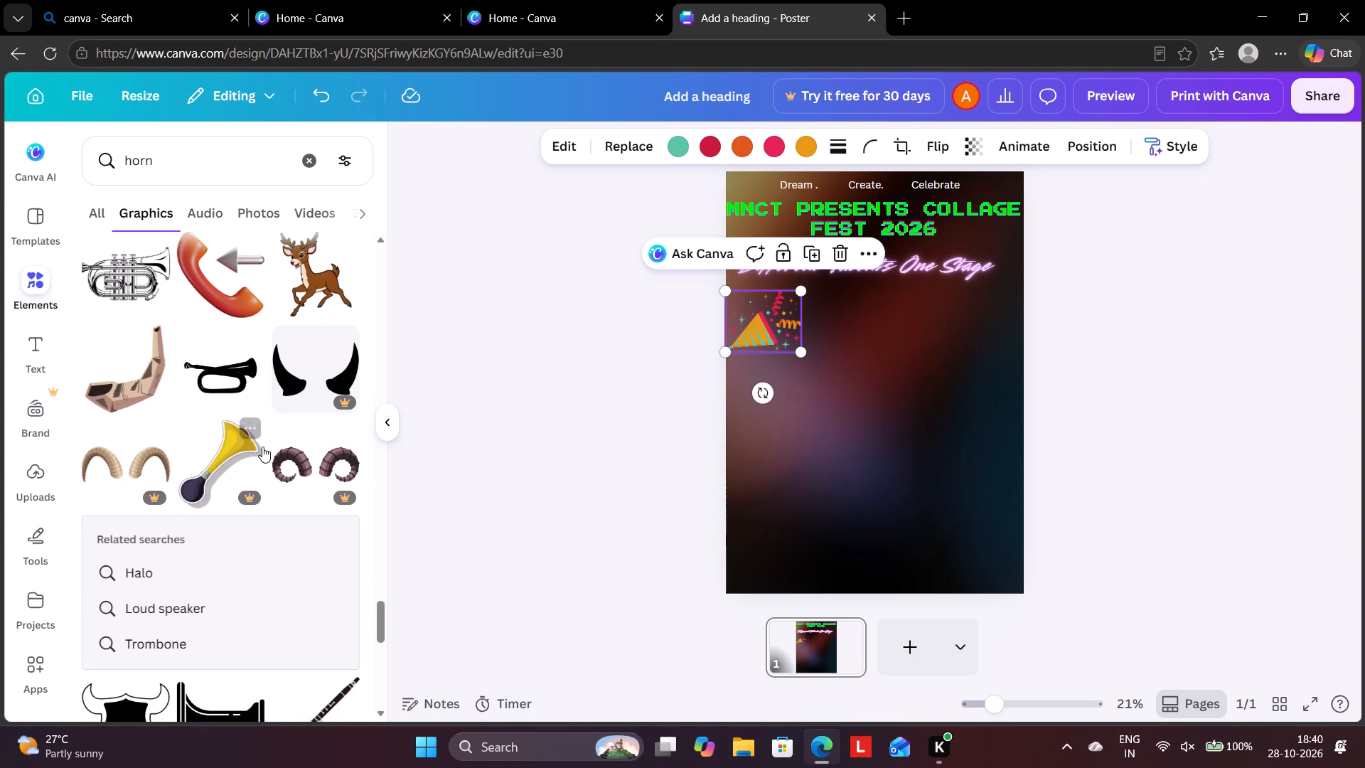
scroll(262, 446, "up", 2)
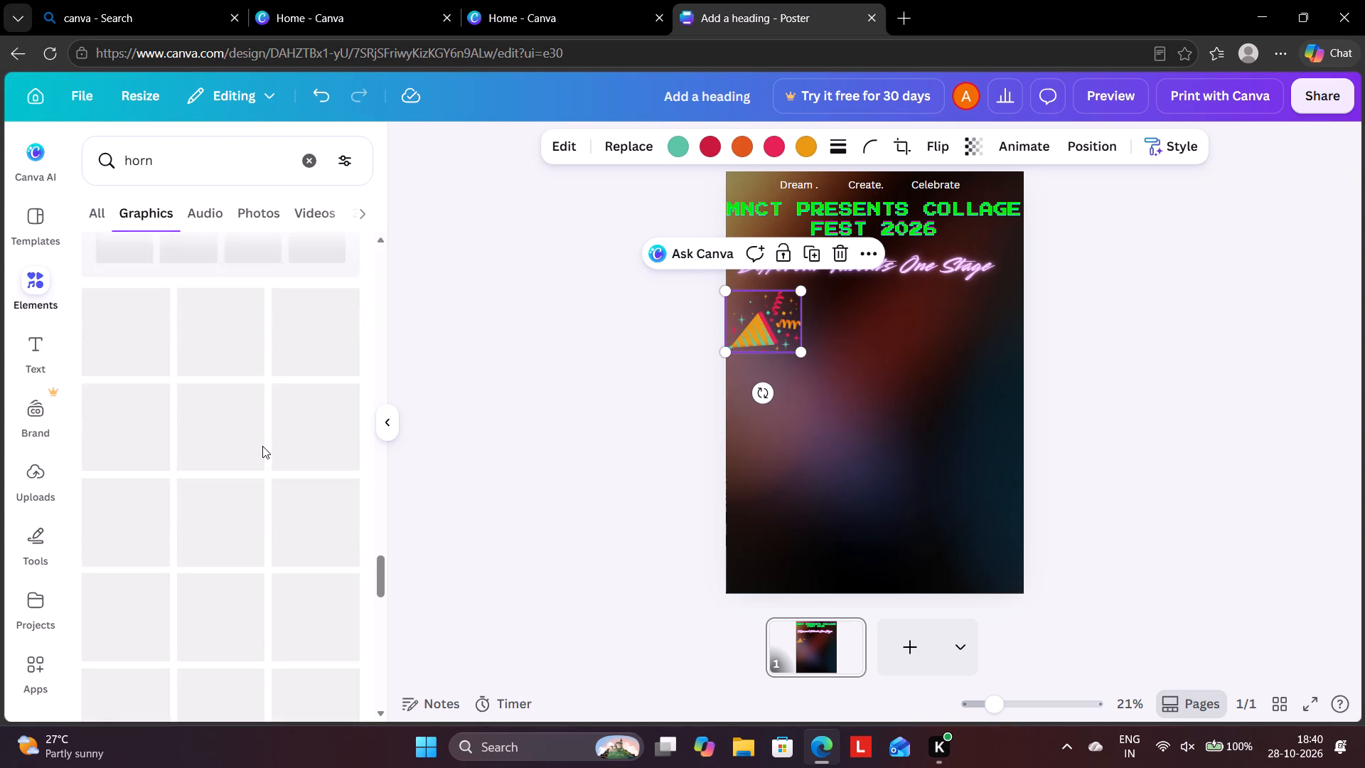
scroll(262, 446, "up", 1)
left_click(223, 166)
key("BackSpace")
key("BackSpace")
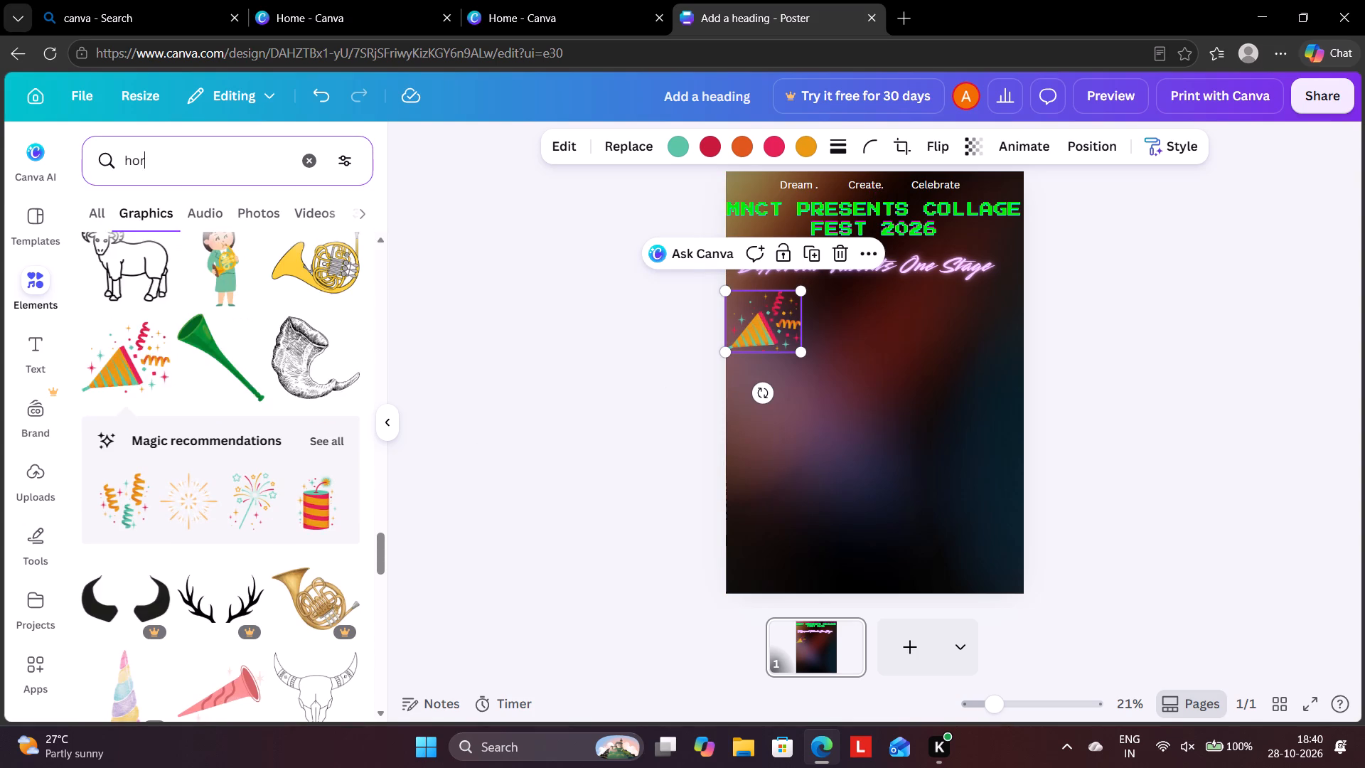
key("BackSpace")
key("BackSpace")
key("BackSpace")
type("mi")
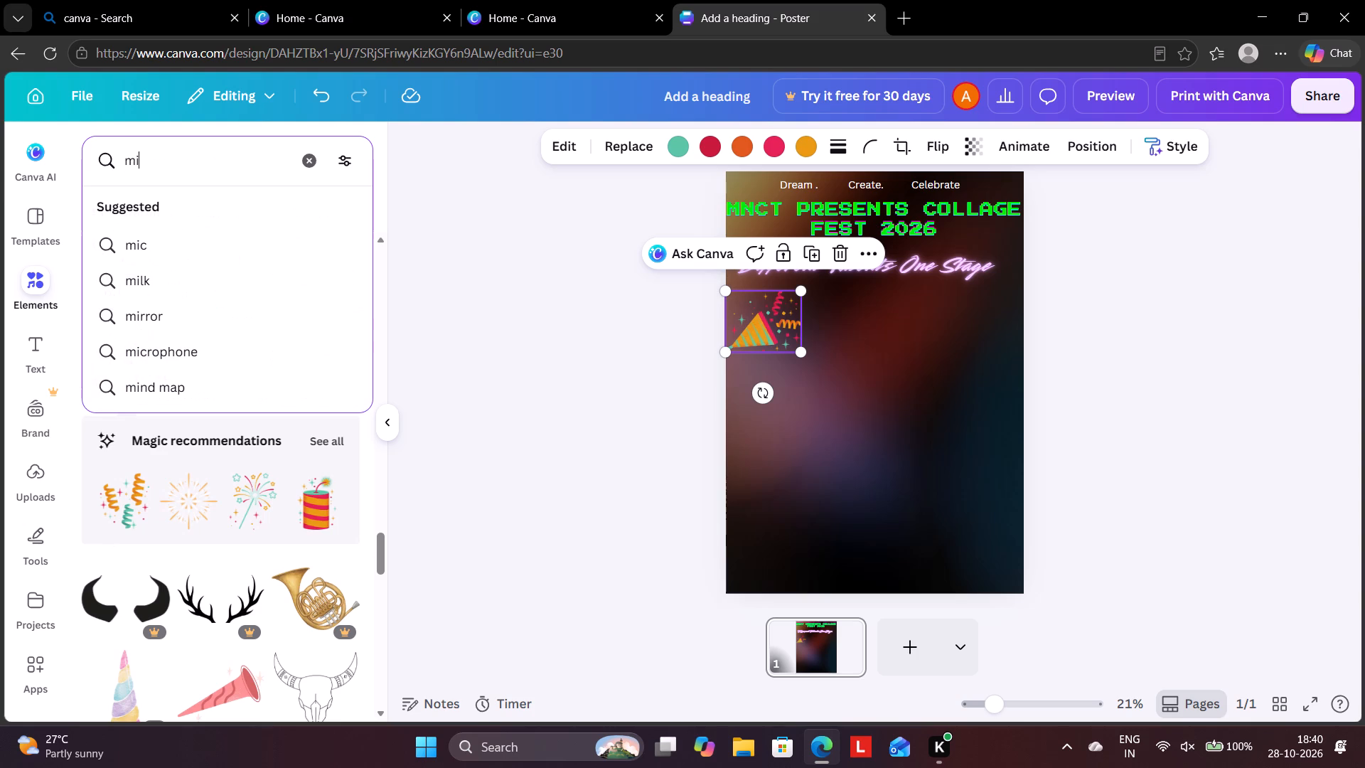
key("c")
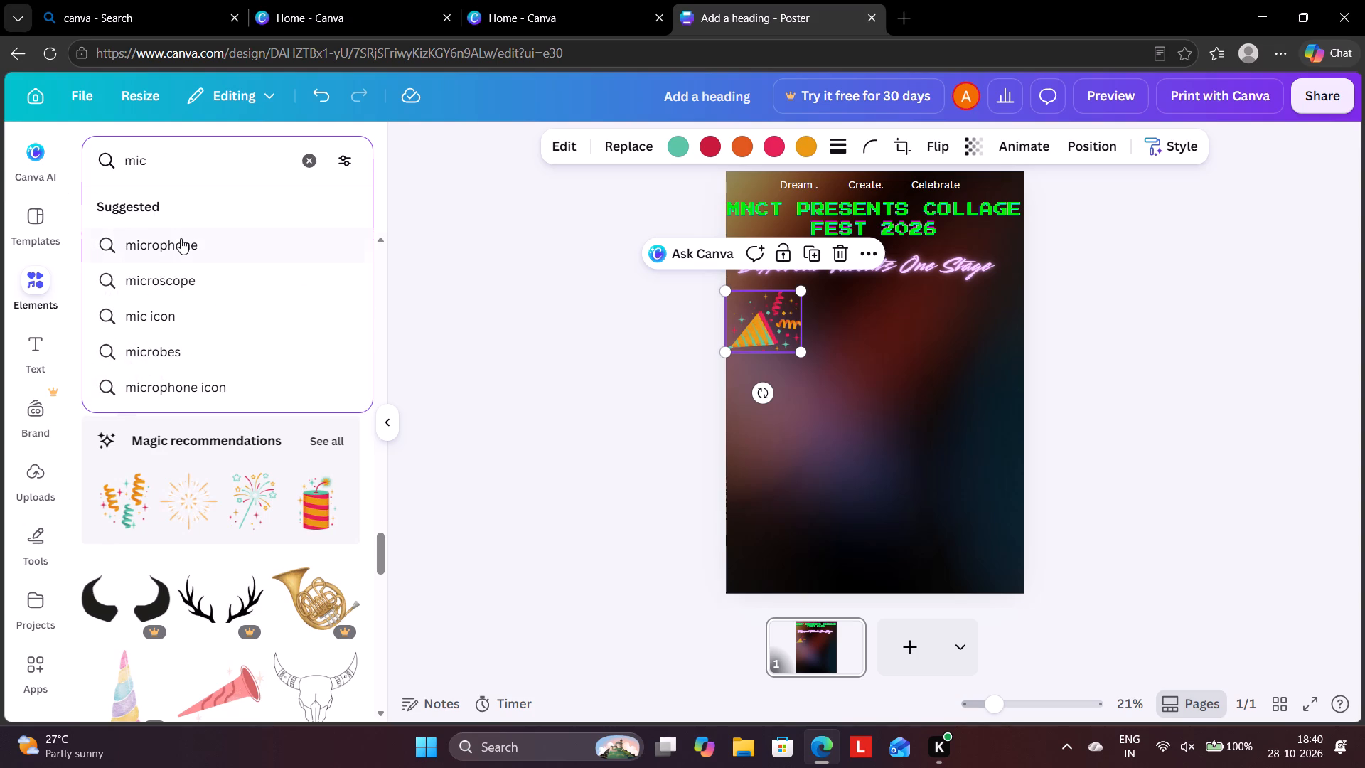
left_click(168, 244)
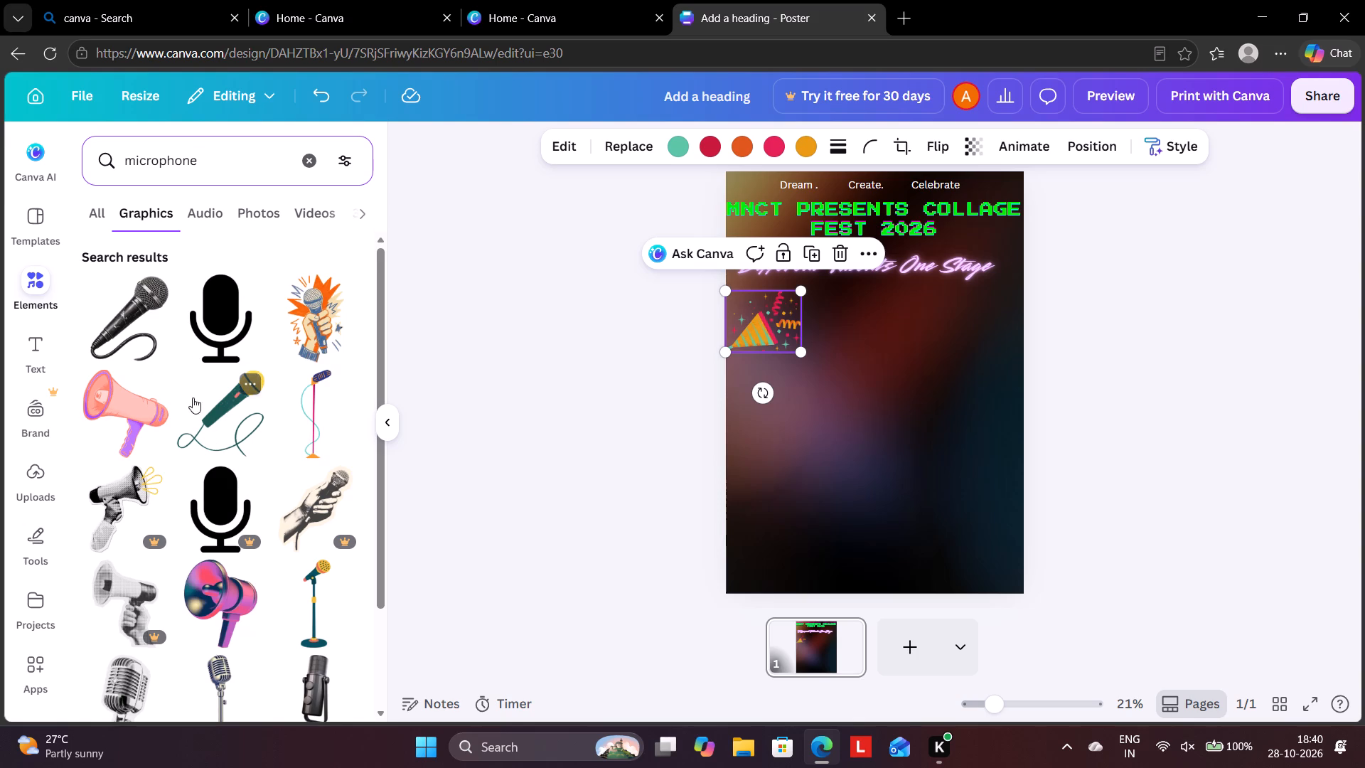
left_click(117, 316)
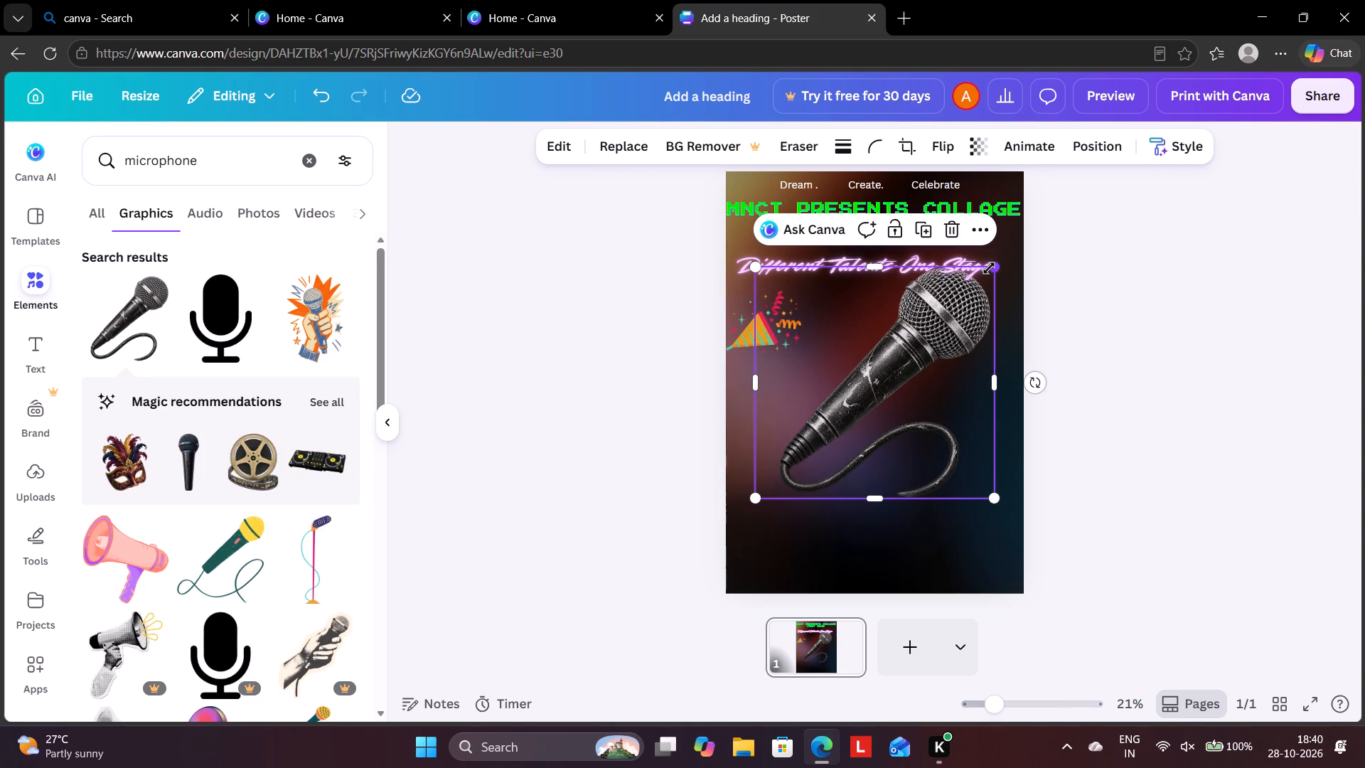
Shrink the microphone proportionally to about 9.8 wide and crop a thin strip off its bottom edge.
left_click_drag(989, 266, 793, 402)
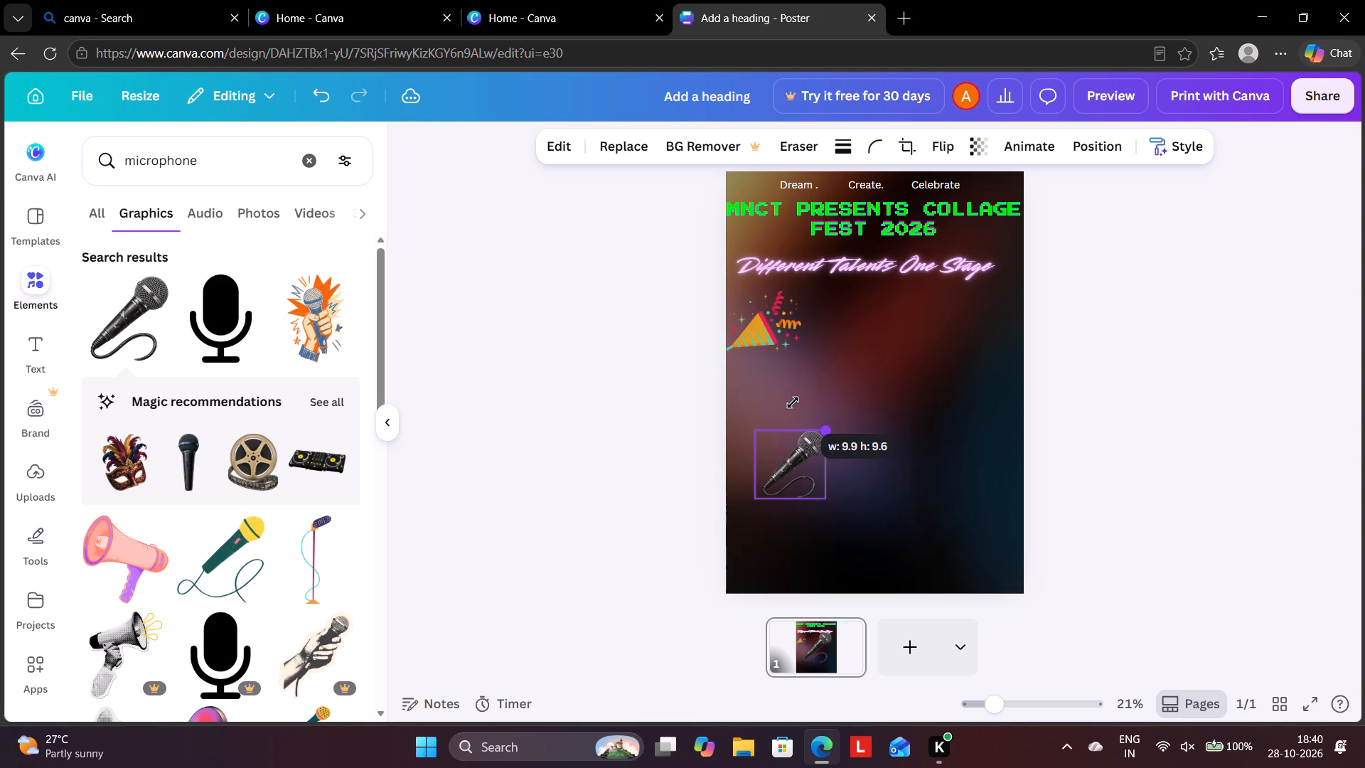
left_click_drag(793, 402, 793, 403)
left_click(766, 432)
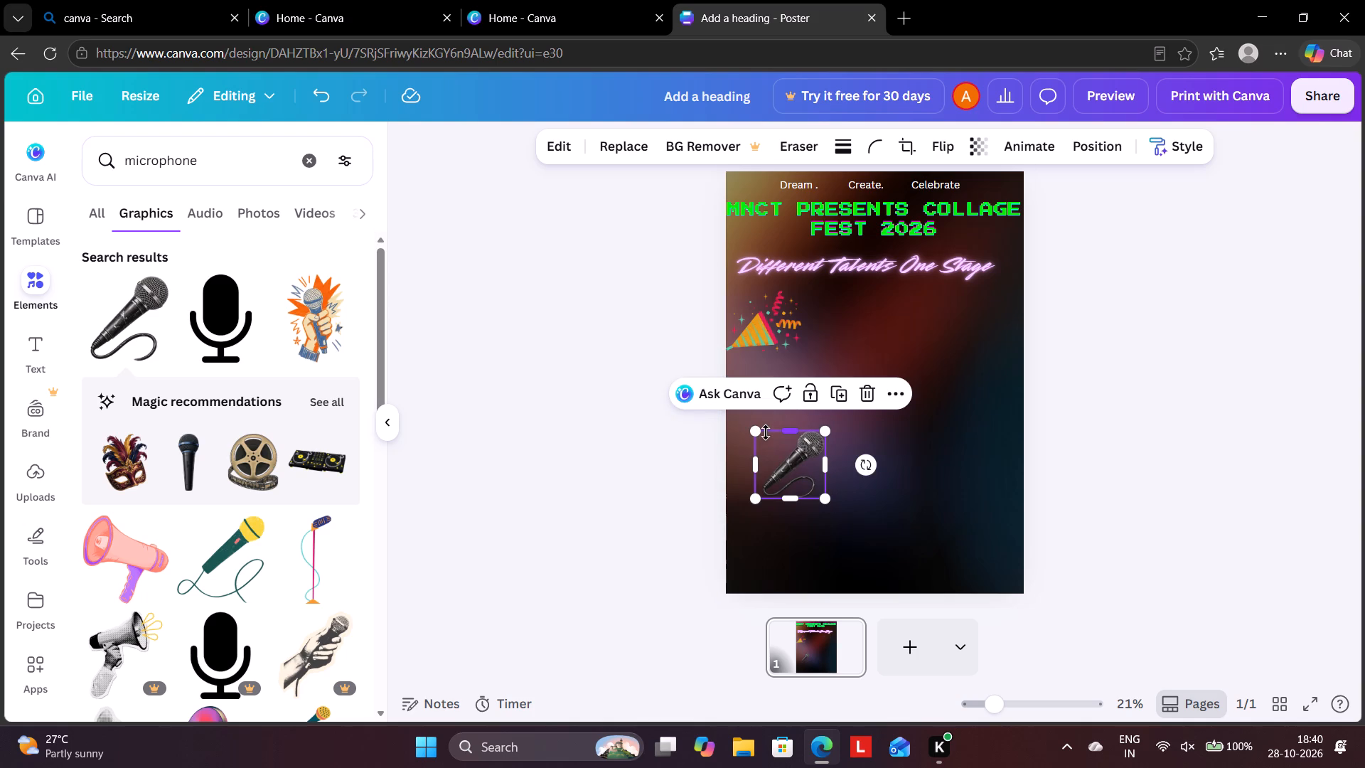
left_click_drag(788, 499, 756, 481)
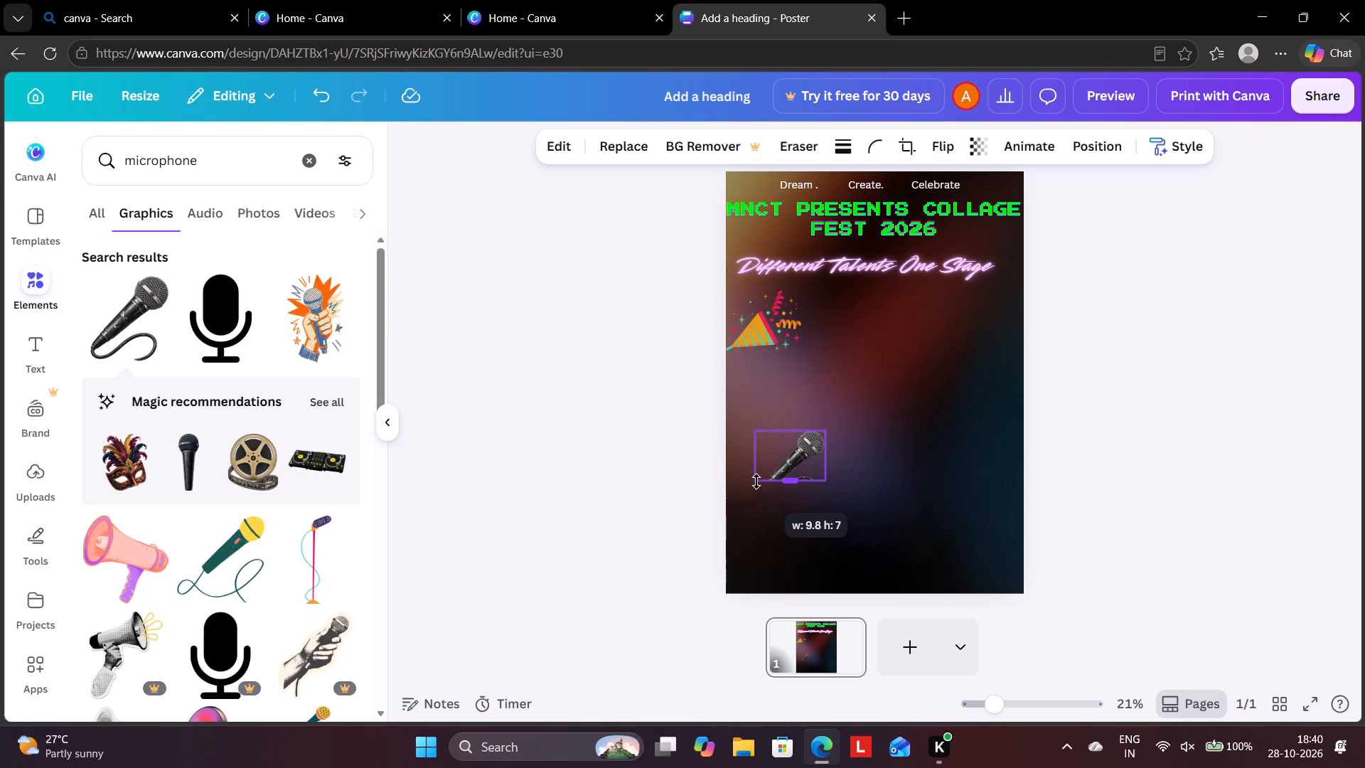
left_click_drag(756, 481, 771, 494)
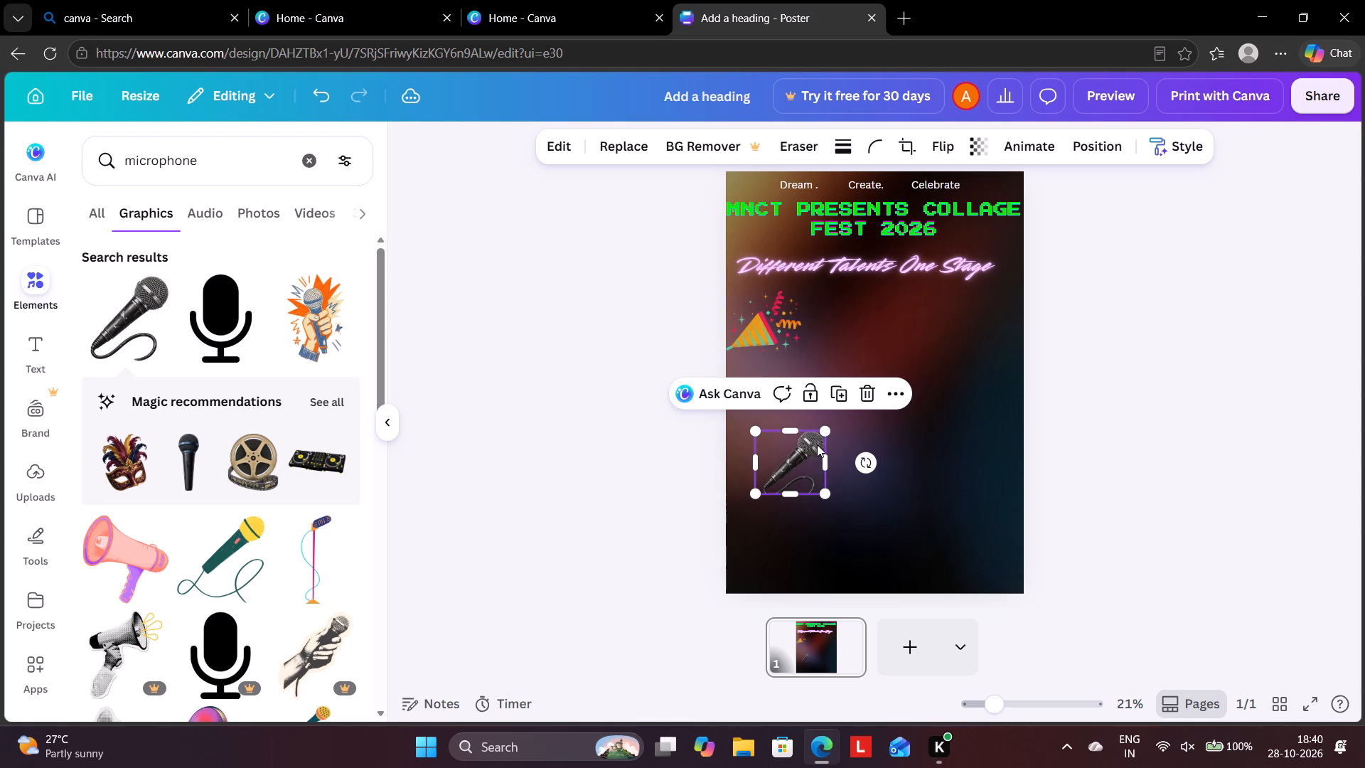
Move the microphone up against the poster's left edge, directly beneath the party popper.
left_click_drag(779, 461, 752, 394)
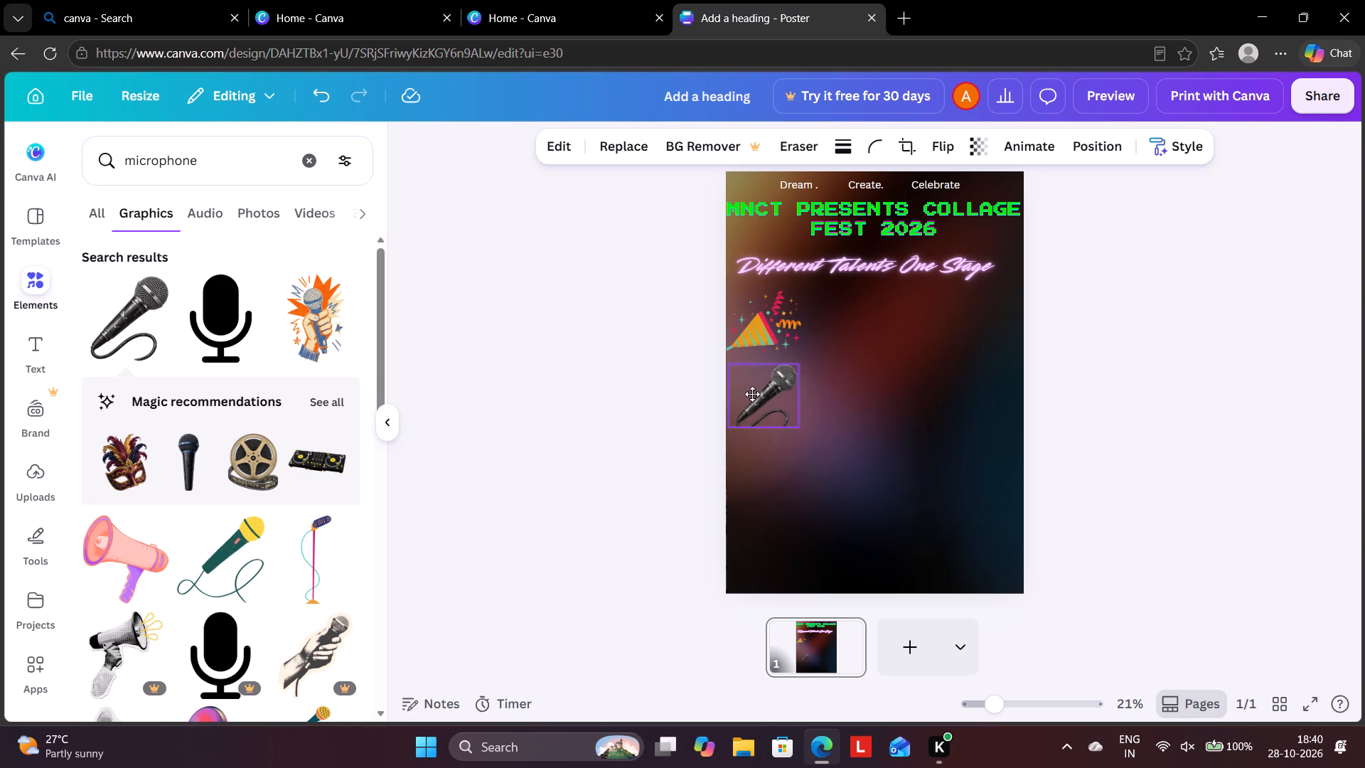
left_click_drag(752, 394, 749, 387)
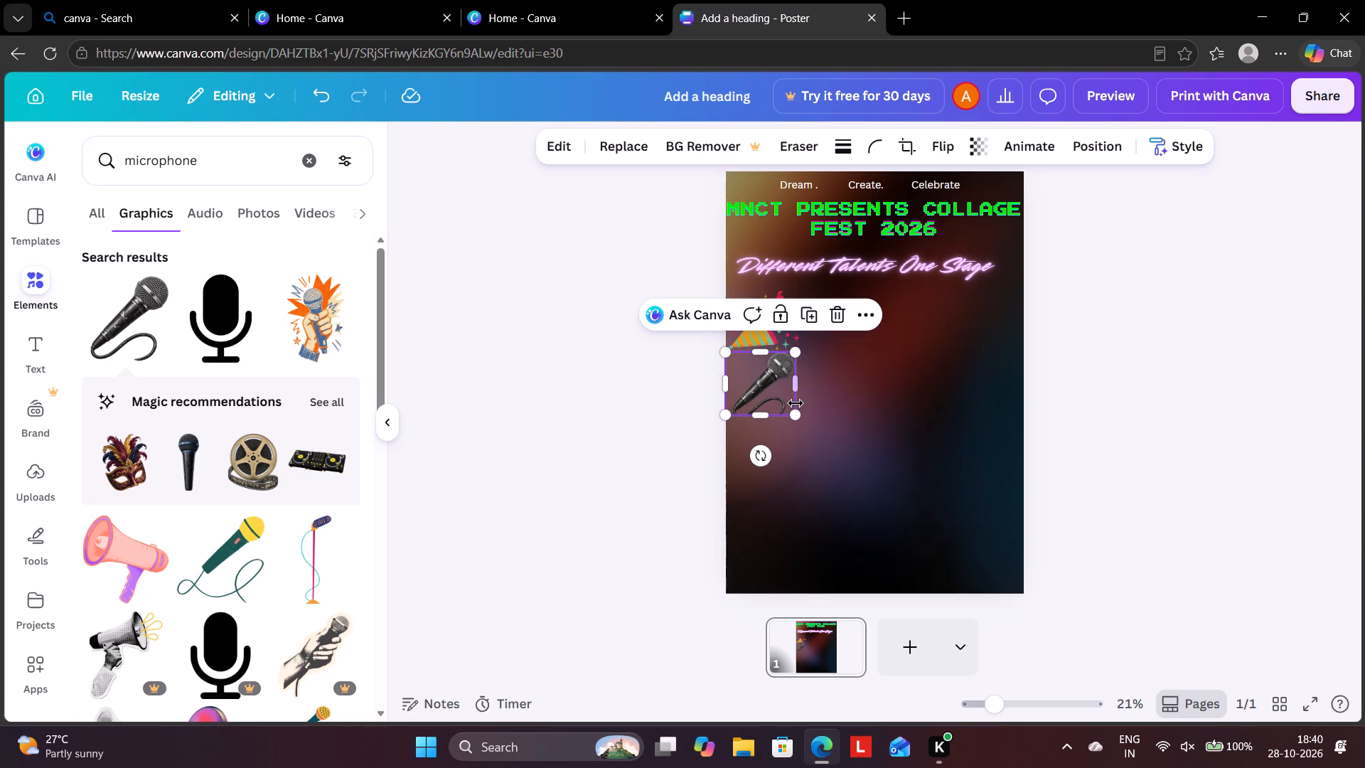
left_click(906, 372)
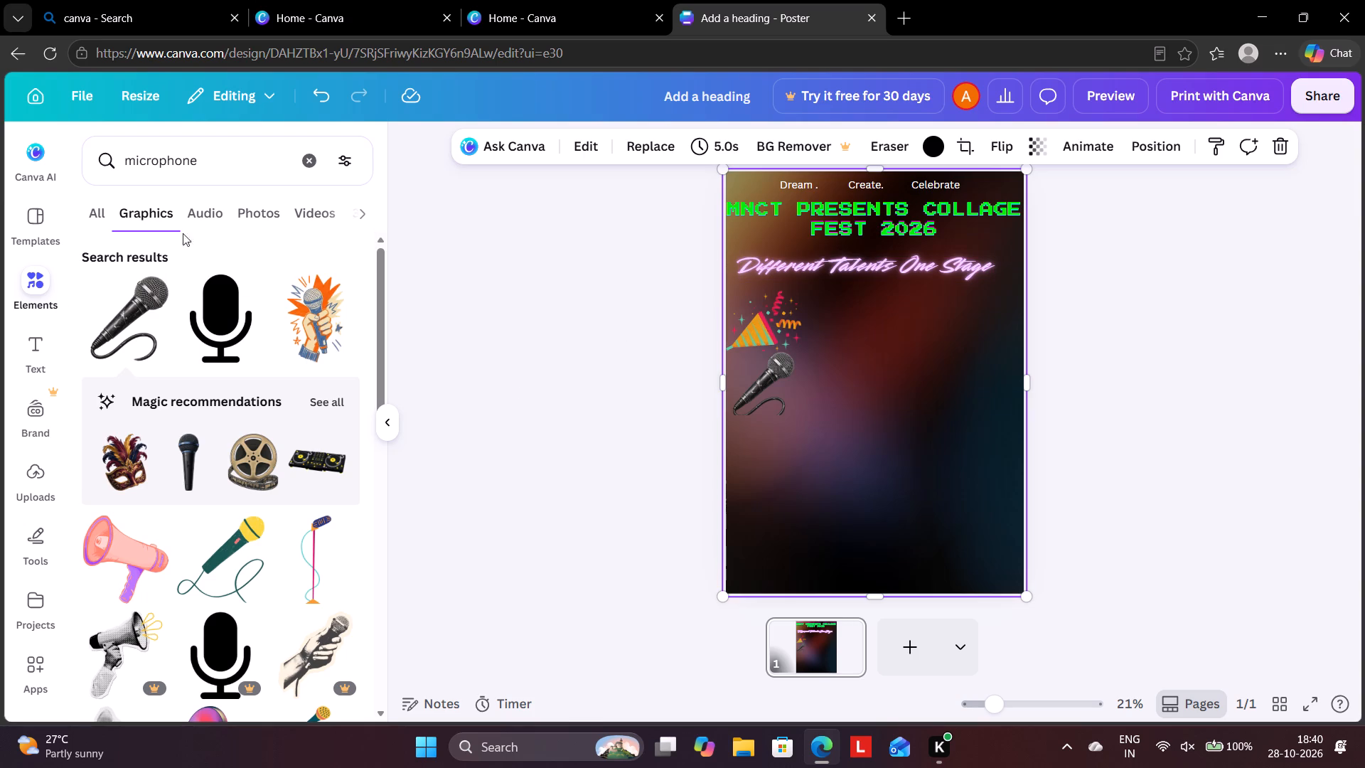
Search the elements for "music logo" and add the plain black beamed music note graphic to the poster.
left_click(208, 166)
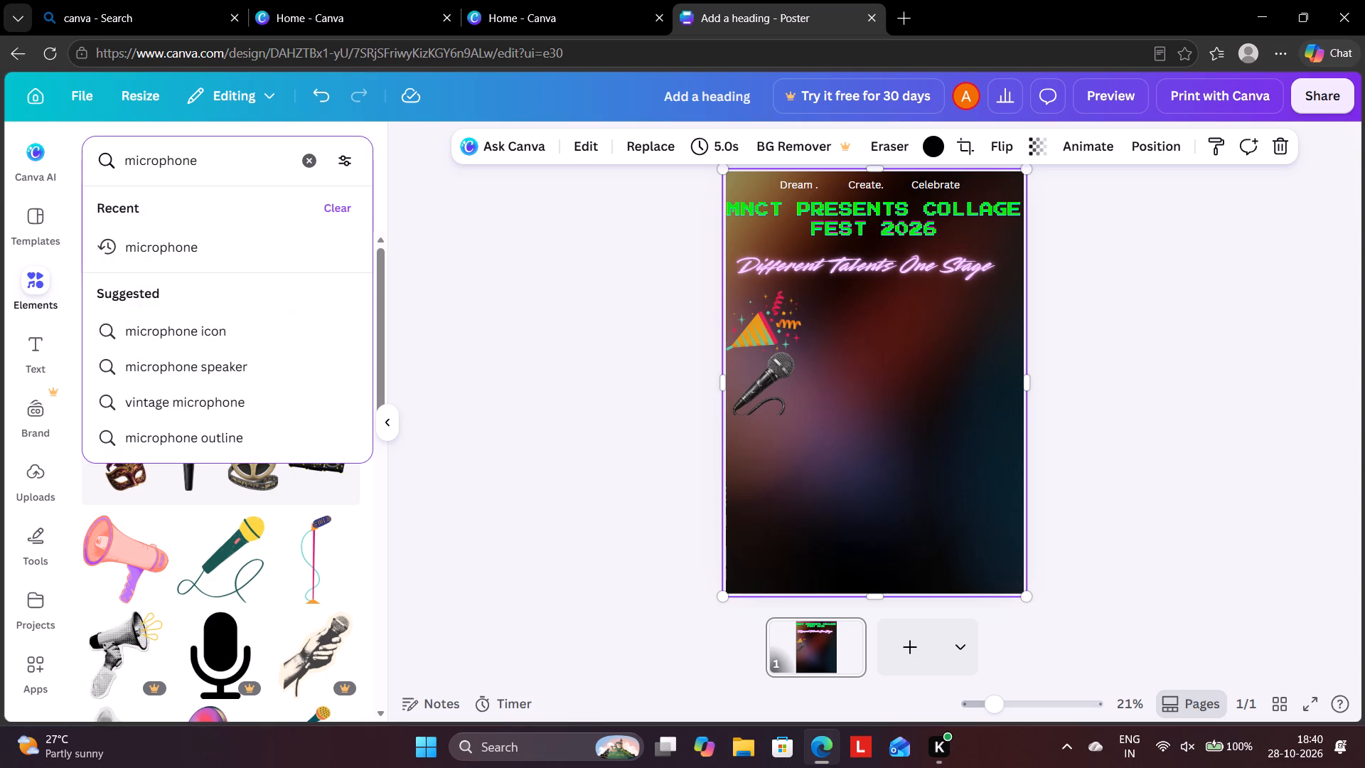
left_click(308, 160)
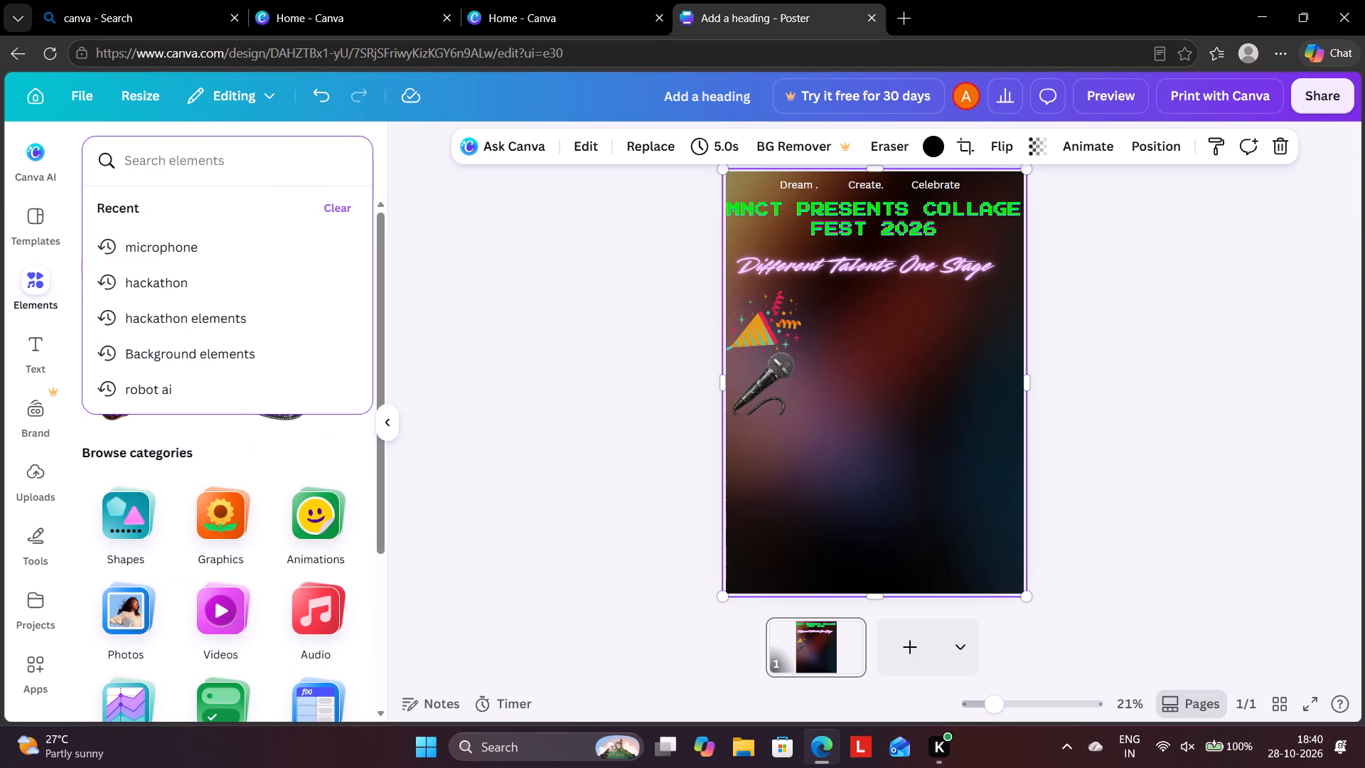
type("music lo")
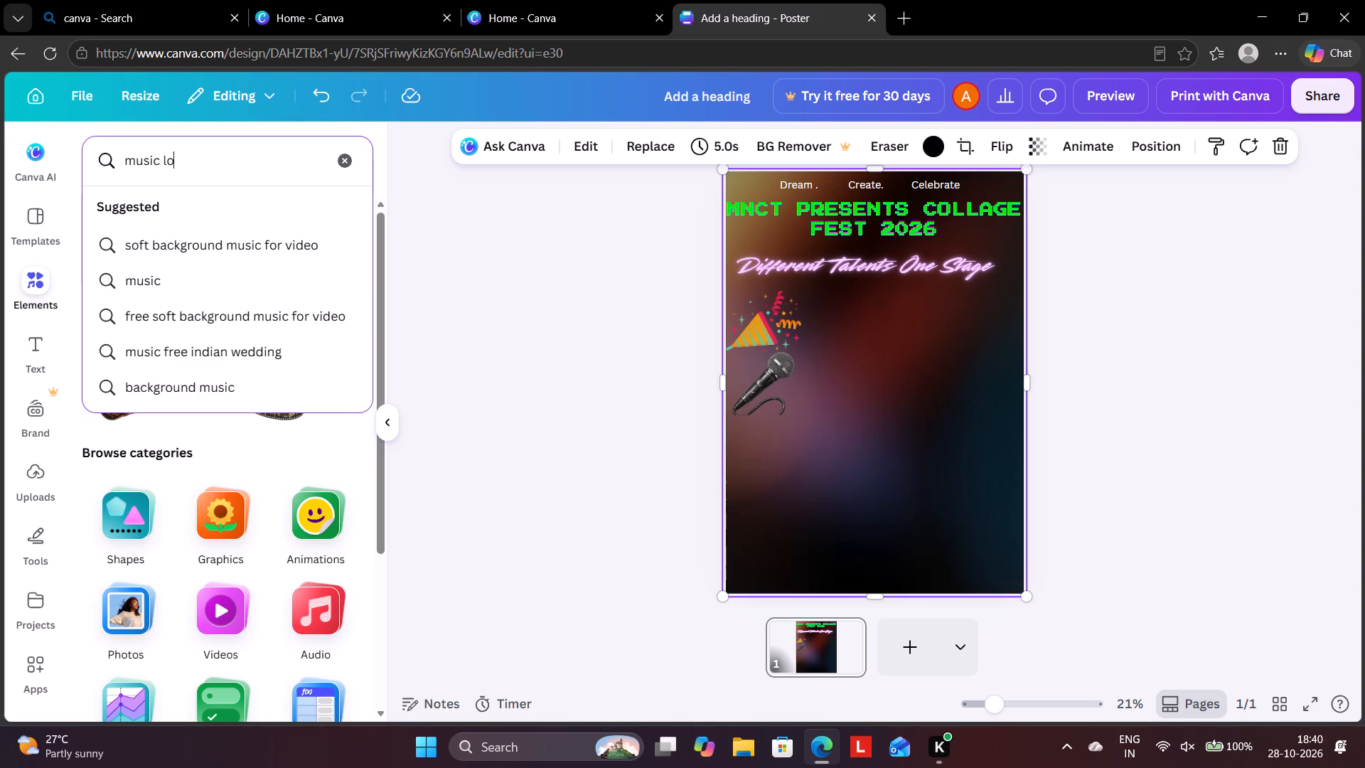
type("go")
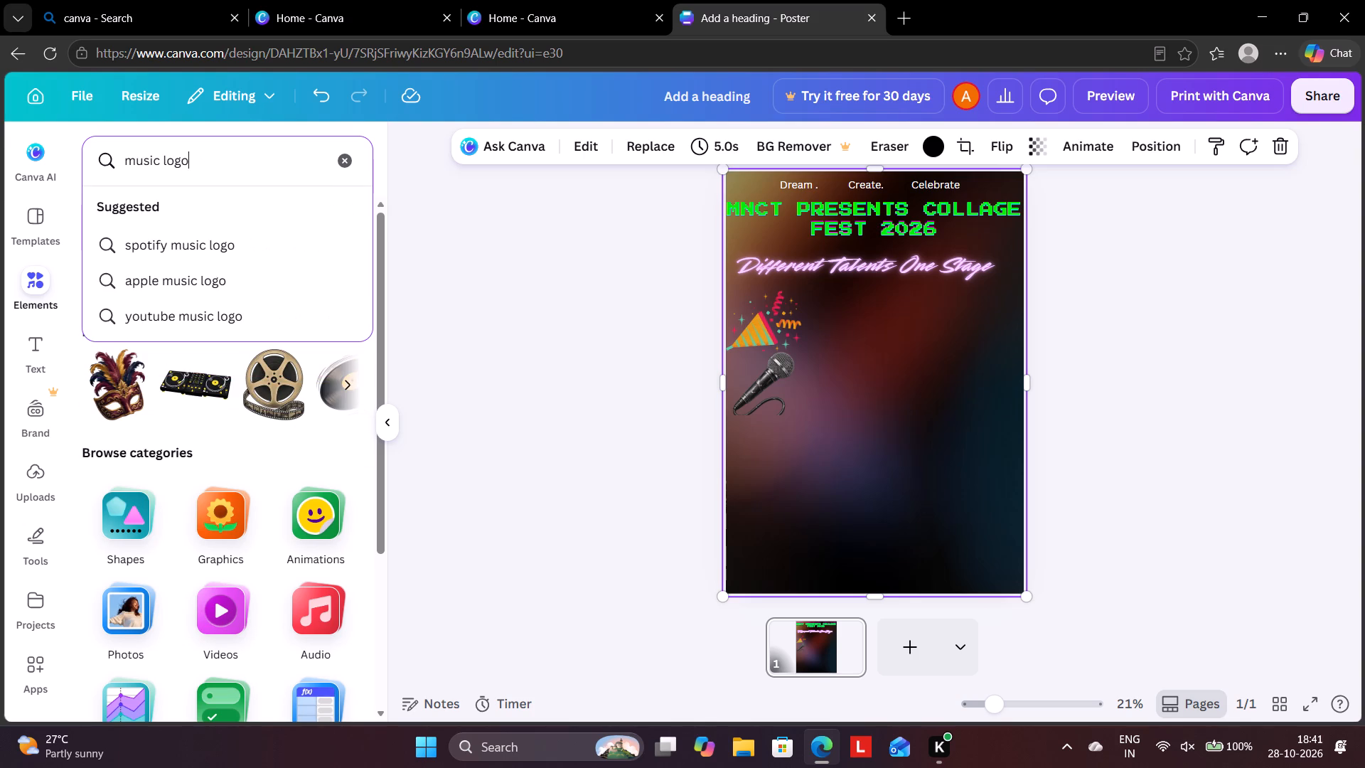
key("Return")
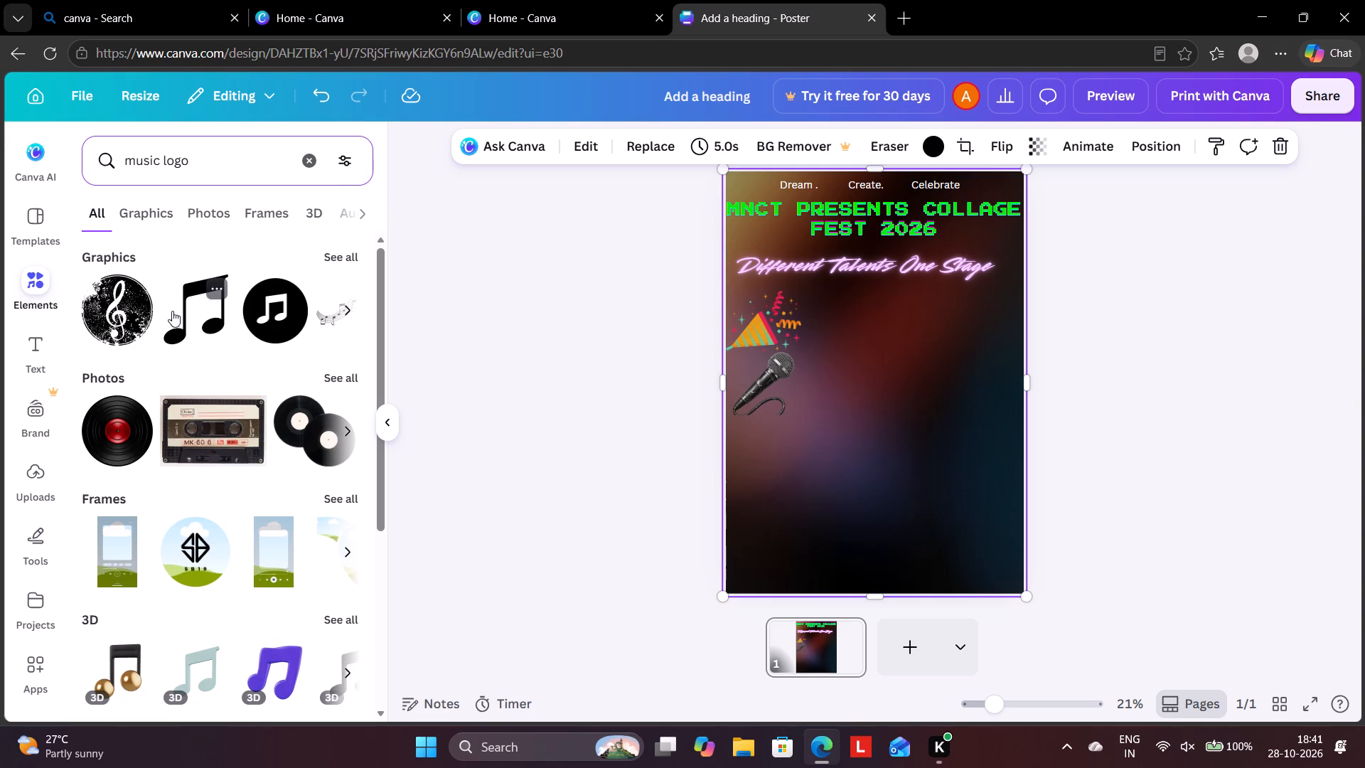
left_click(180, 308)
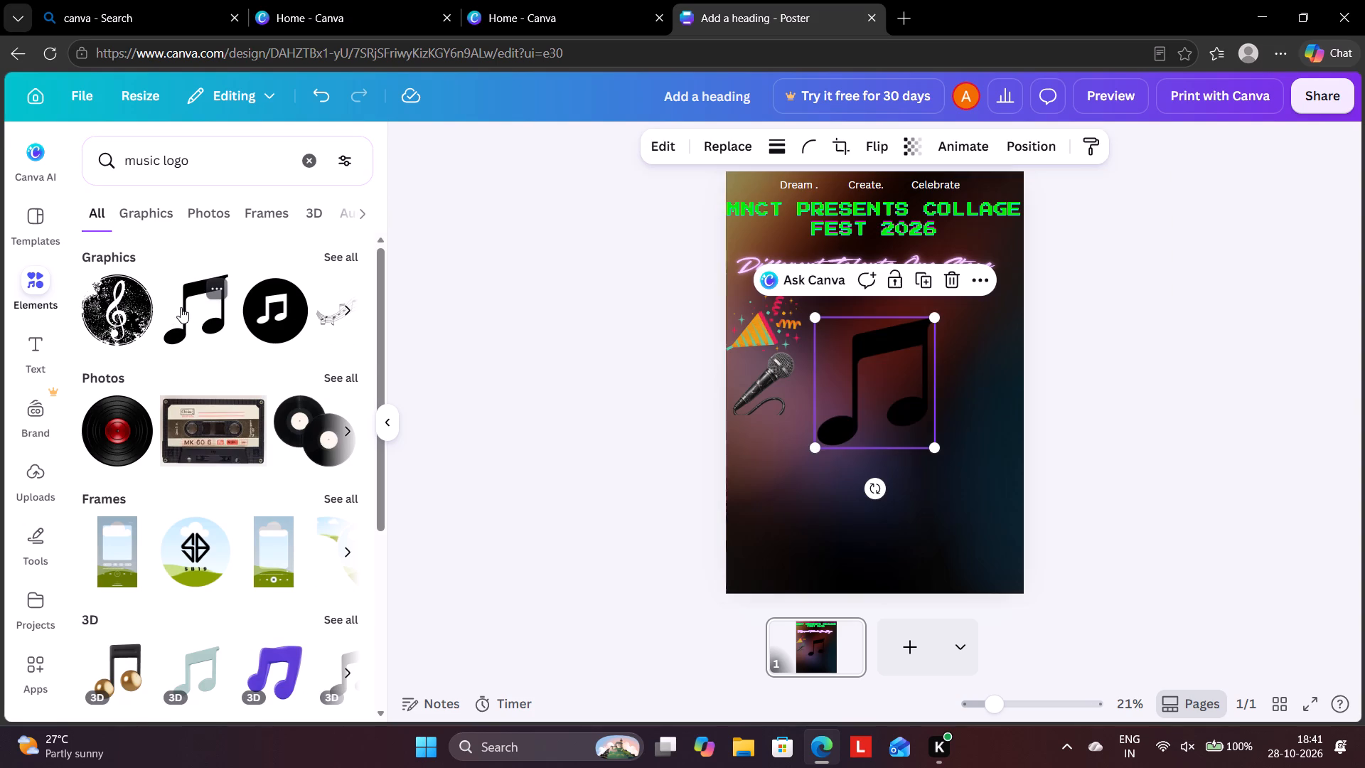
Shrink the music note to about a tenth of the poster's width and place it just below the microphone.
left_click_drag(931, 315, 868, 371)
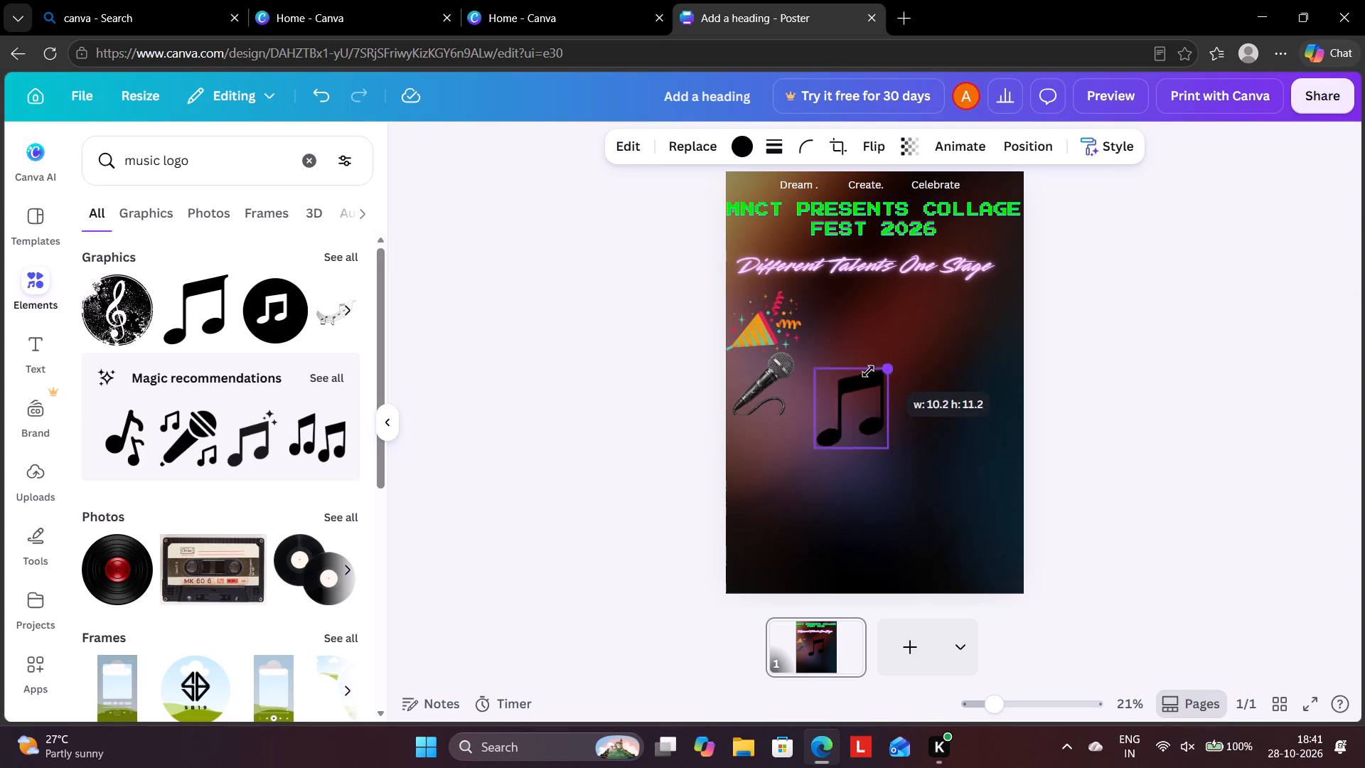
left_click_drag(868, 371, 838, 410)
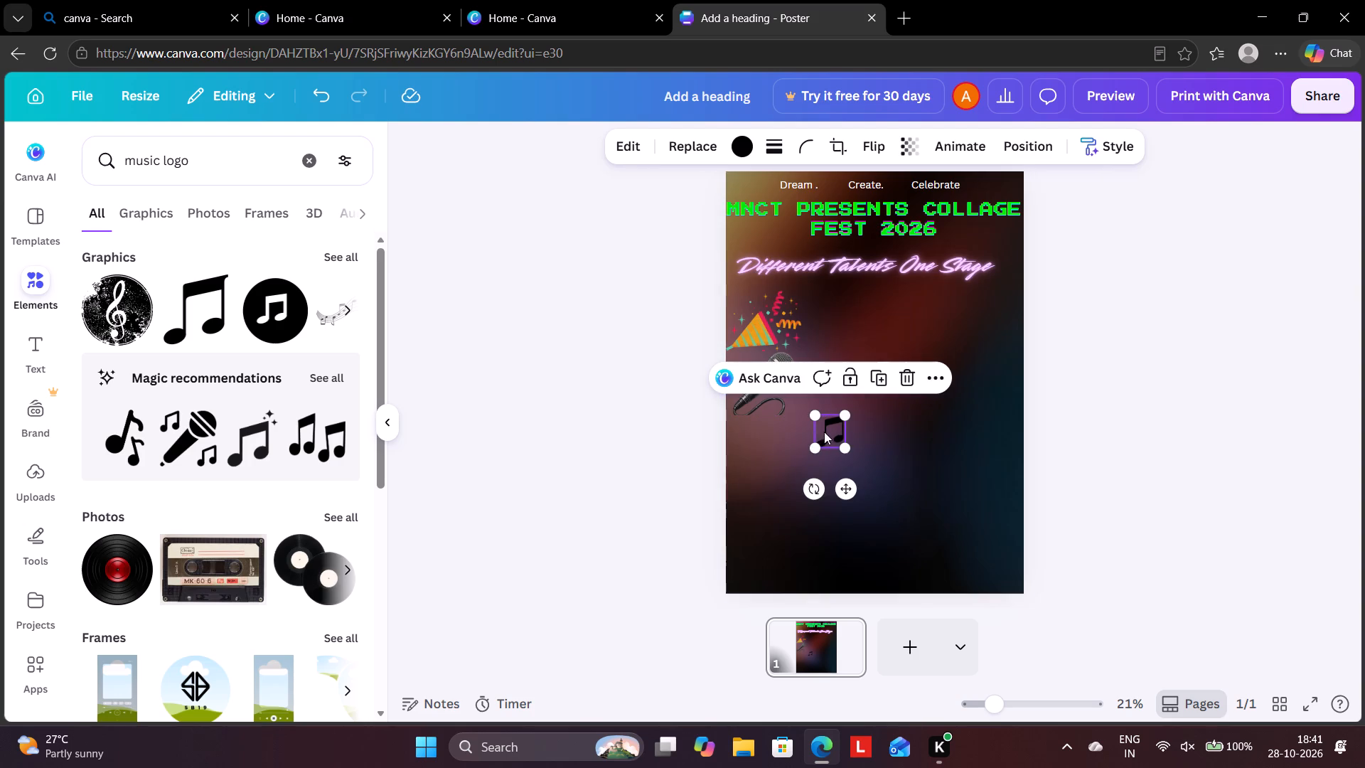
left_click_drag(824, 430, 815, 403)
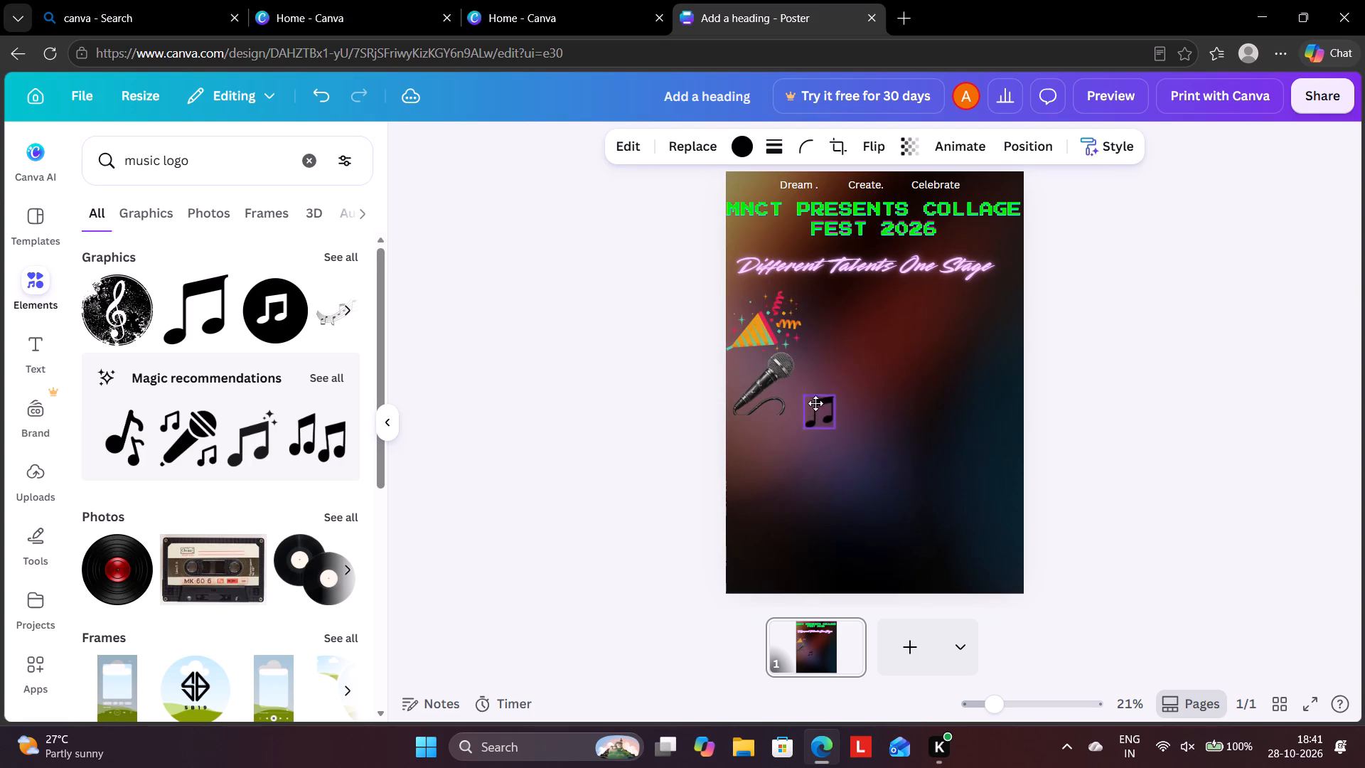
left_click_drag(815, 403, 761, 452)
left_click_drag(761, 452, 754, 447)
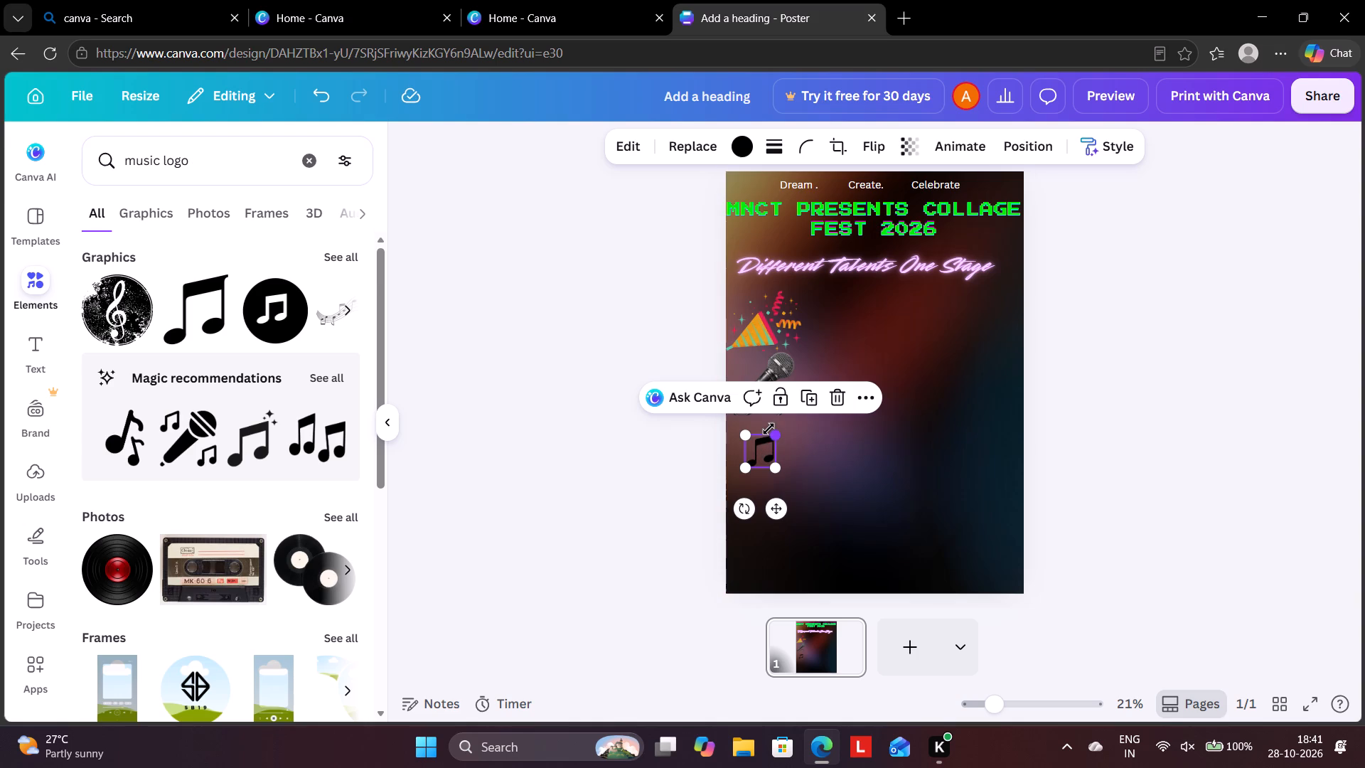
Reduce the music note further, proportionally, to roughly a fifteenth of the poster's width.
left_click_drag(776, 436, 770, 443)
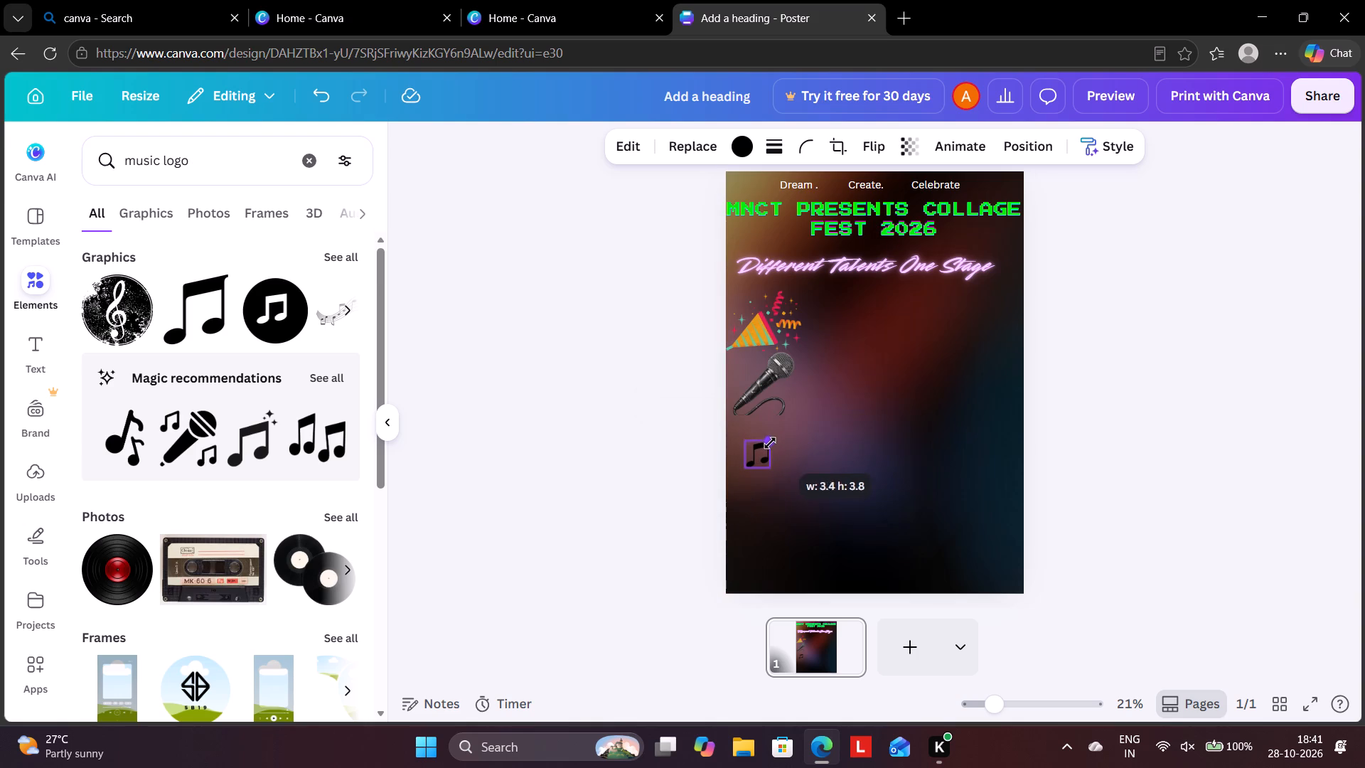
left_click_drag(770, 443, 769, 448)
left_click_drag(756, 451, 771, 446)
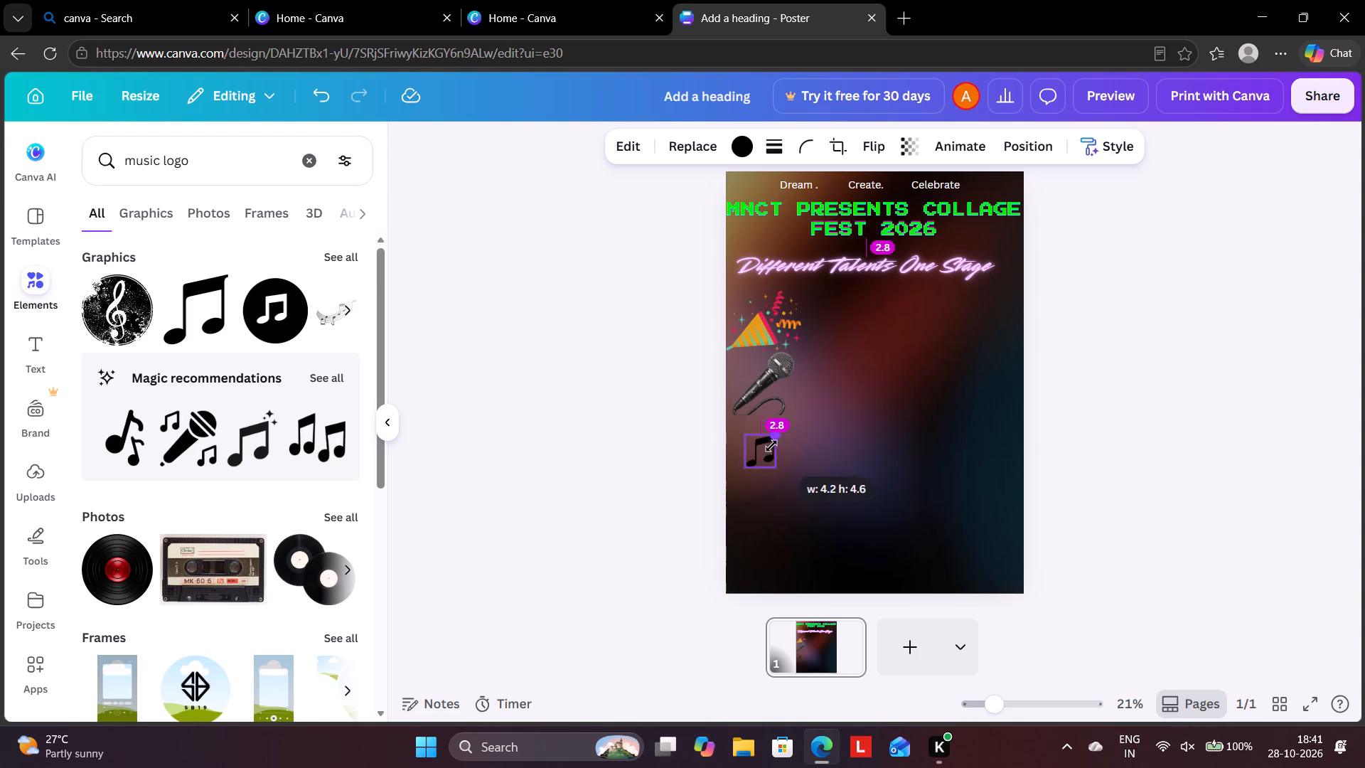
left_click_drag(771, 446, 764, 457)
left_click(753, 451)
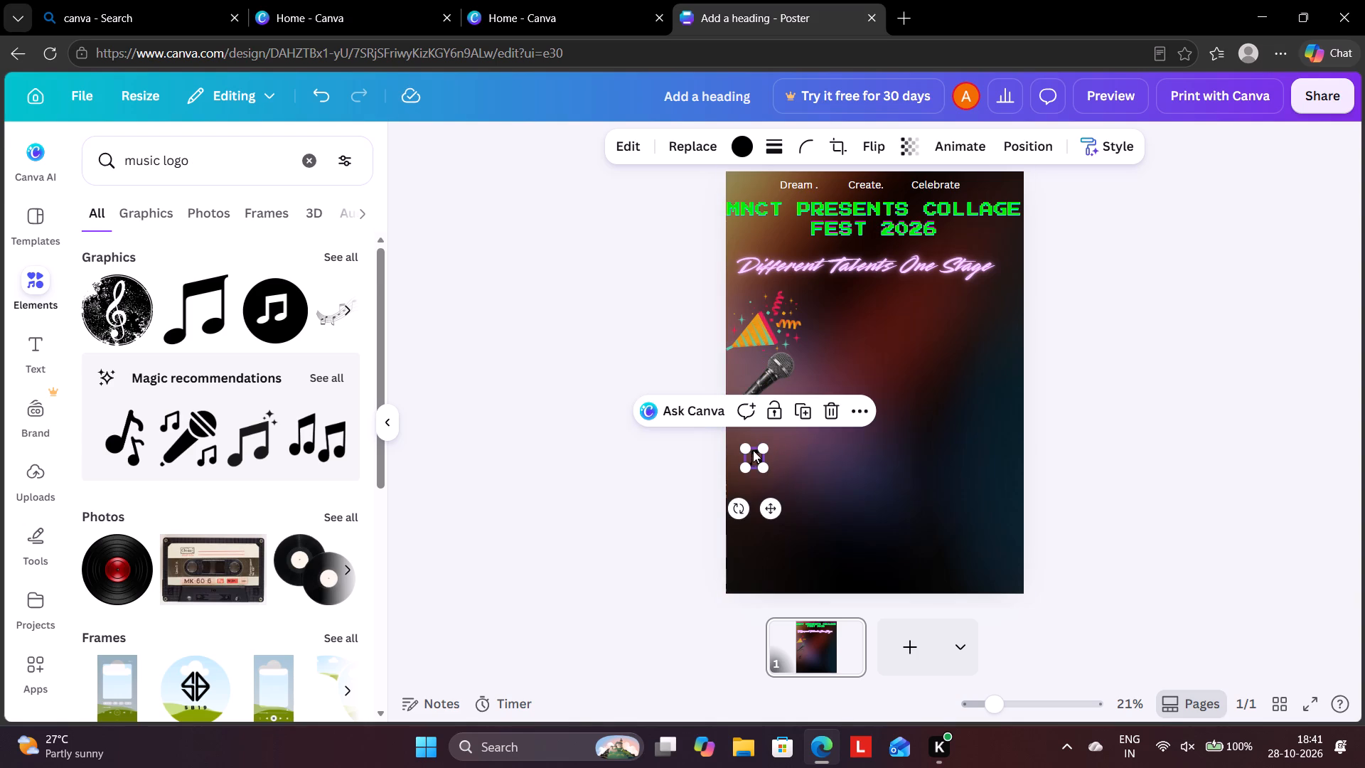
left_click(842, 454)
Shift the small music note slightly right and up so it sits beneath the microphone's cable.
left_click_drag(755, 457, 771, 453)
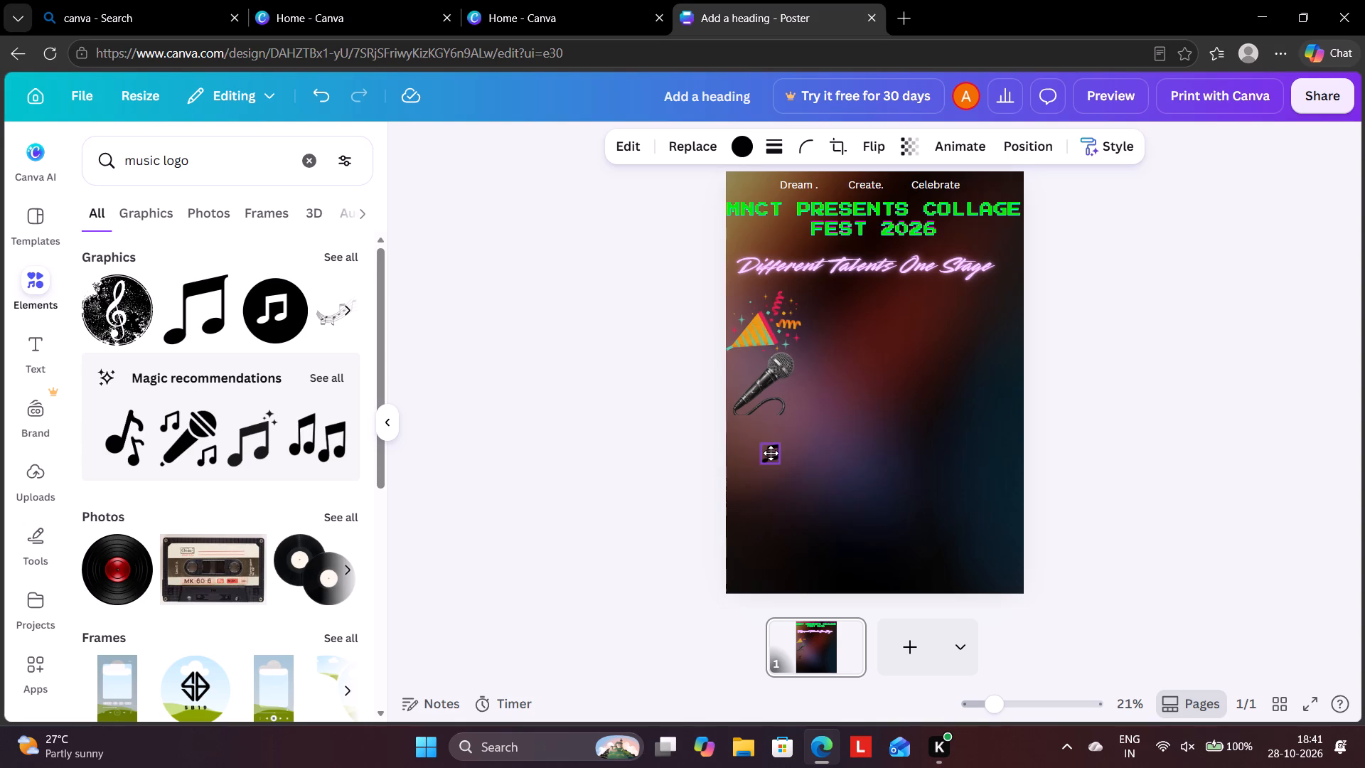
left_click_drag(771, 453, 773, 446)
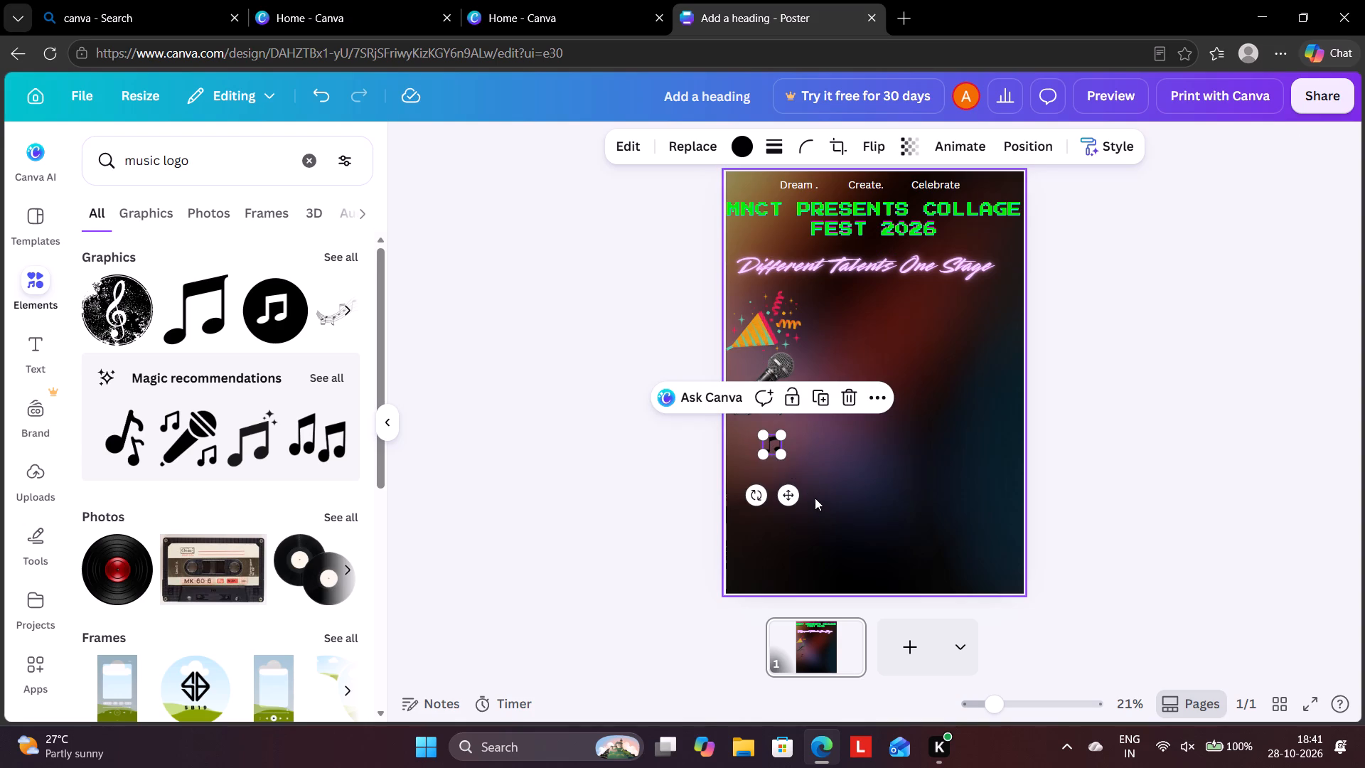
left_click(774, 464)
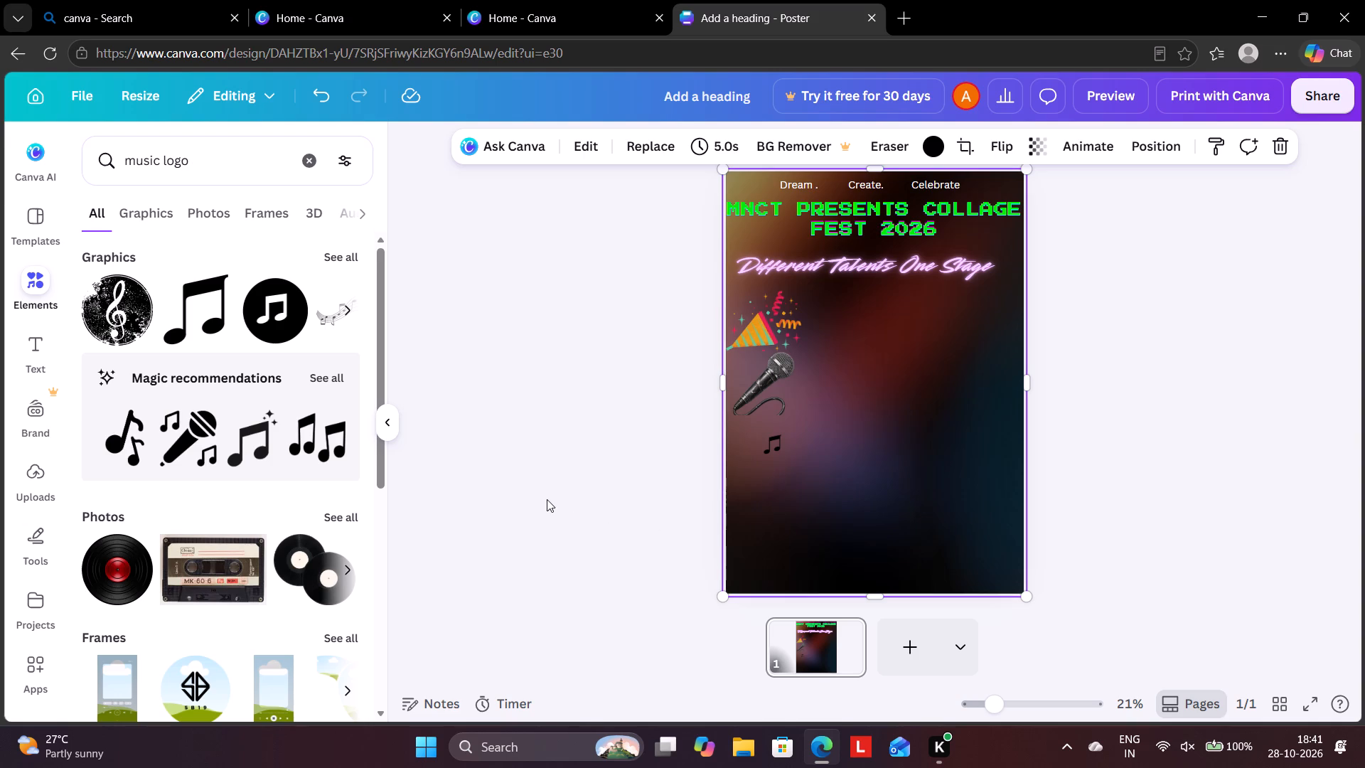
Search the elements for "dance logo".
left_click(242, 169)
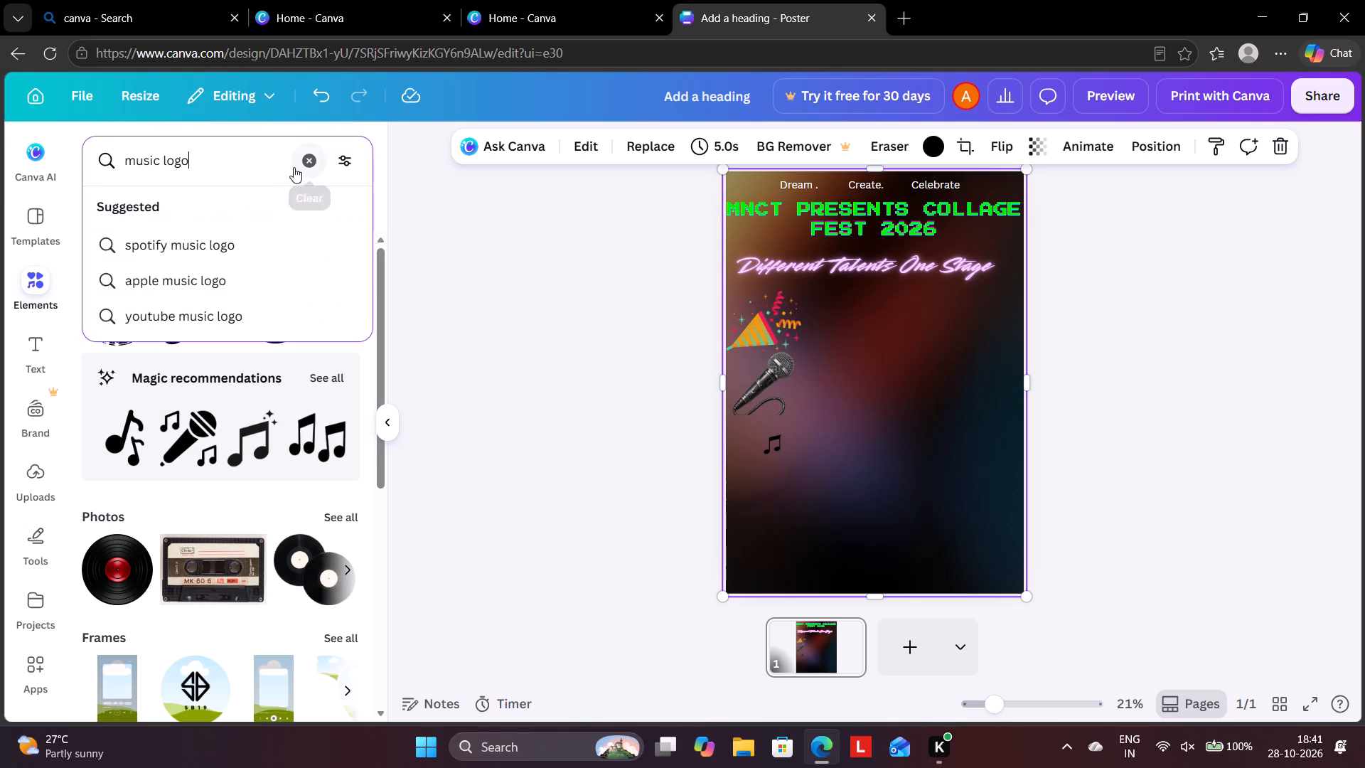
left_click(158, 163)
key("BackSpace")
key("BackSpace")
key("BackSpace")
key("BackSpace")
key("BackSpace")
type("dance")
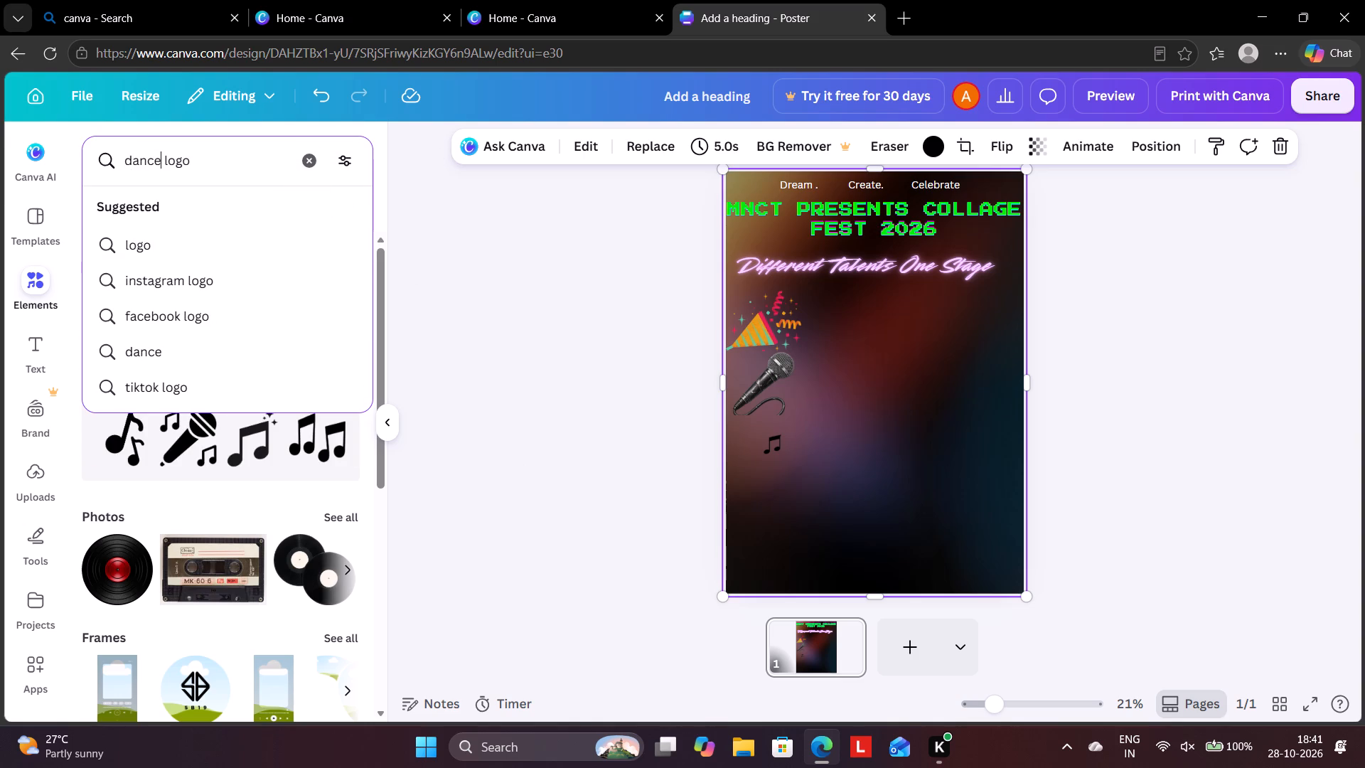
key("Return")
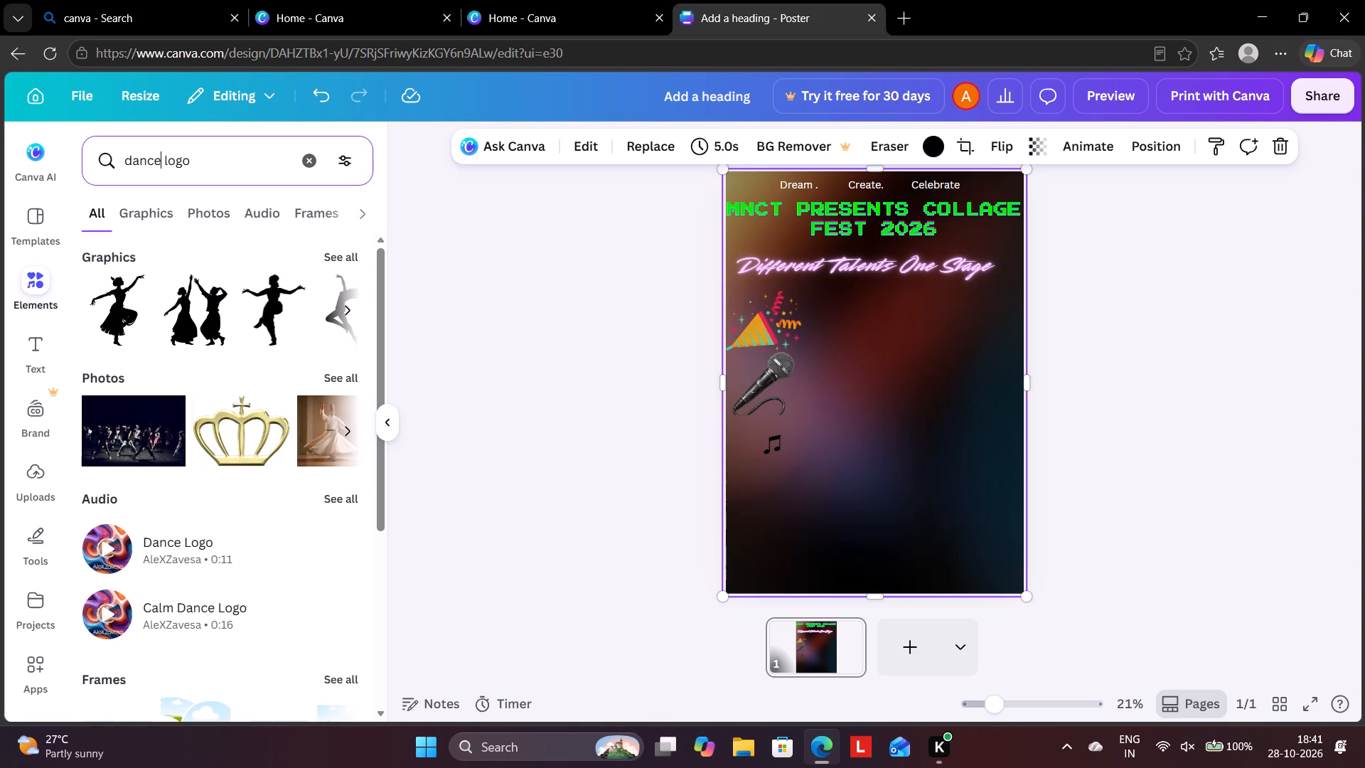
Browse the dance logo graphics and add the black silhouette of the dancer with both arms outstretched to the poster.
scroll(247, 384, "down", 2)
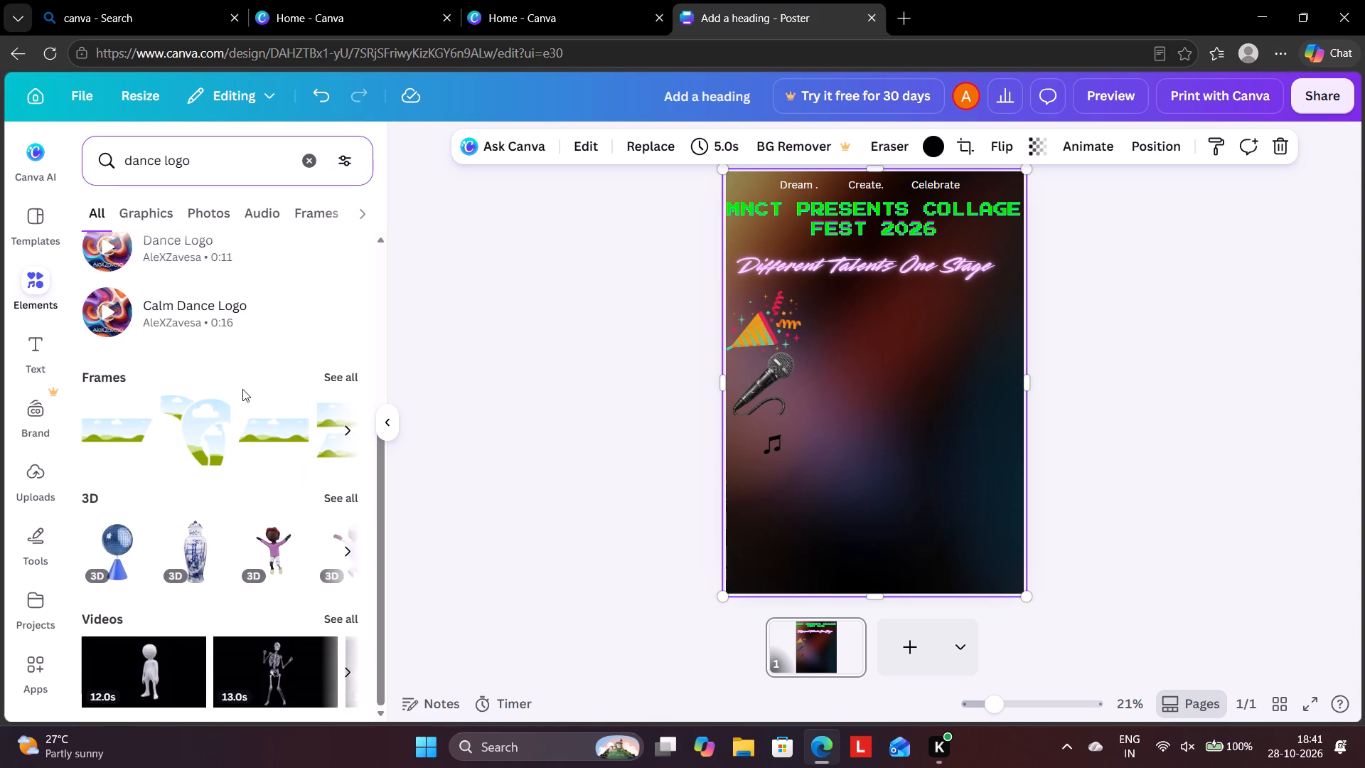
scroll(242, 389, "up", 3)
left_click(338, 251)
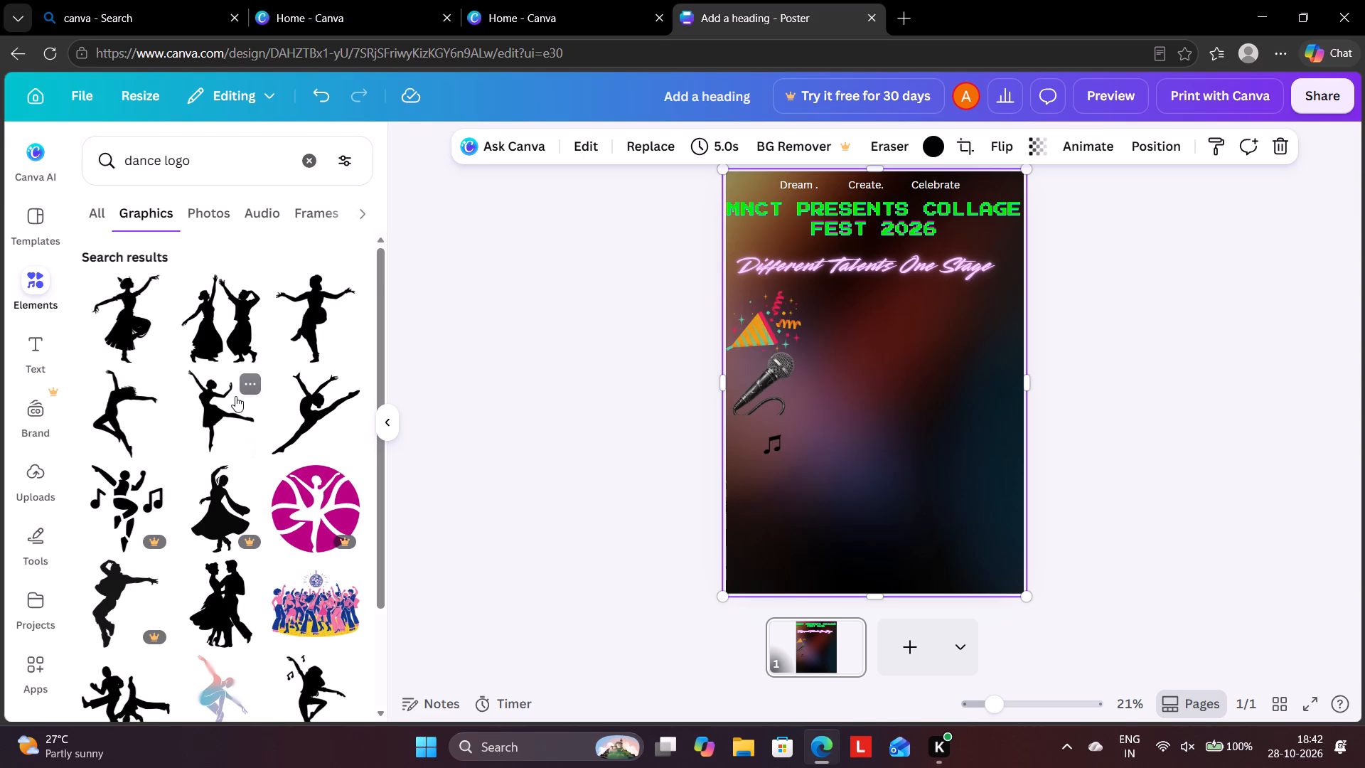
scroll(202, 410, "down", 3)
scroll(202, 410, "up", 1)
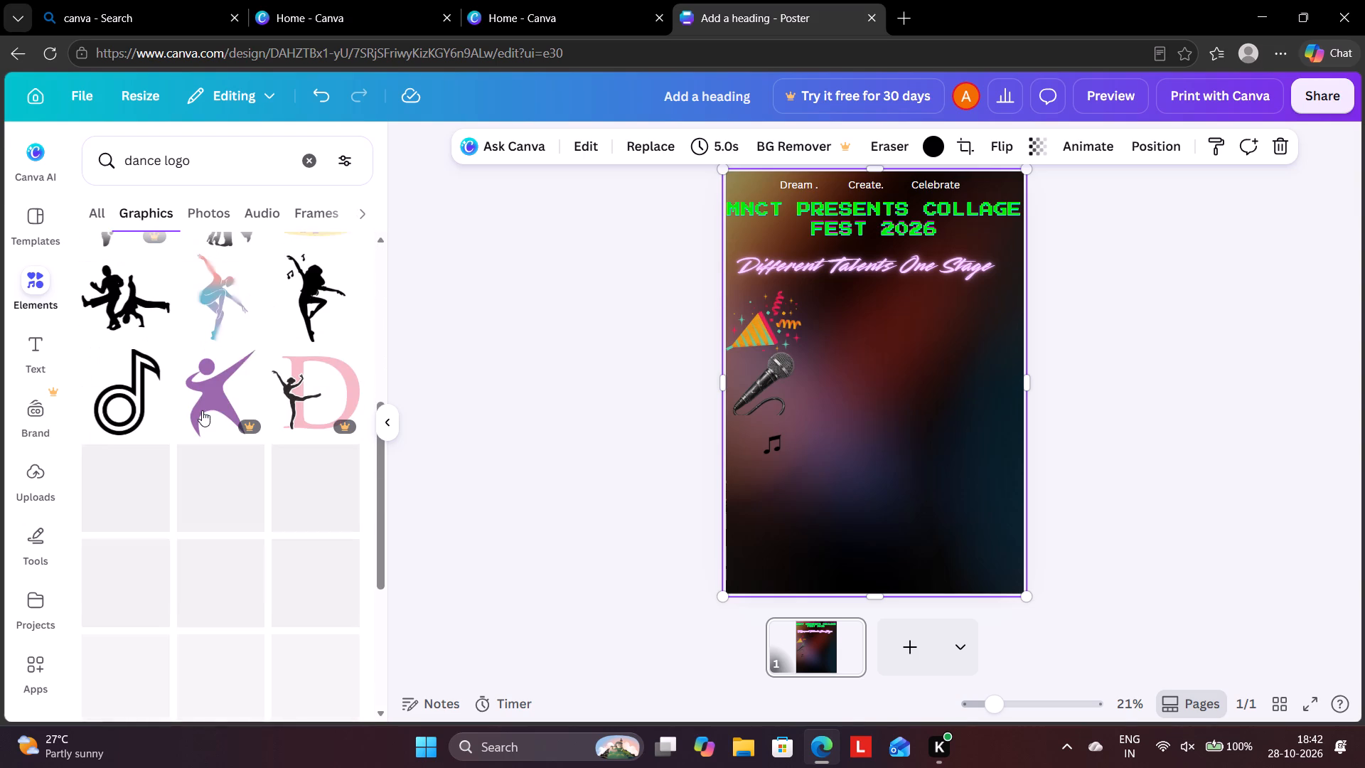
scroll(202, 410, "down", 1)
scroll(202, 410, "up", 1)
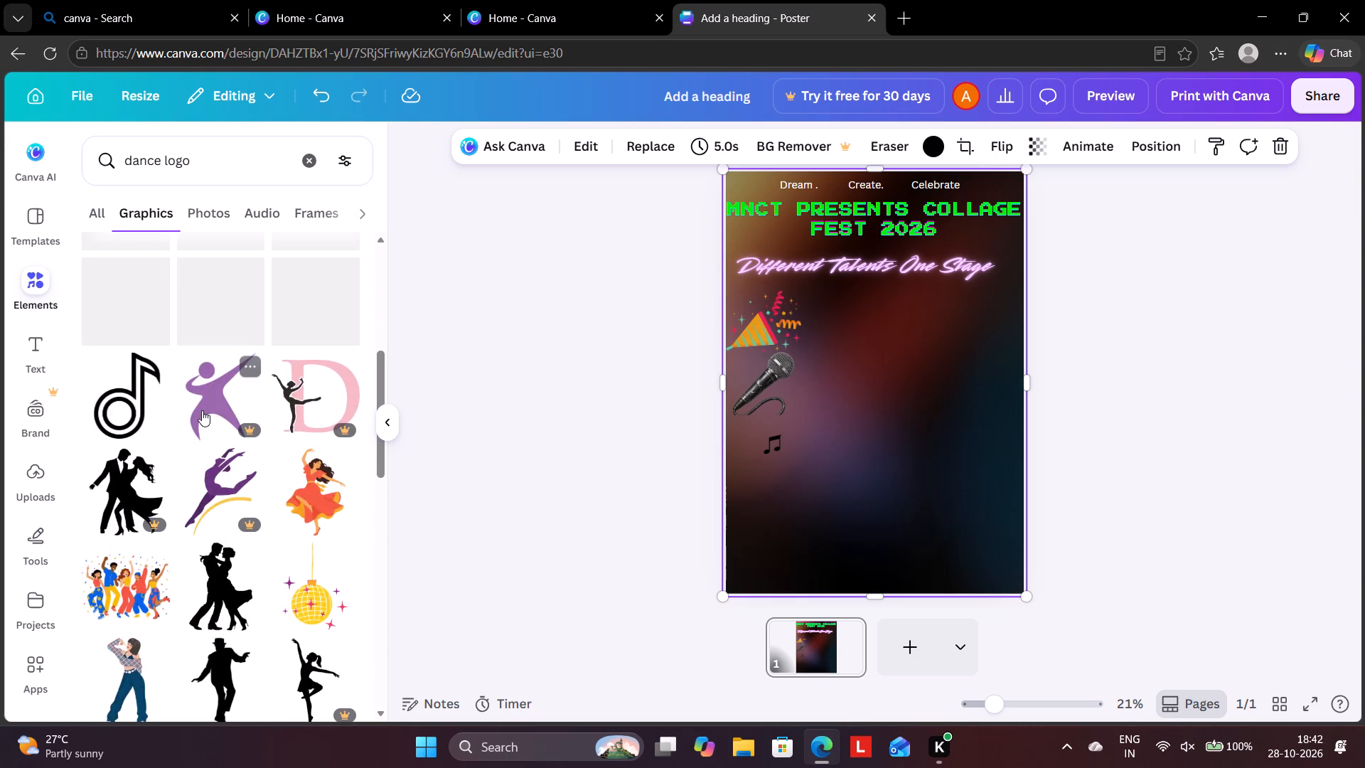
scroll(202, 410, "down", 1)
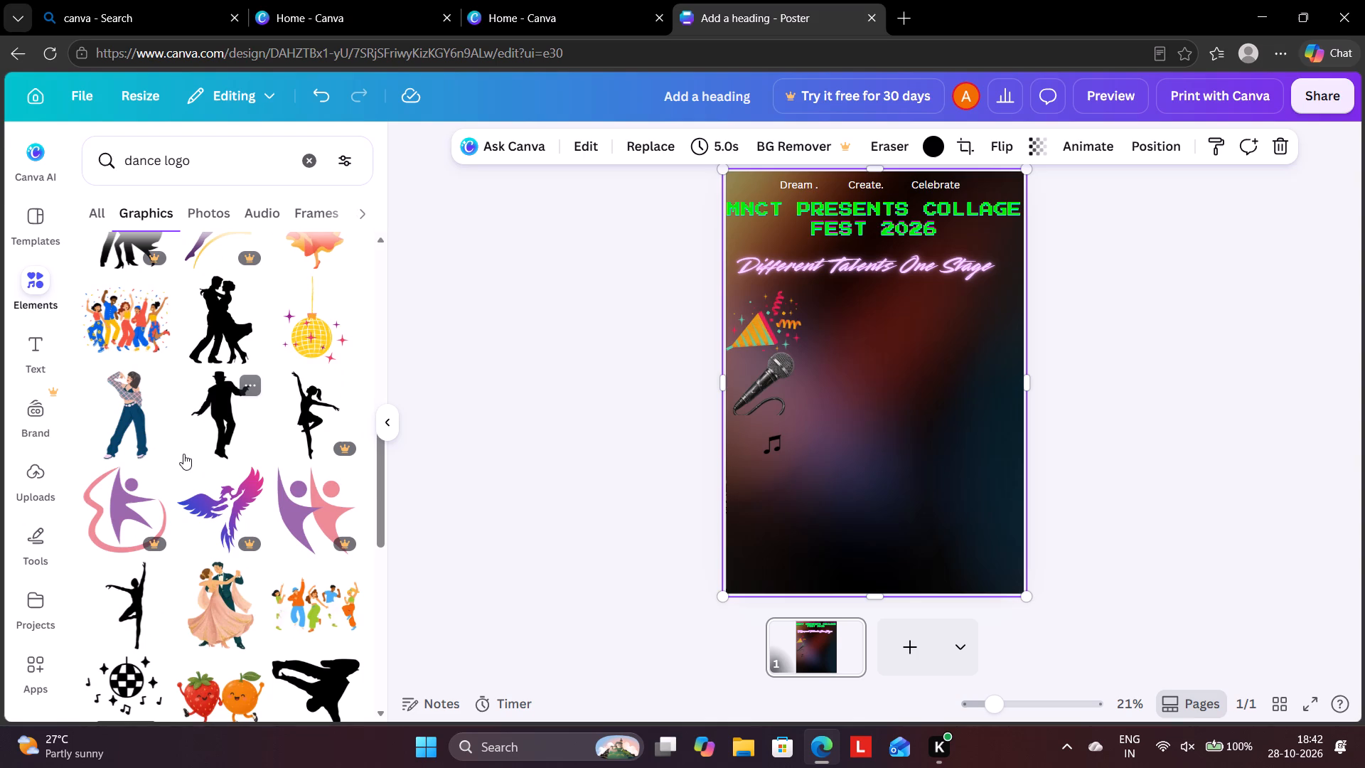
scroll(182, 454, "down", 1)
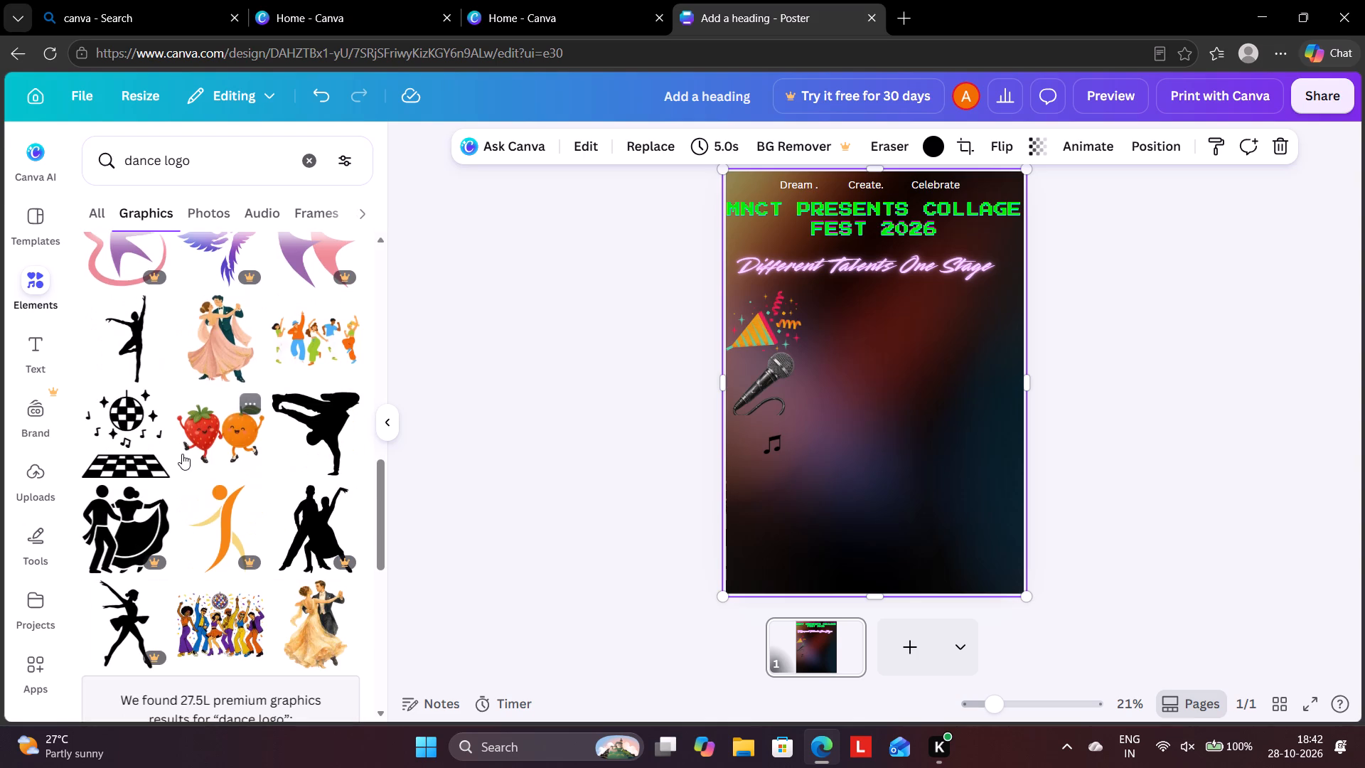
scroll(182, 454, "down", 2)
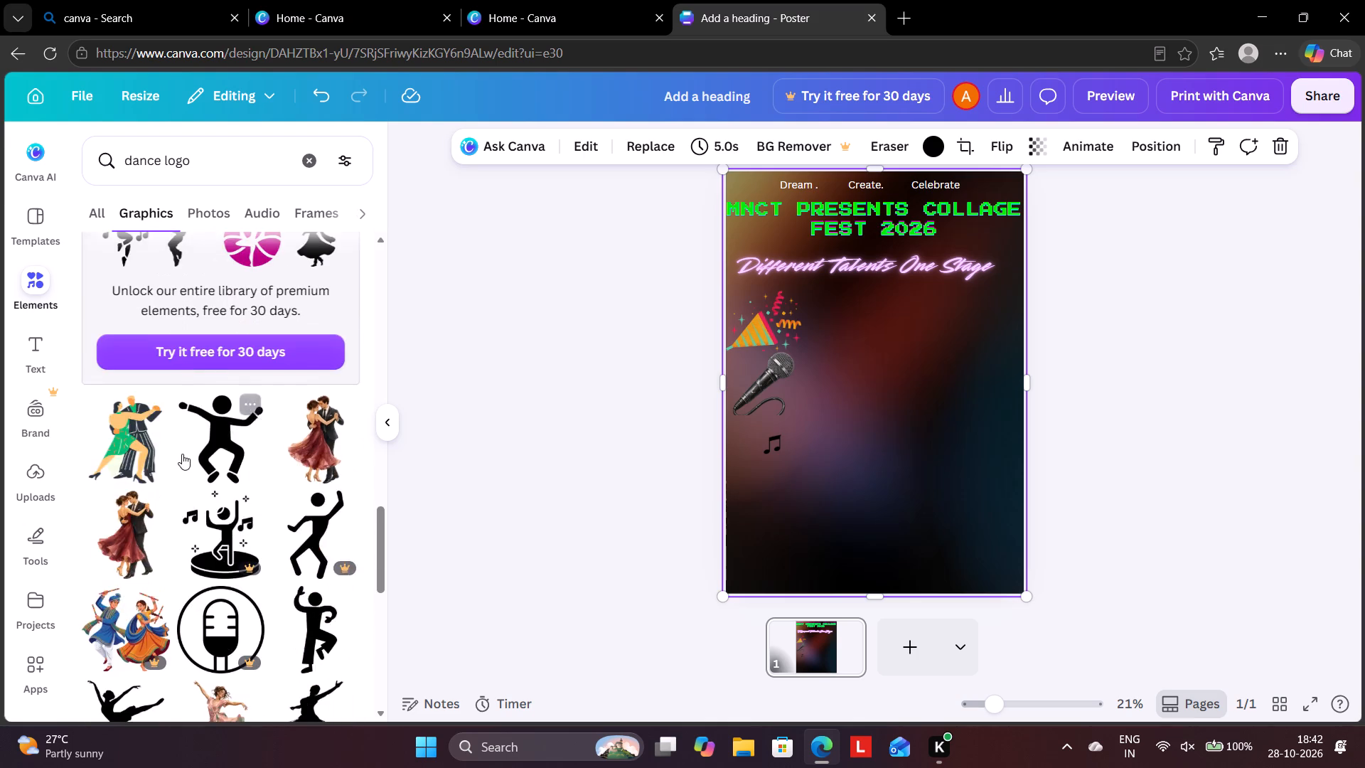
scroll(182, 453, "down", 1)
scroll(182, 453, "up", 1)
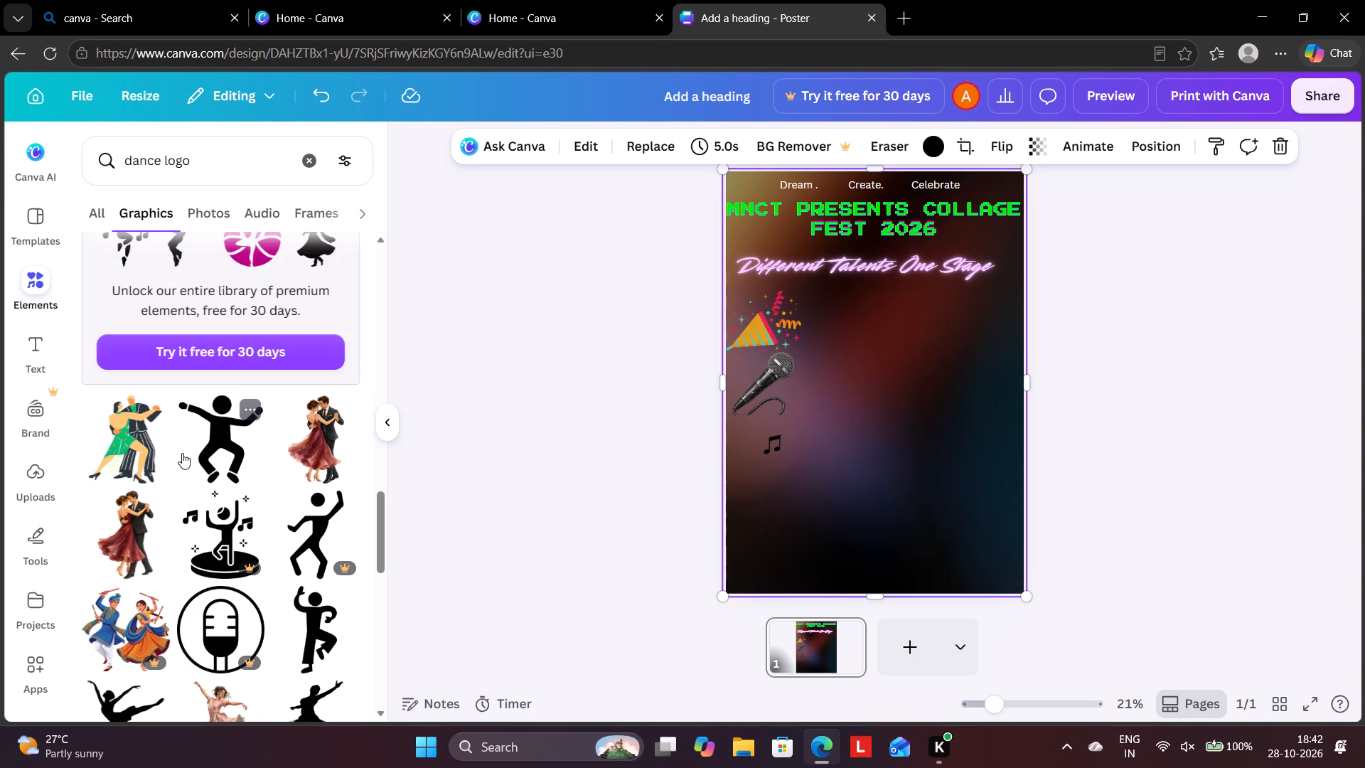
scroll(182, 453, "up", 3)
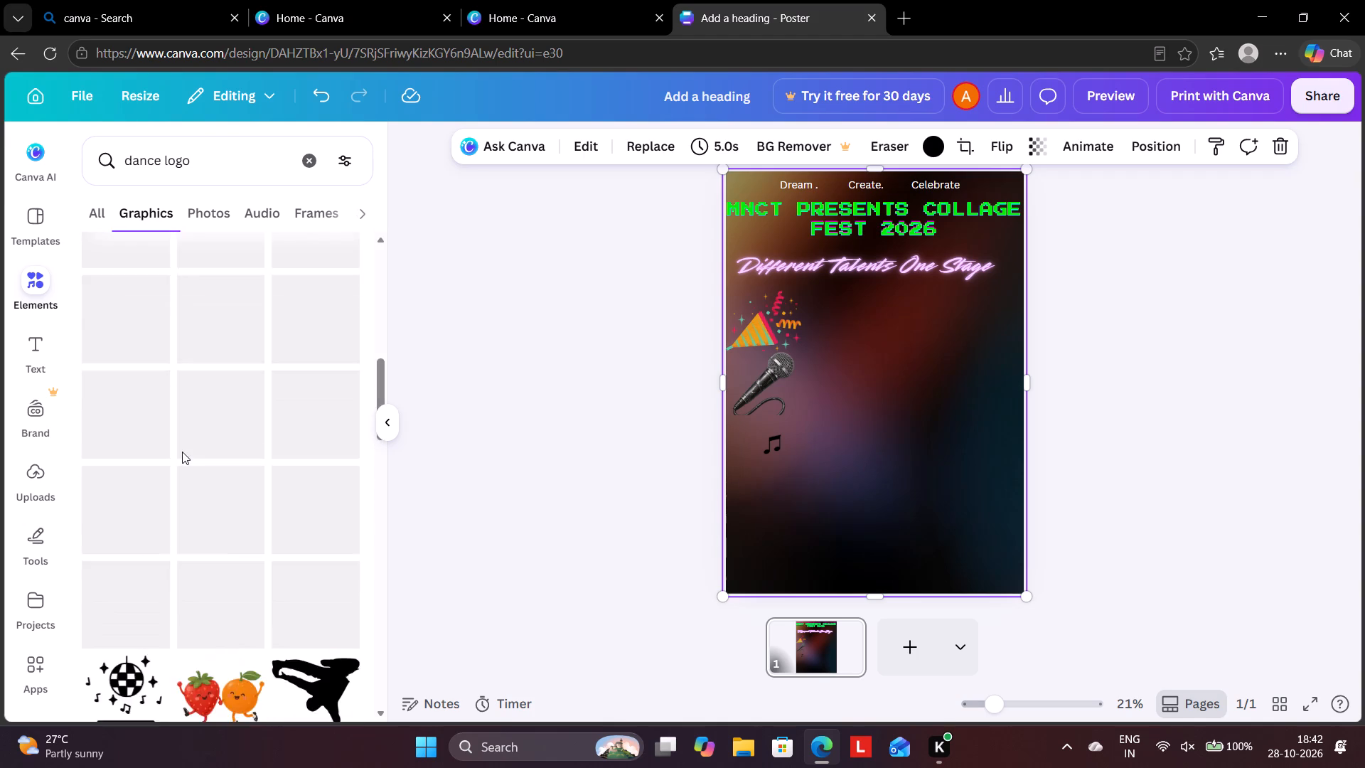
scroll(182, 452, "up", 2)
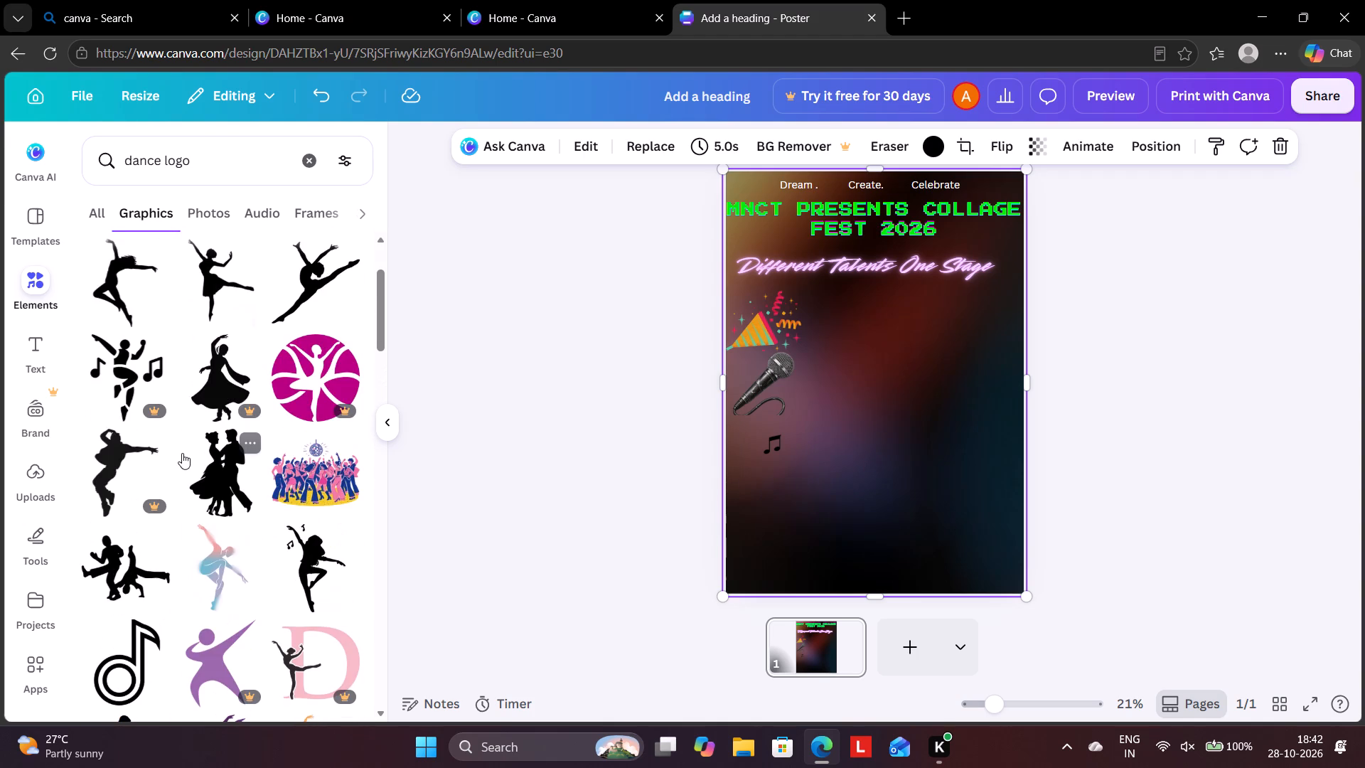
scroll(206, 478, "up", 1)
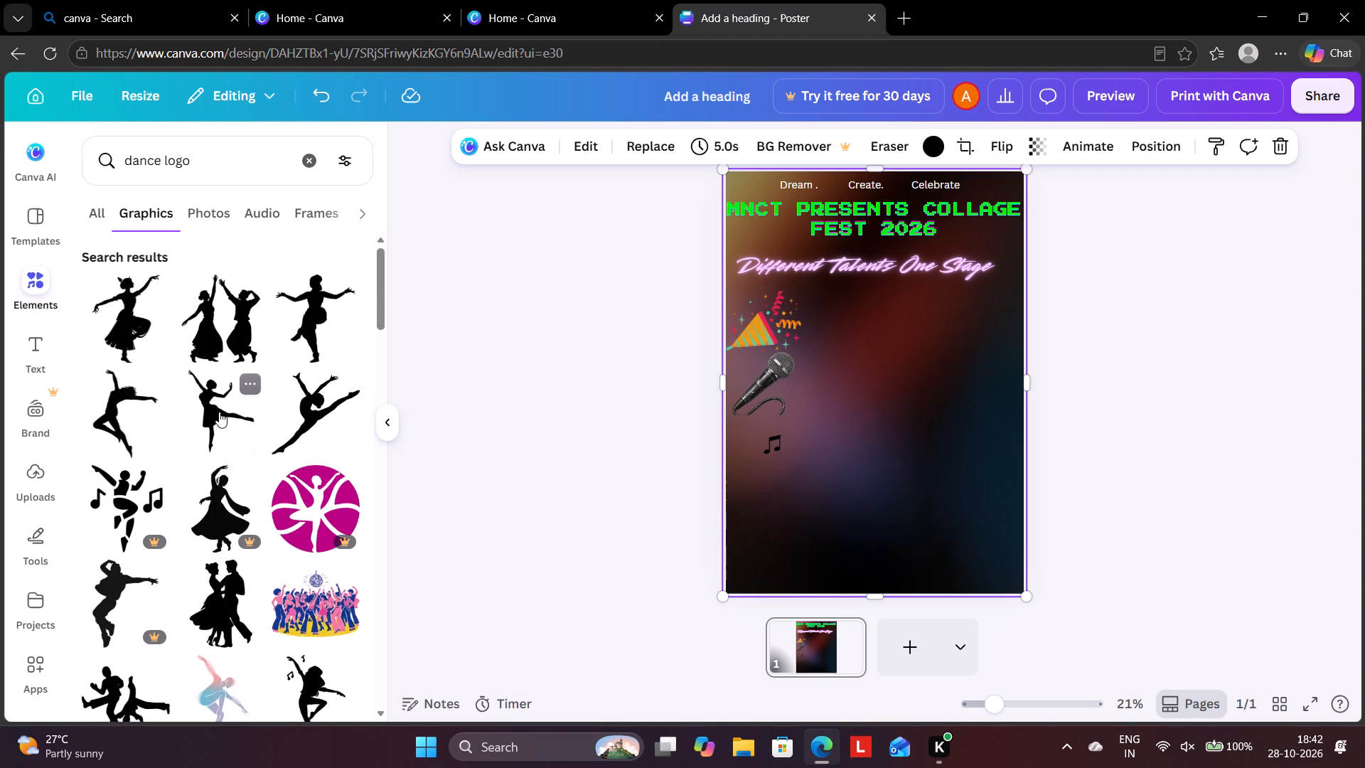
left_click(315, 313)
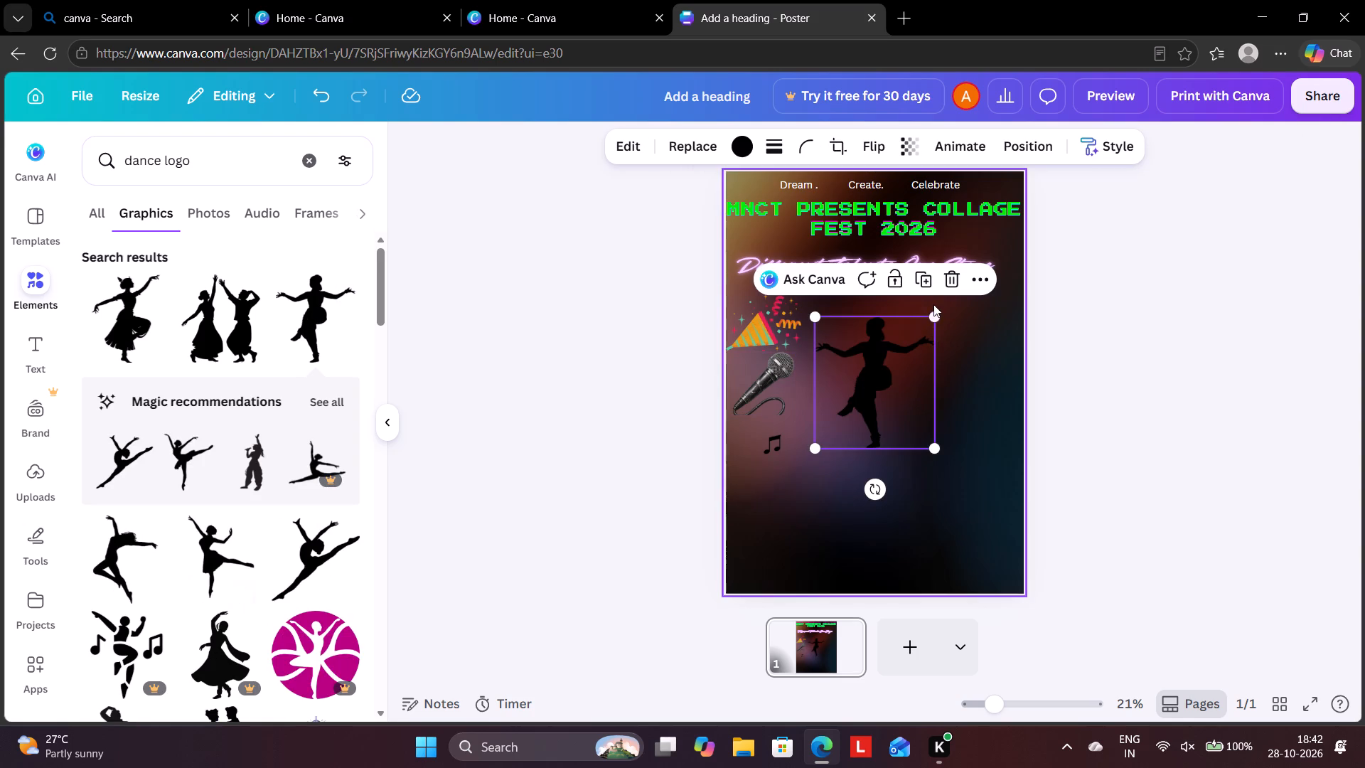
Shrink the dancer silhouette to about 2.9 wide by 3.2 high and place it level with the music note, to its right.
left_click_drag(933, 304, 894, 336)
left_click_drag(933, 311, 933, 309)
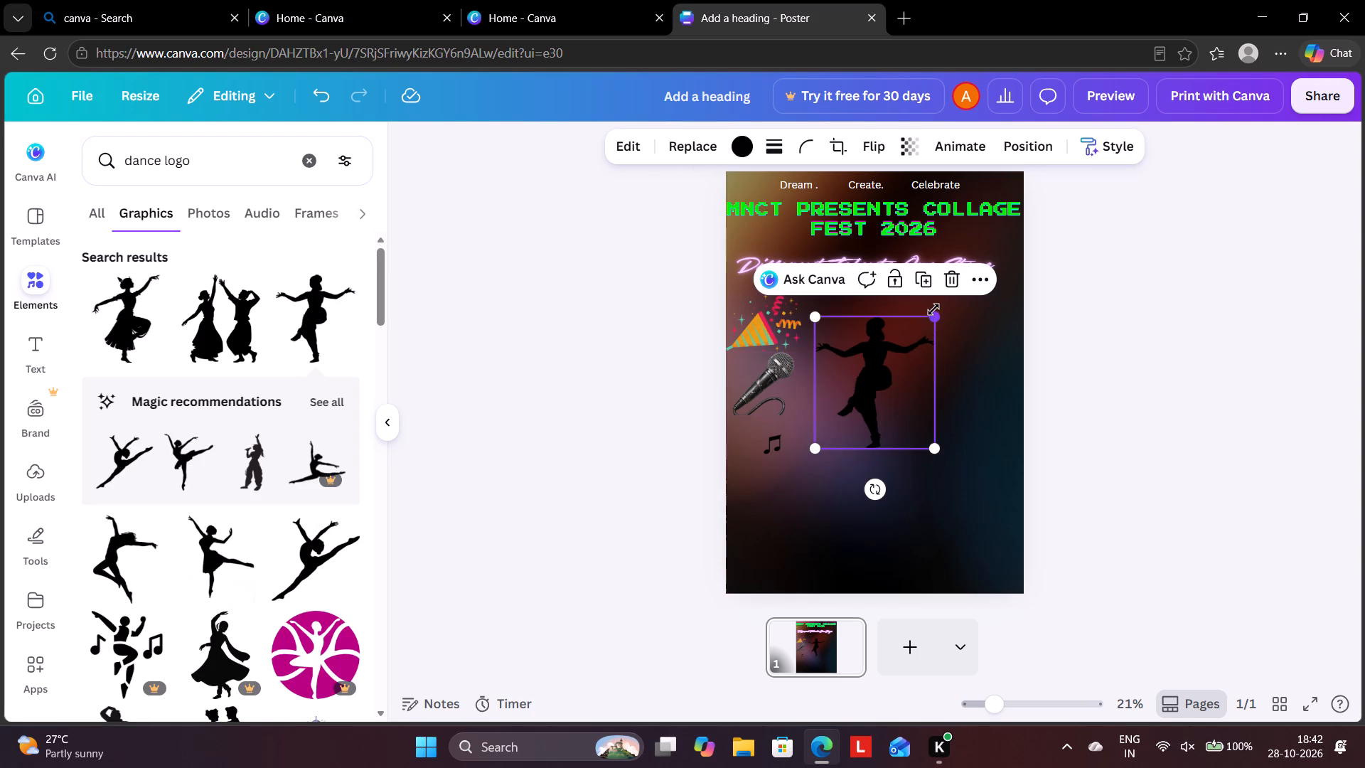
left_click_drag(933, 309, 852, 436)
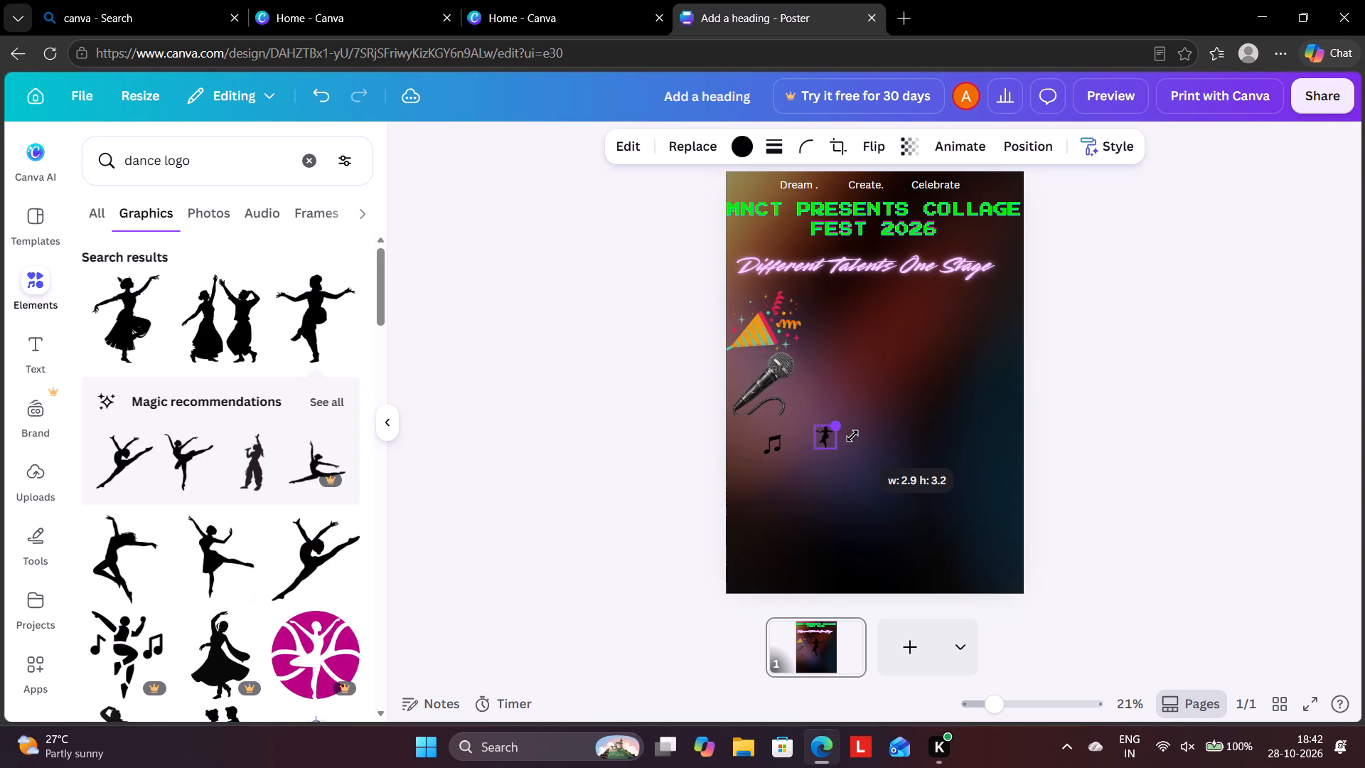
left_click_drag(852, 436, 852, 438)
left_click_drag(825, 440, 805, 448)
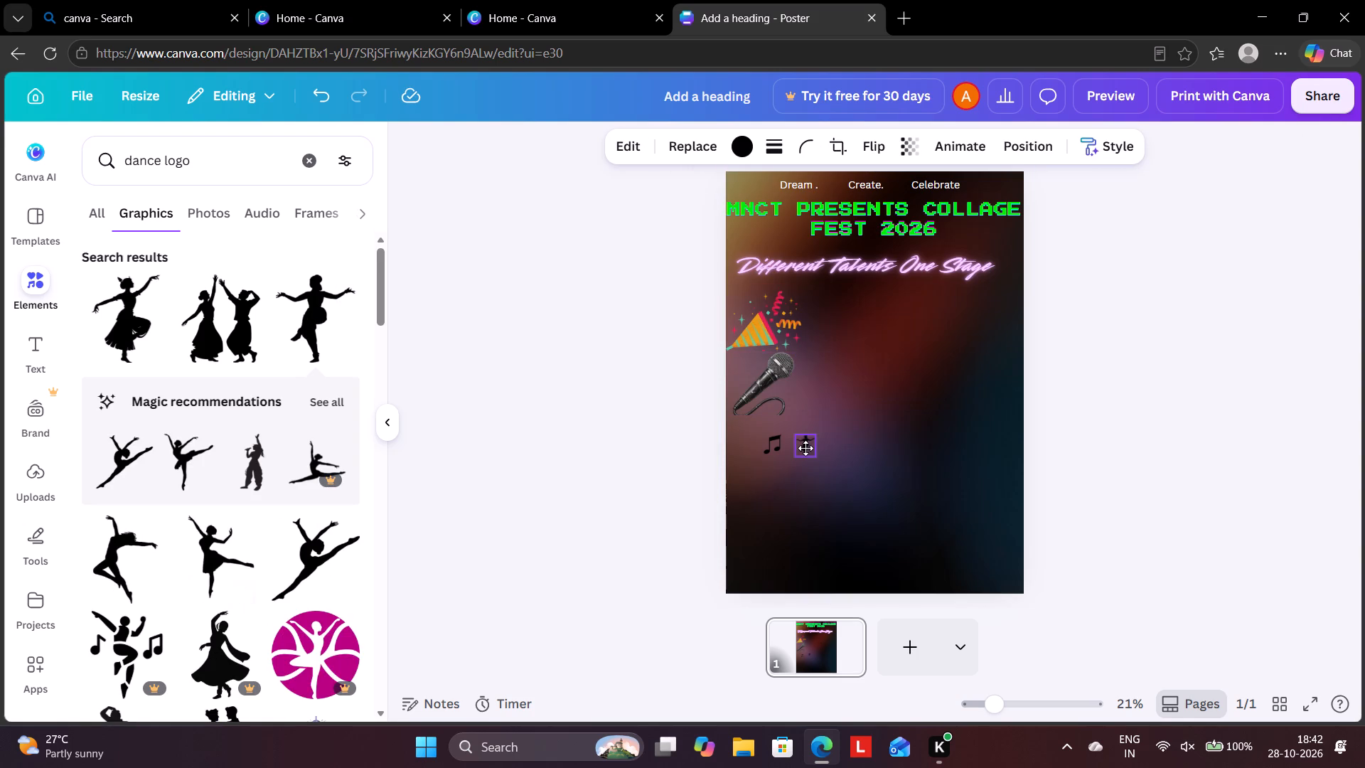
left_click_drag(805, 448, 820, 449)
left_click_drag(820, 449, 823, 448)
left_click(902, 440)
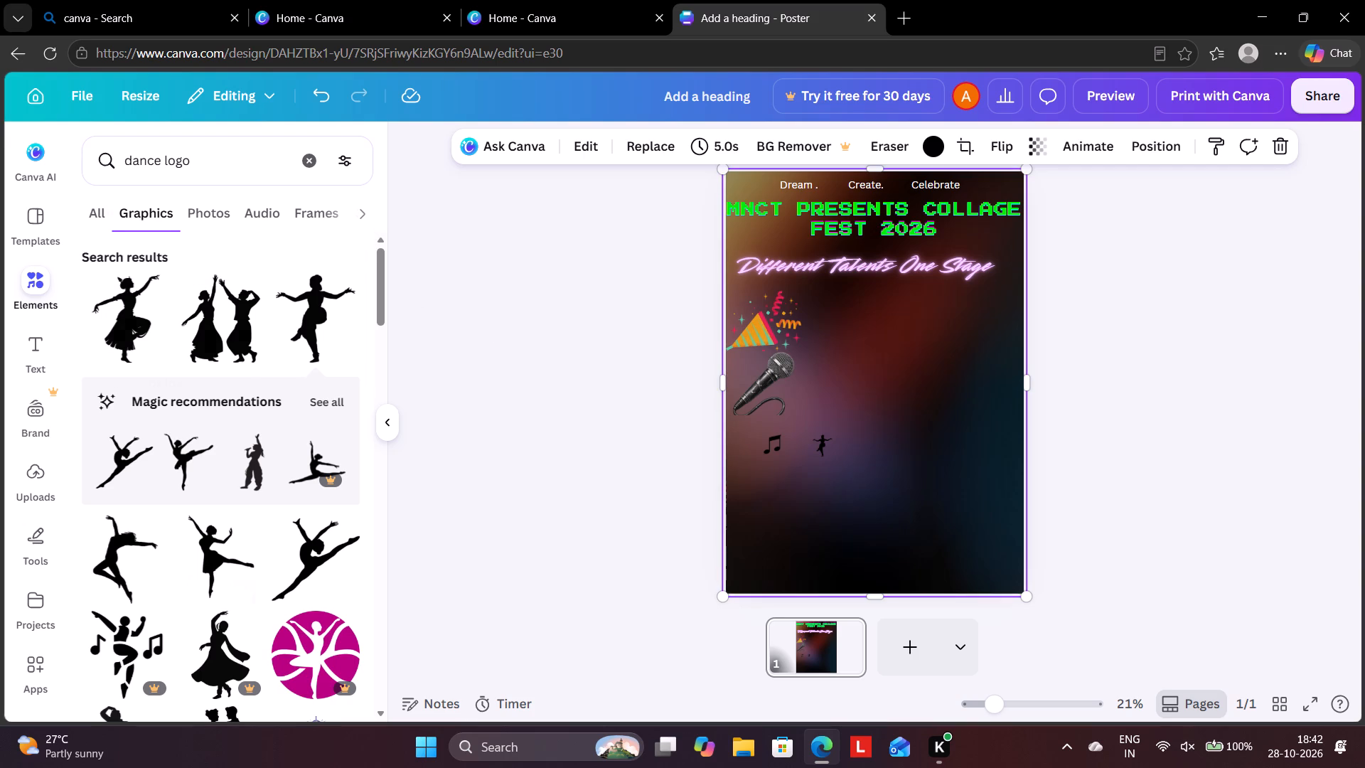
Search the element graphics for "drama logo".
left_click(159, 163)
key("BackSpace")
key("BackSpace")
key("BackSpace")
key("BackSpace")
key("BackSpace")
key("BackSpace")
key("BackSpace")
key("BackSpace")
key("BackSpace")
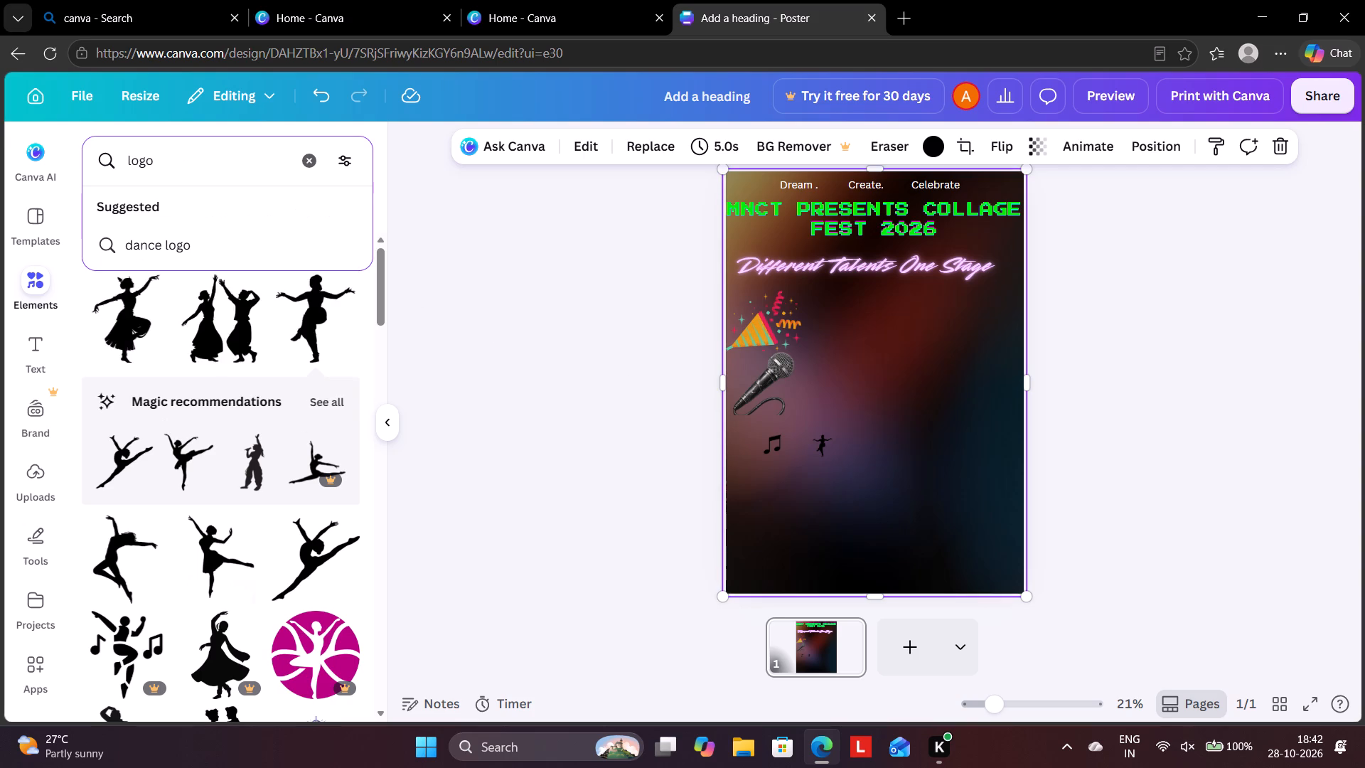
type("dra")
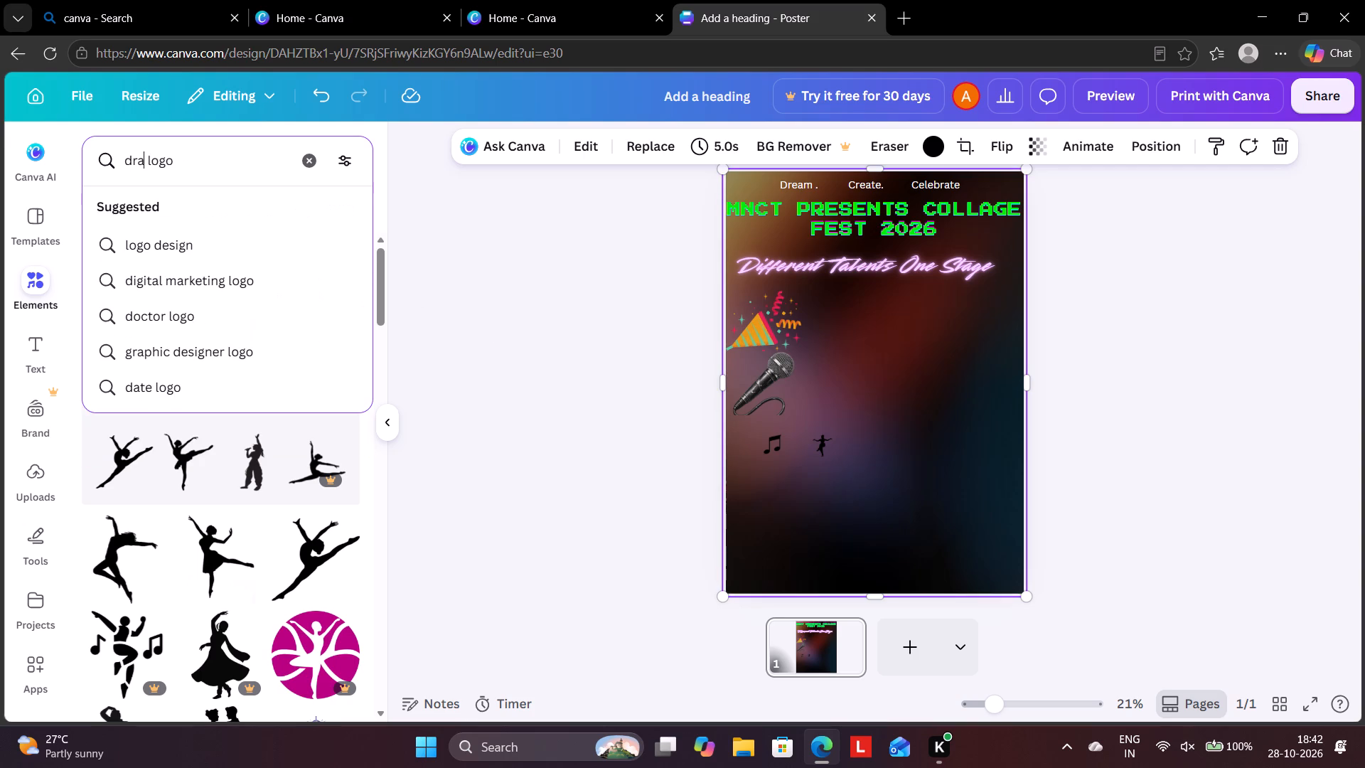
type("ma")
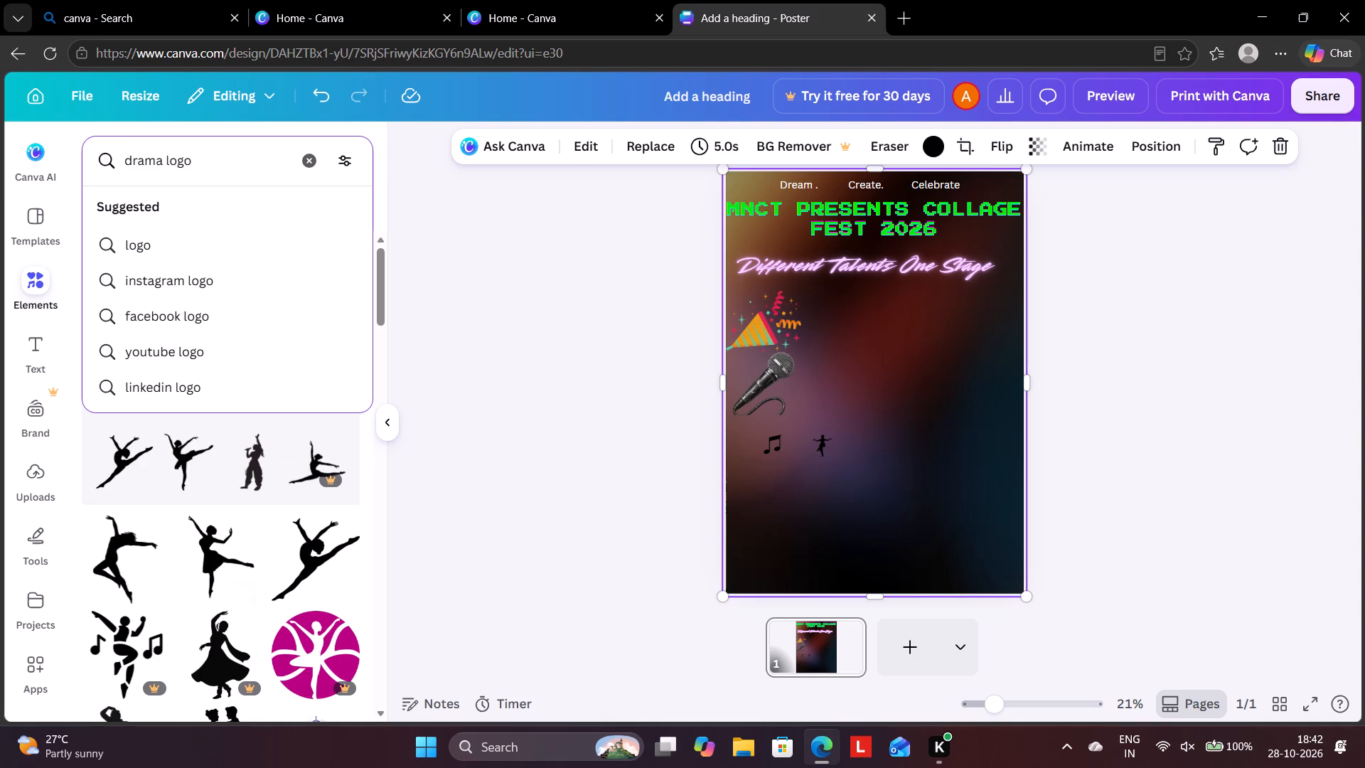
key("Return")
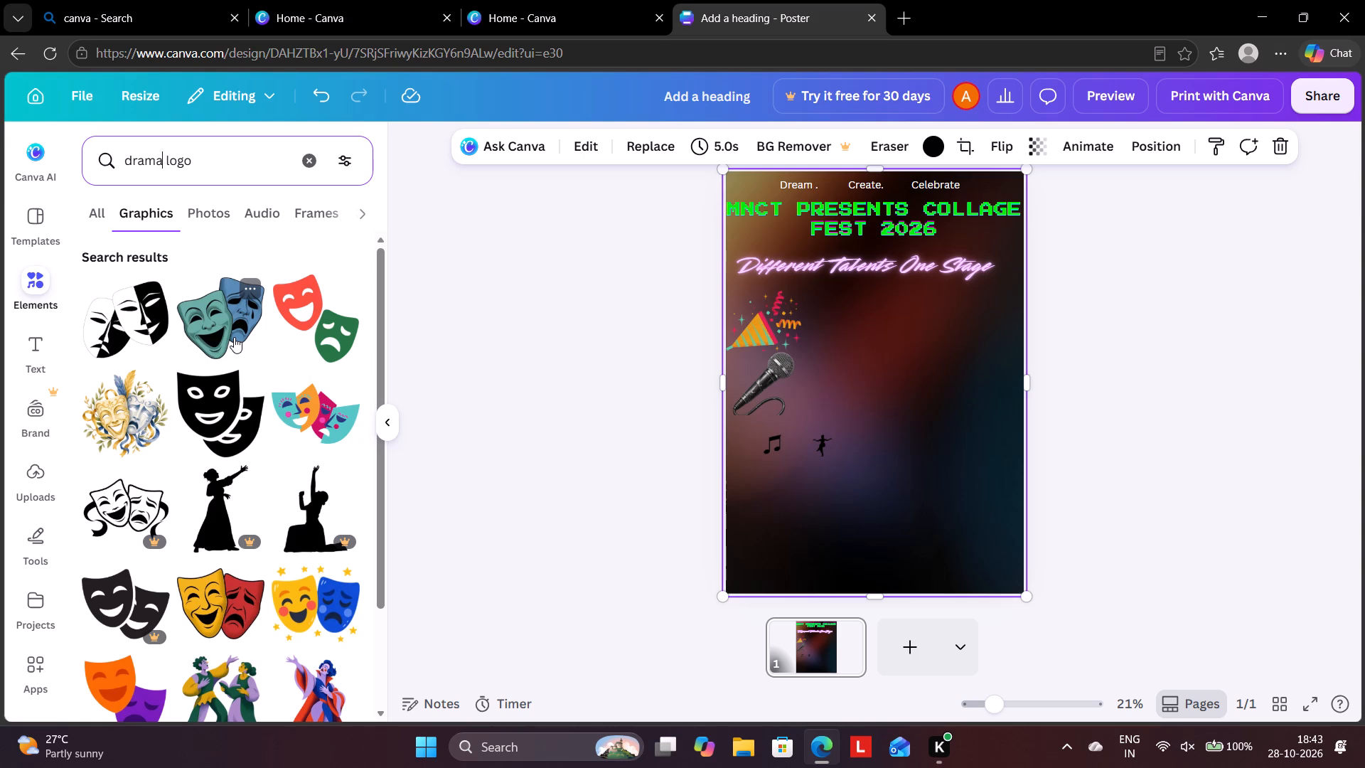
Add the yellow and red drama masks graphic and shrink it to about a ninth of the poster's width.
scroll(215, 342, "down", 1)
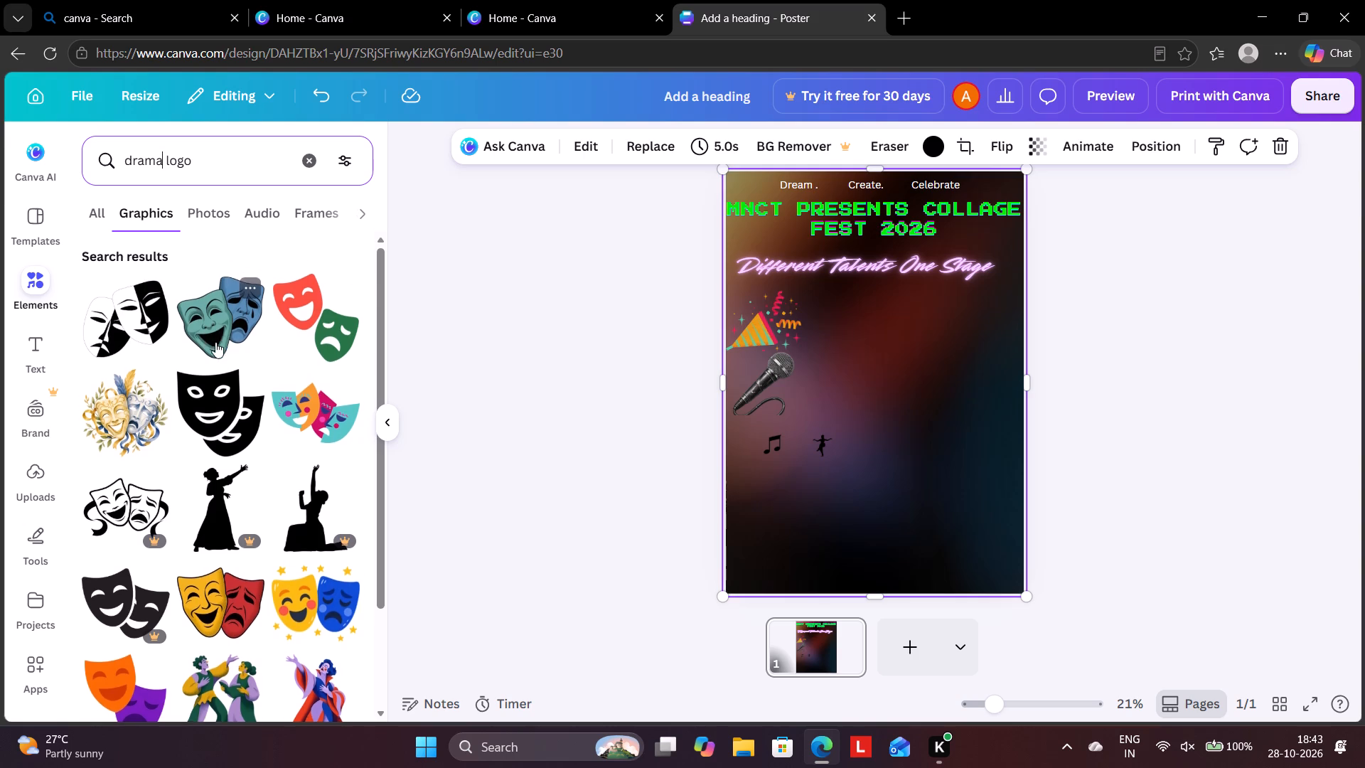
scroll(215, 342, "down", 1)
scroll(215, 342, "up", 1)
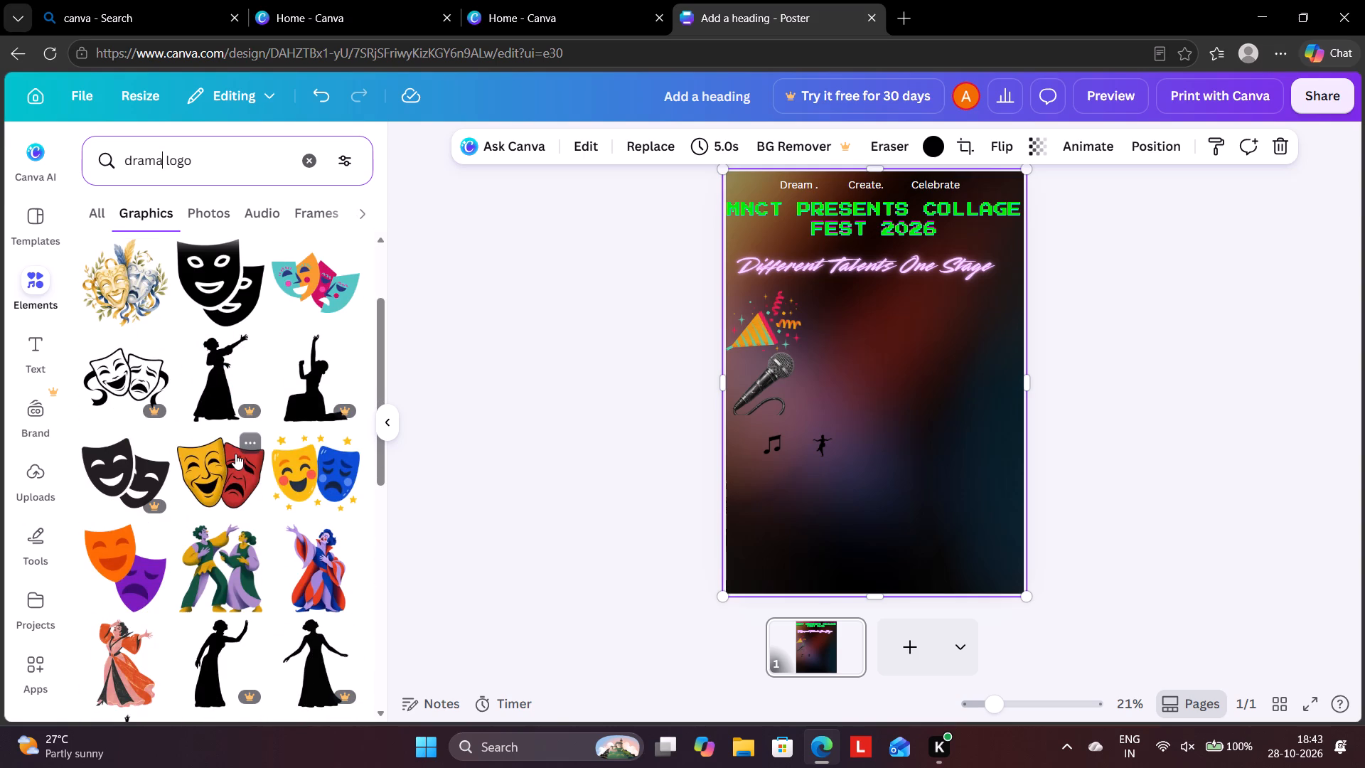
left_click(230, 467)
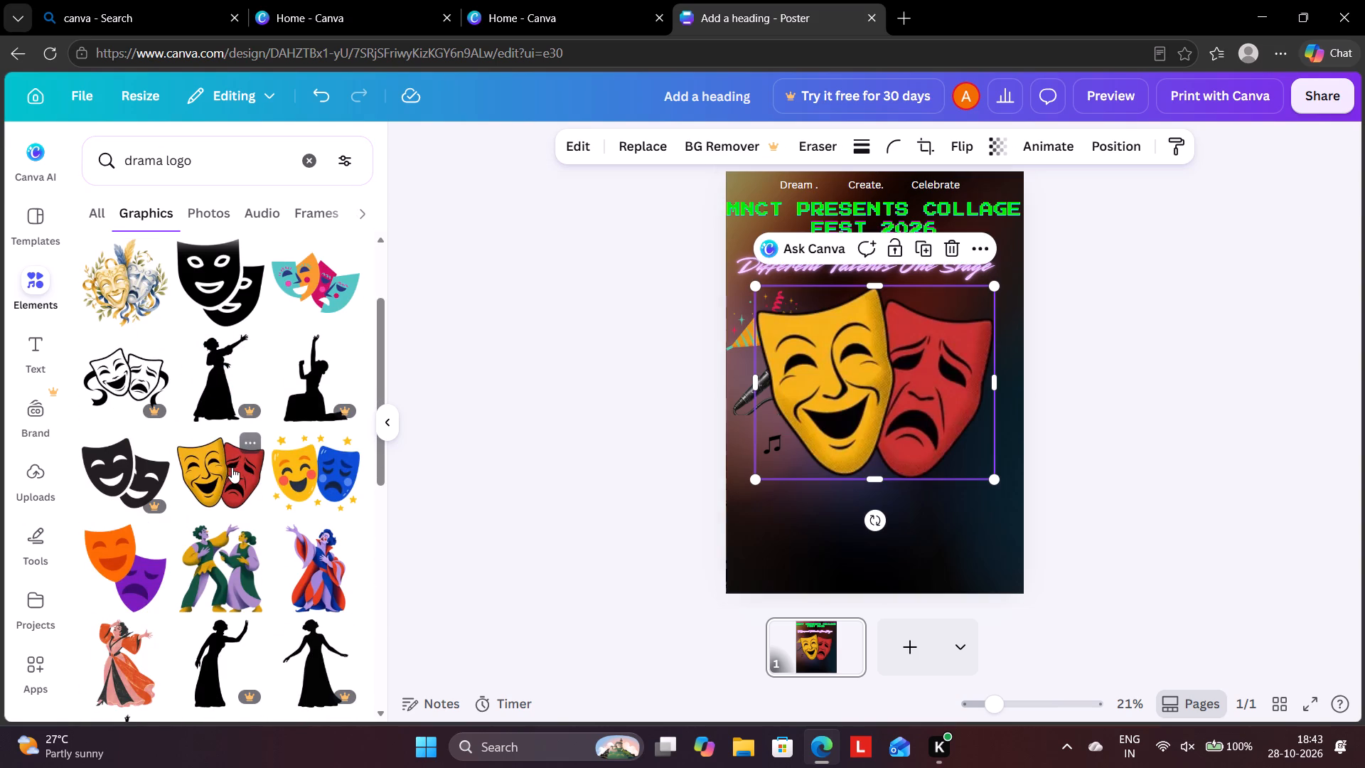
left_click_drag(991, 286, 941, 356)
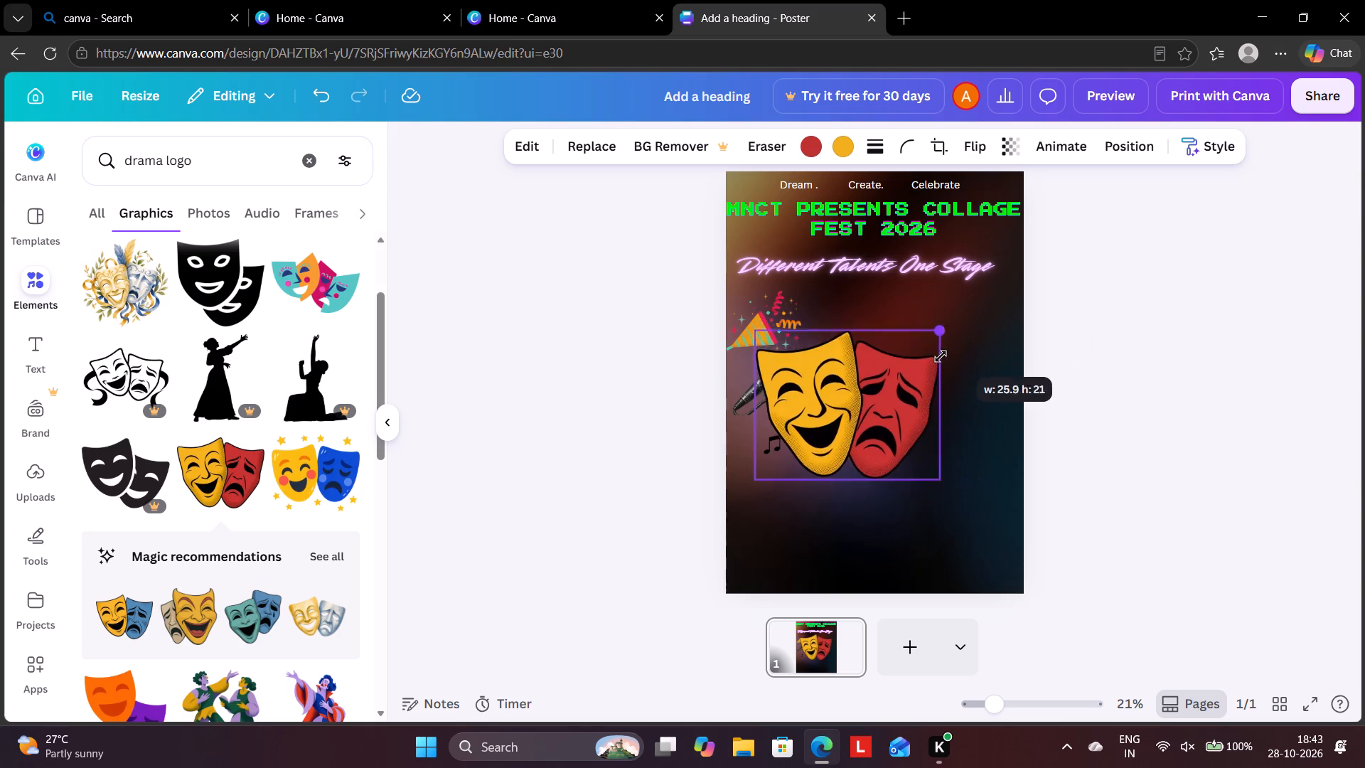
left_click_drag(941, 356, 829, 494)
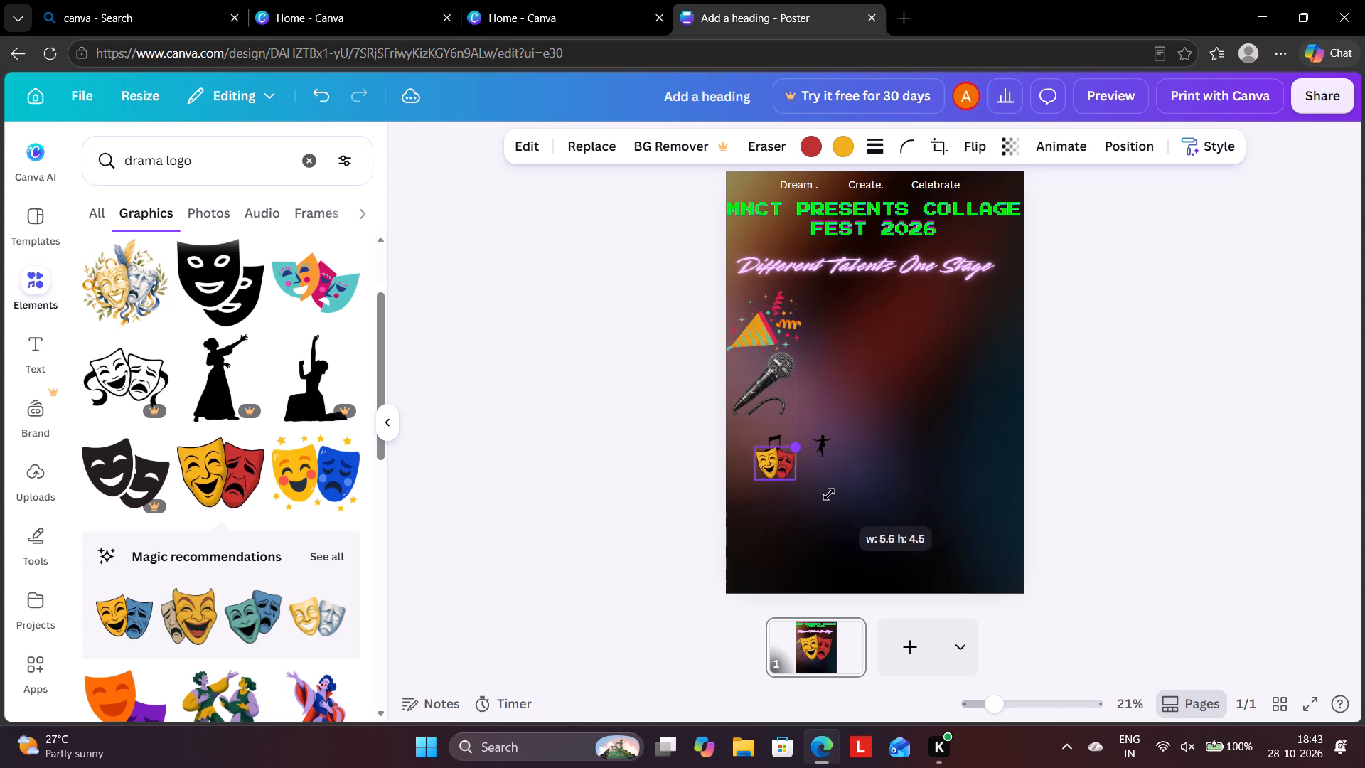
left_click_drag(829, 494, 823, 503)
Place the drama masks just right of the dancer, in line with it, and reduce them to about an eleventh of the poster's width.
left_click_drag(775, 471, 862, 449)
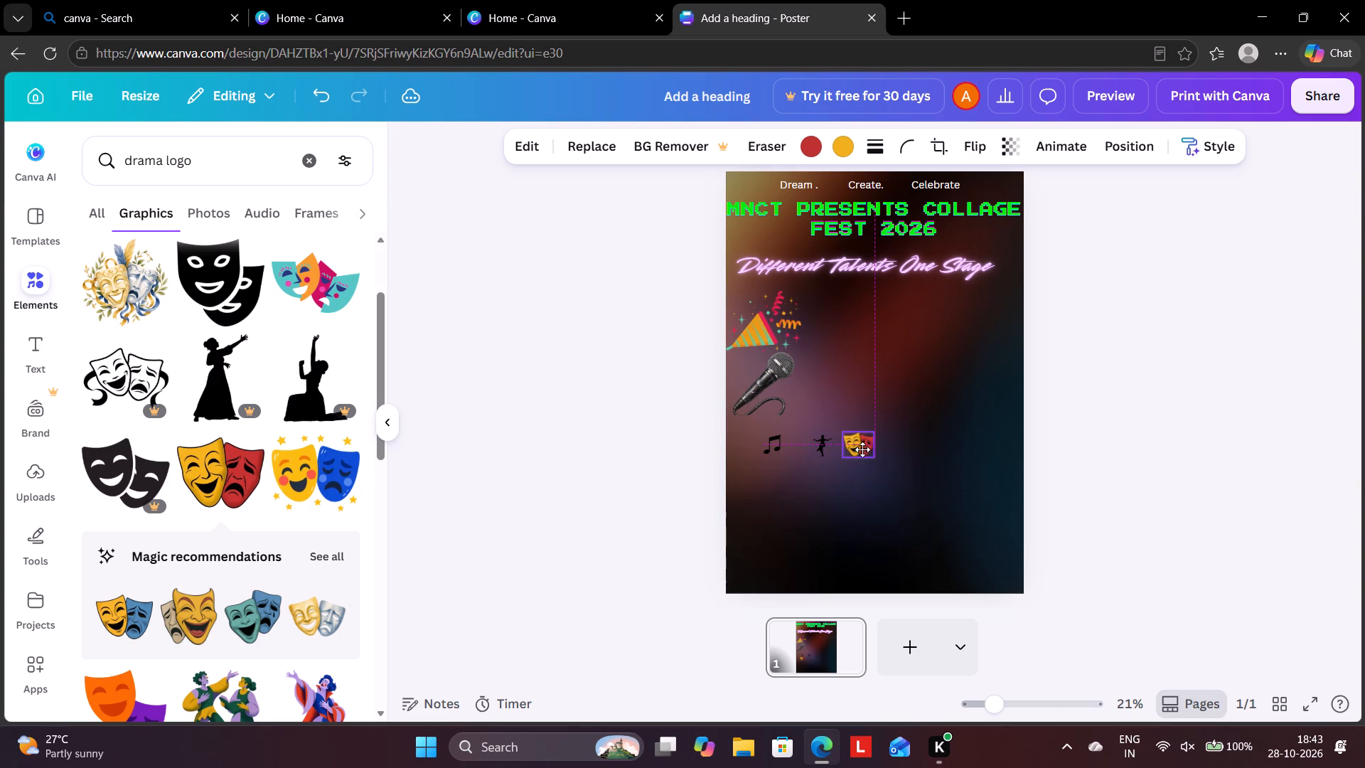
left_click_drag(862, 449, 866, 446)
left_click_drag(866, 446, 878, 450)
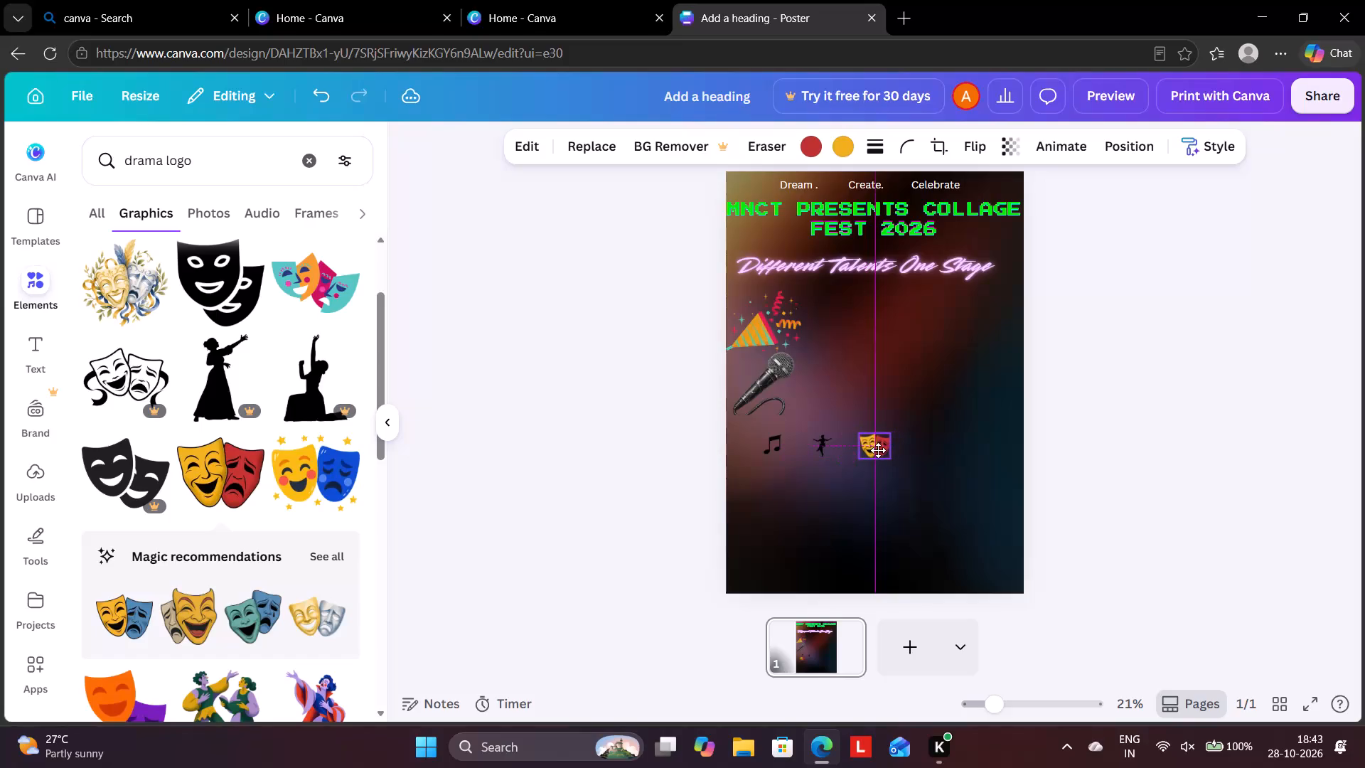
left_click_drag(878, 450, 874, 452)
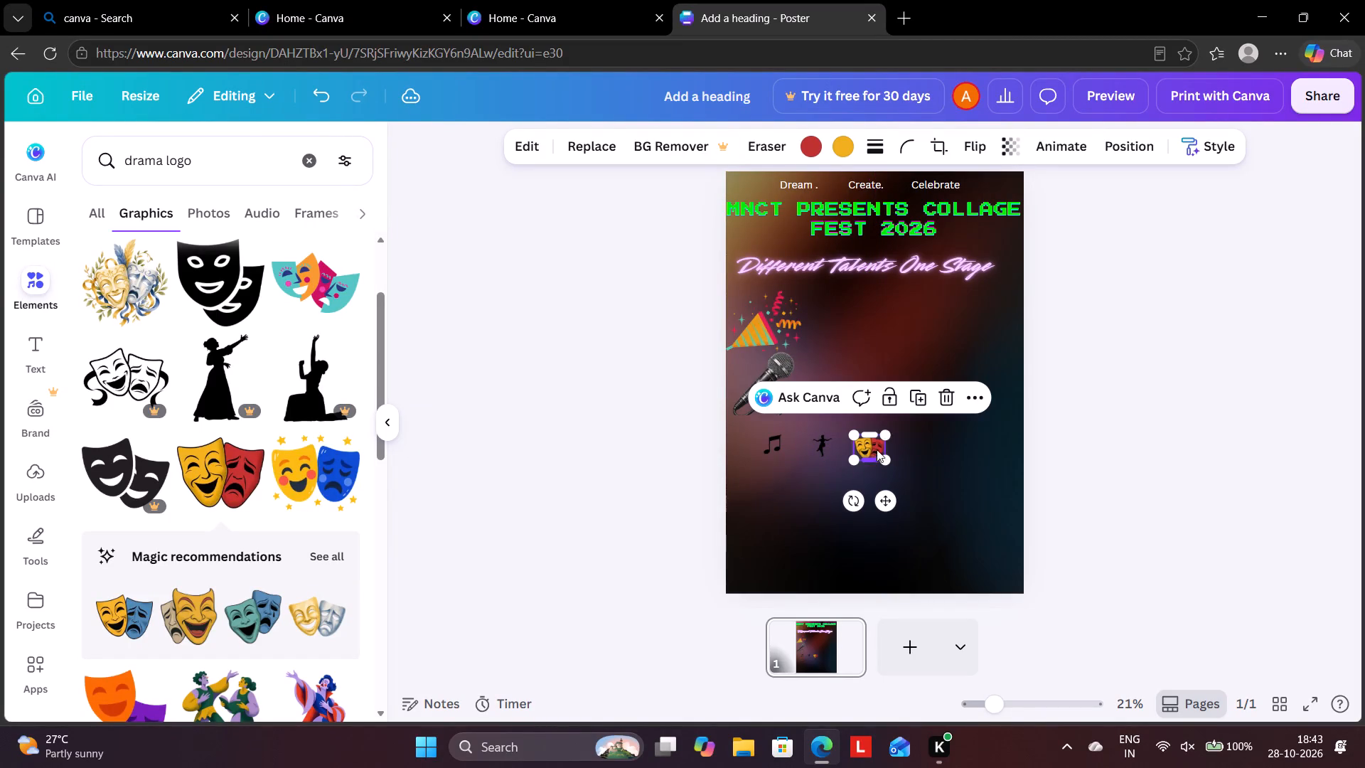
left_click(882, 436)
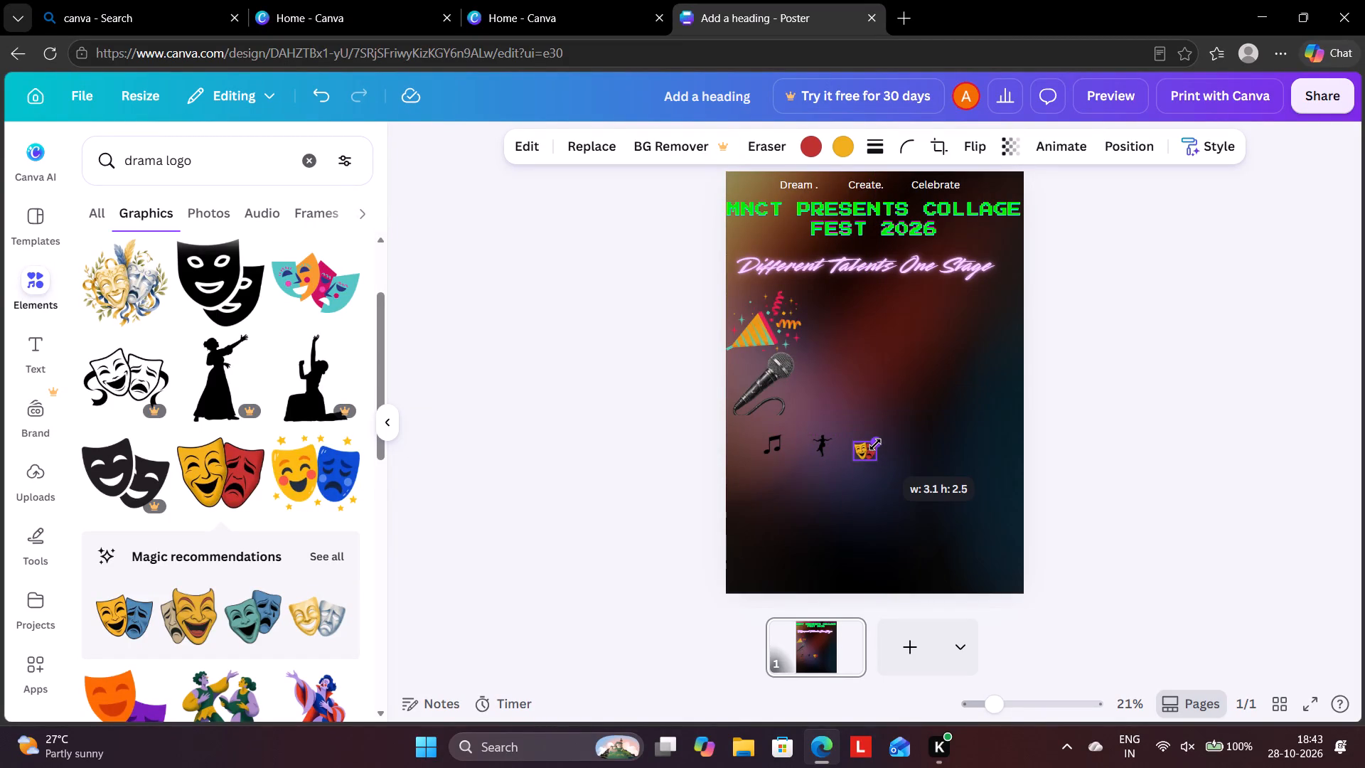
left_click(870, 447)
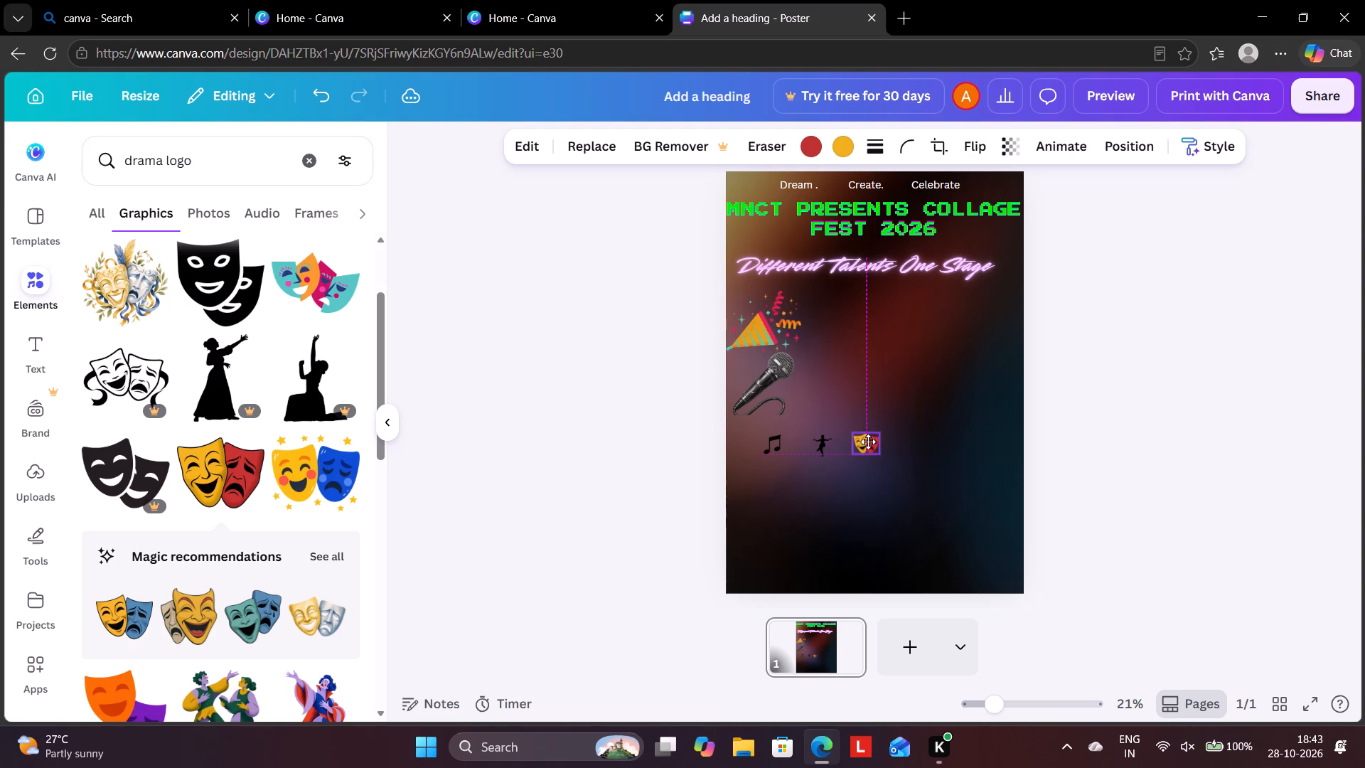
left_click(919, 439)
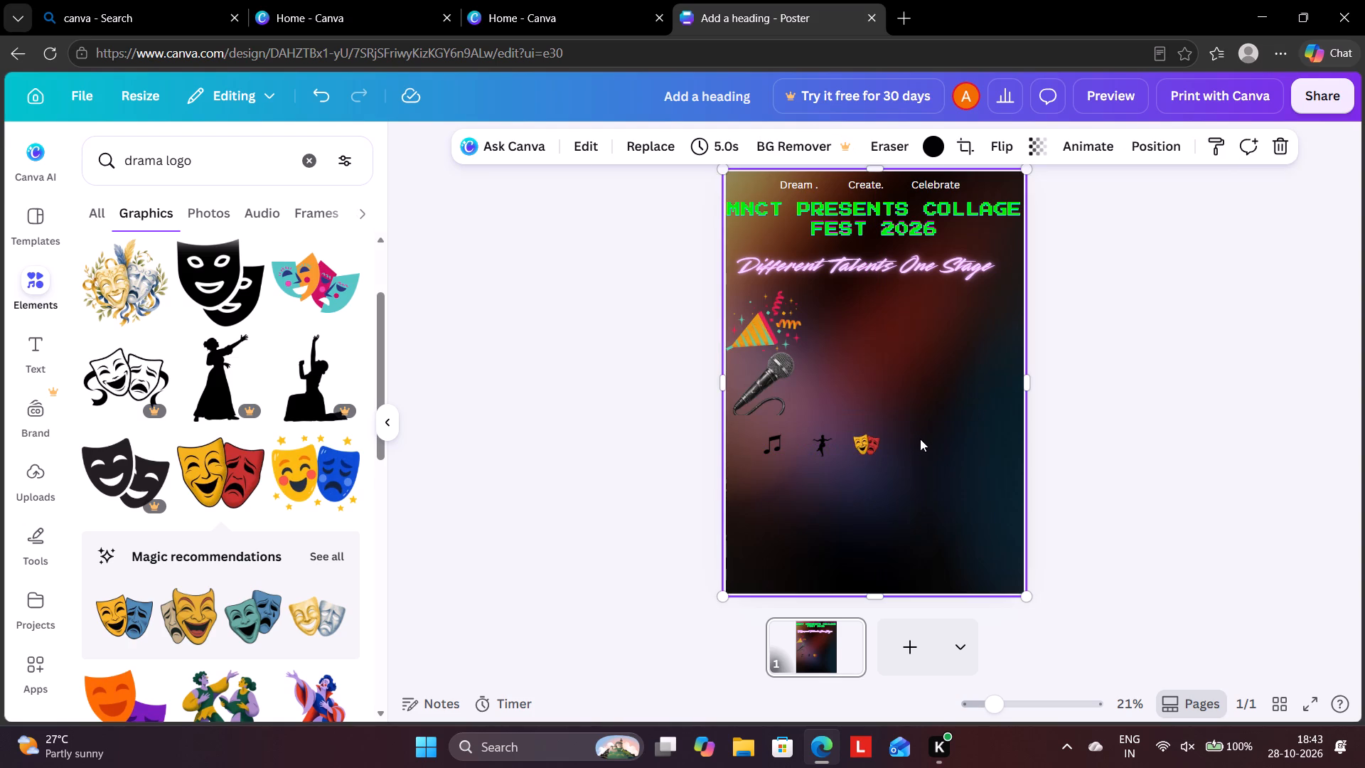
Search the element graphics for "art and craft logo".
left_click(213, 161)
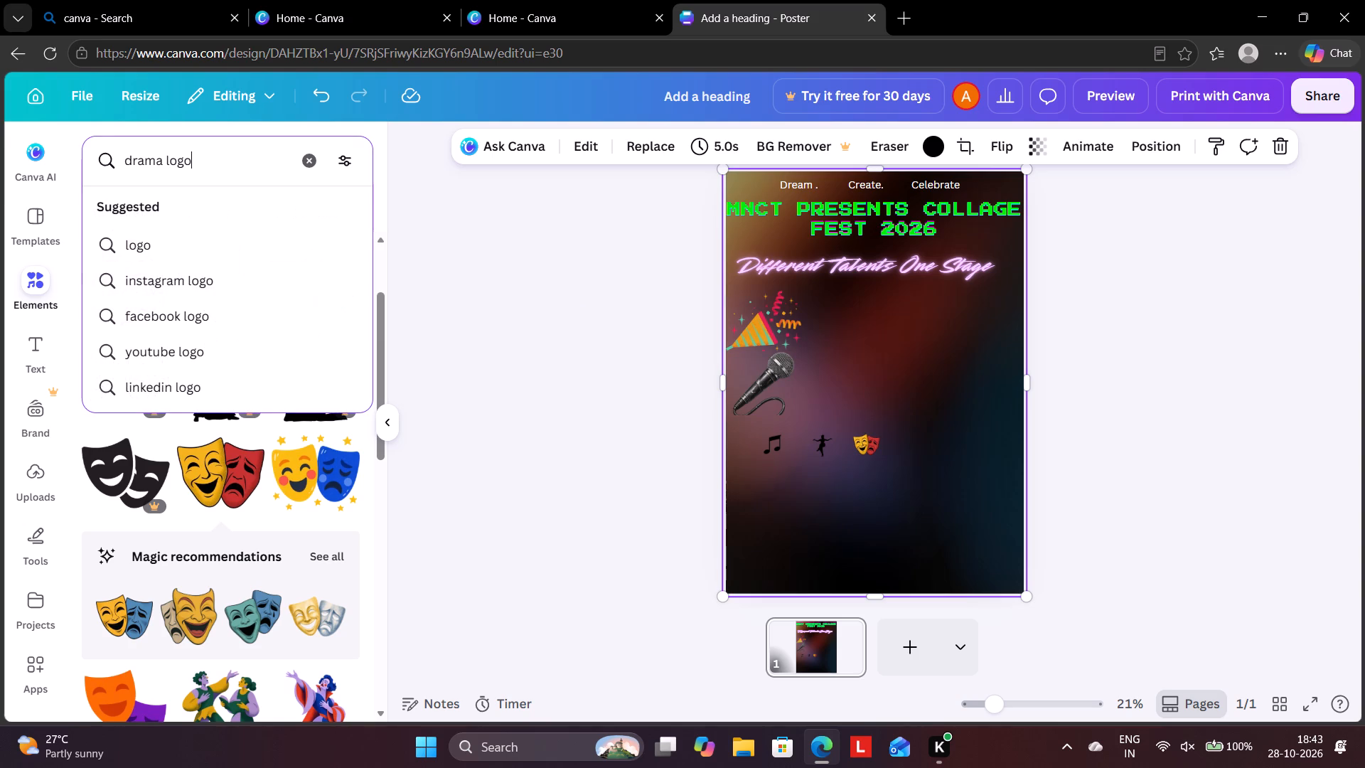
left_click(161, 161)
key("BackSpace")
key("BackSpace")
key("BackSpace")
key("BackSpace")
key("BackSpace")
key("BackSpace")
key("BackSpace")
key("BackSpace")
key("BackSpace")
key("BackSpace")
type("aet")
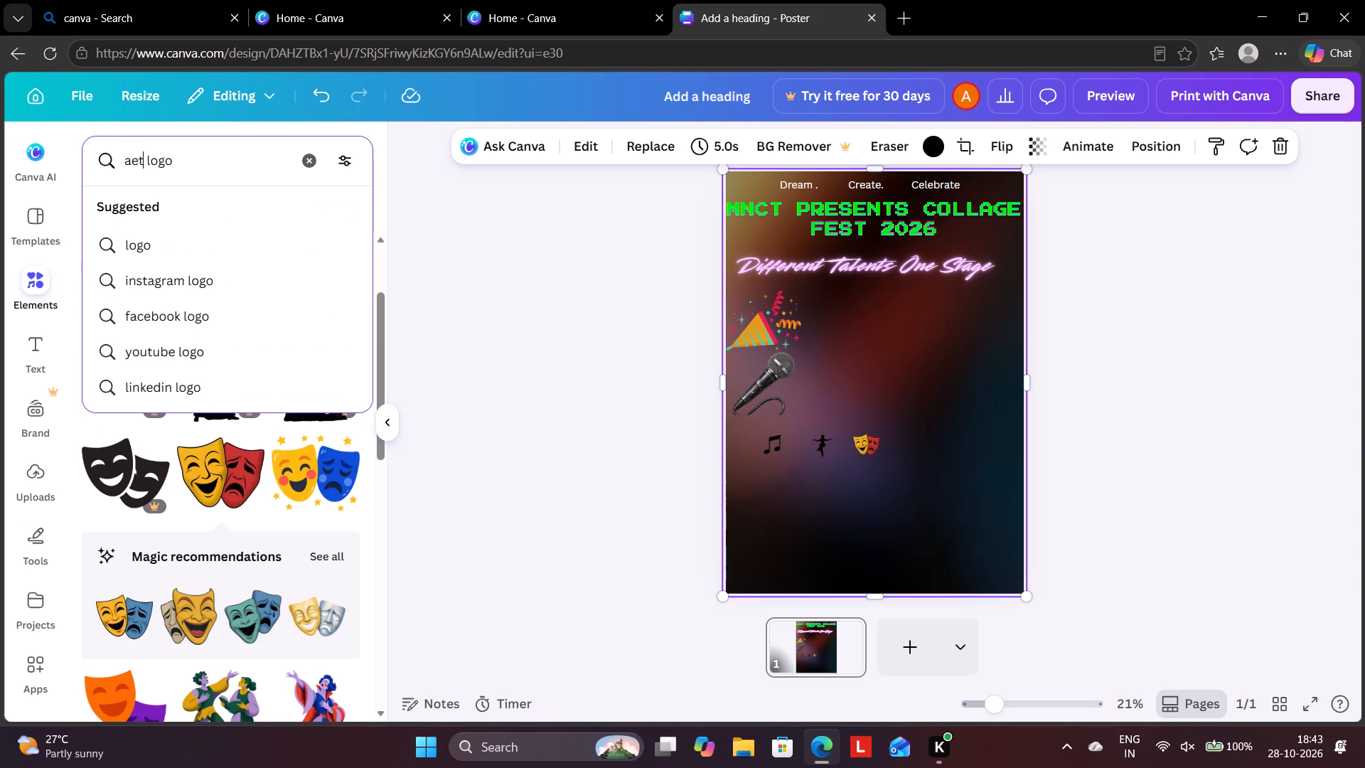
key("BackSpace")
key("BackSpace")
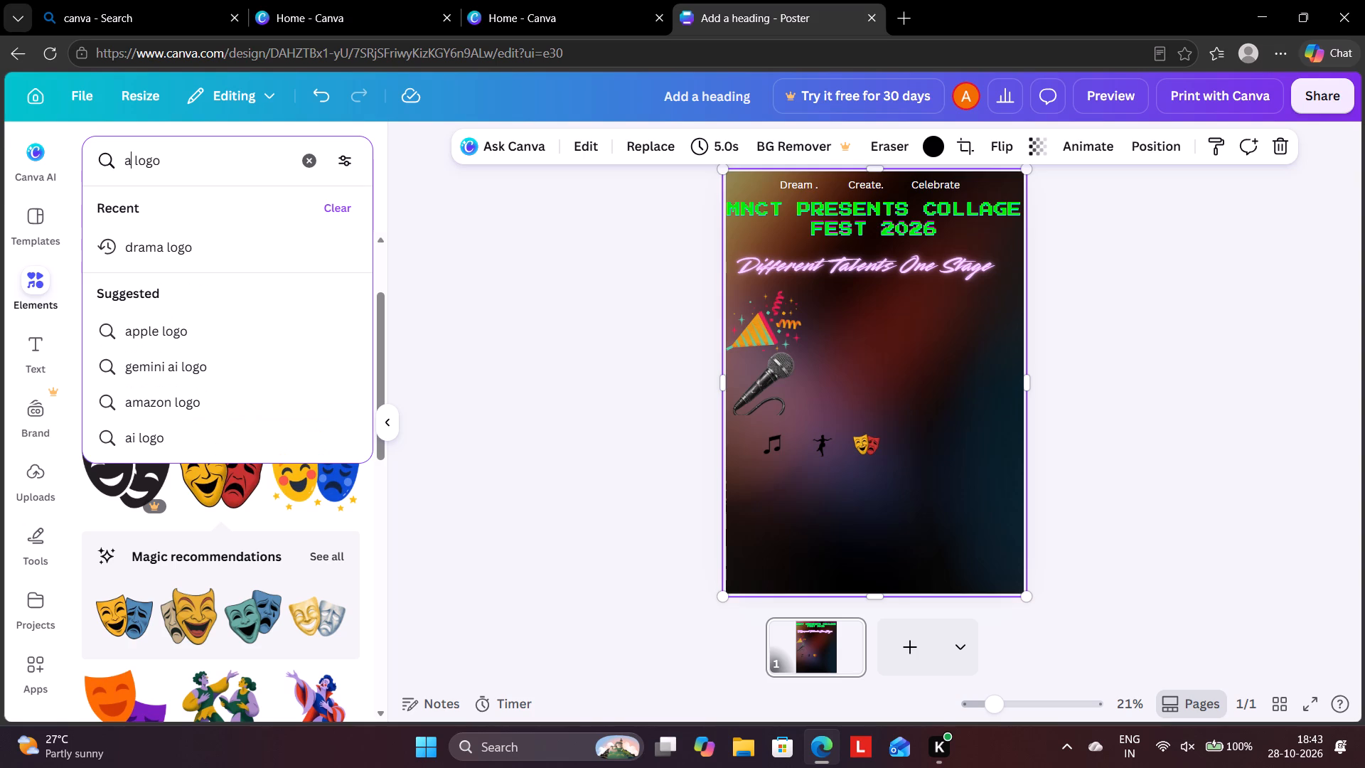
type("rt")
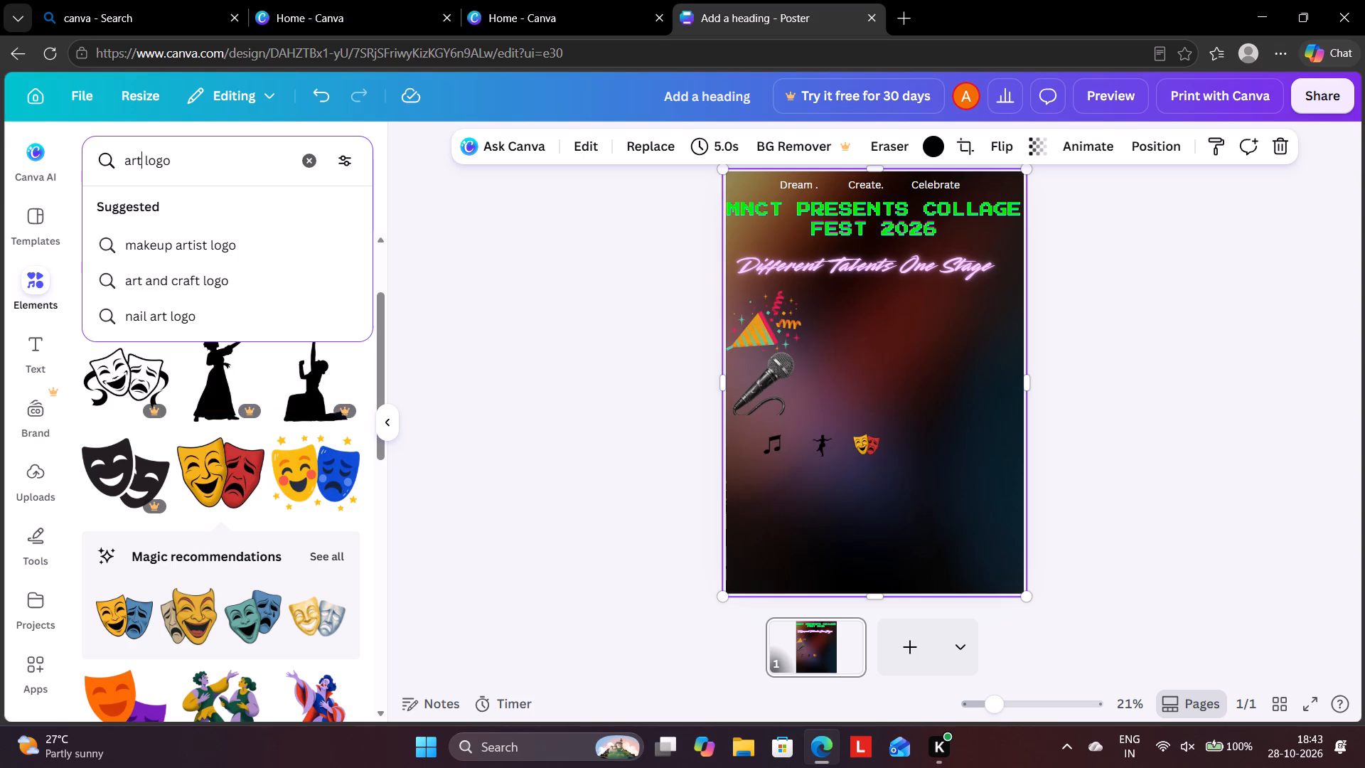
type("and")
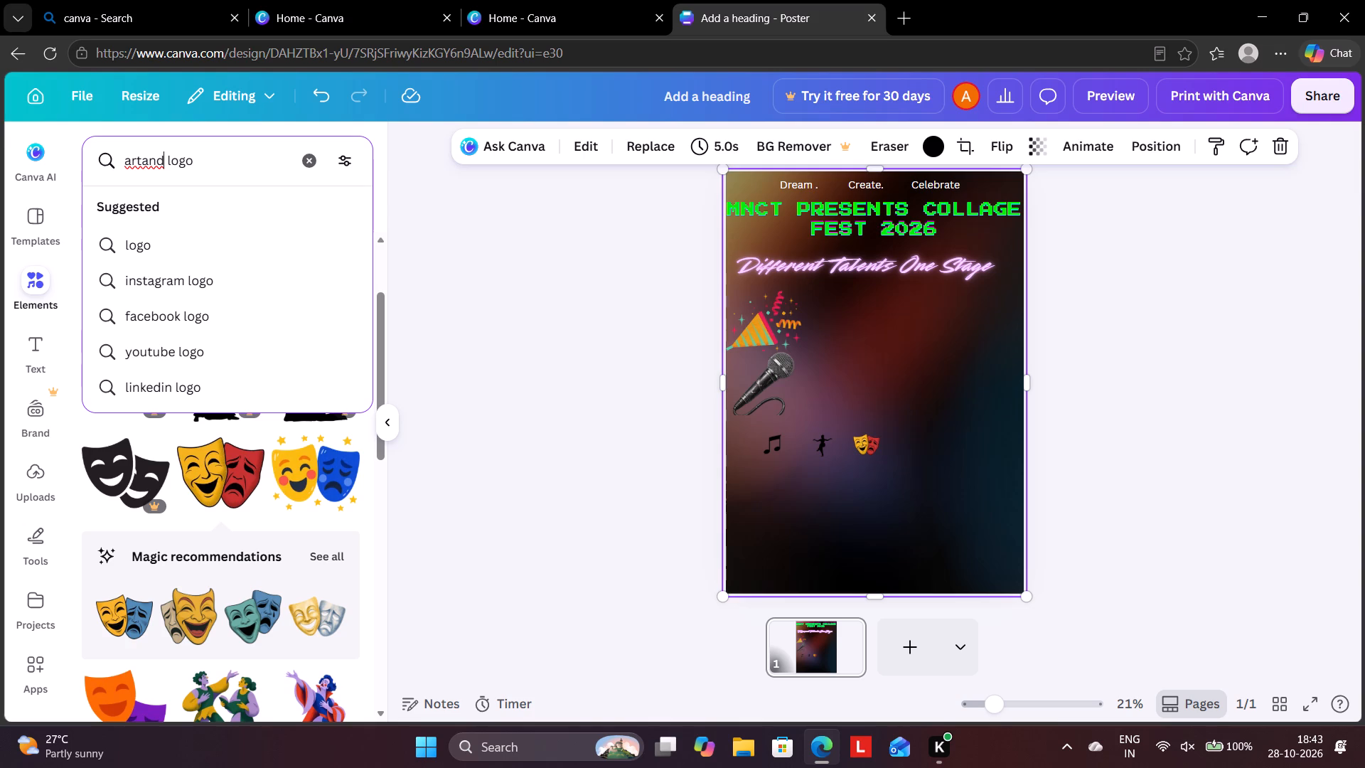
left_click(141, 159)
key("space")
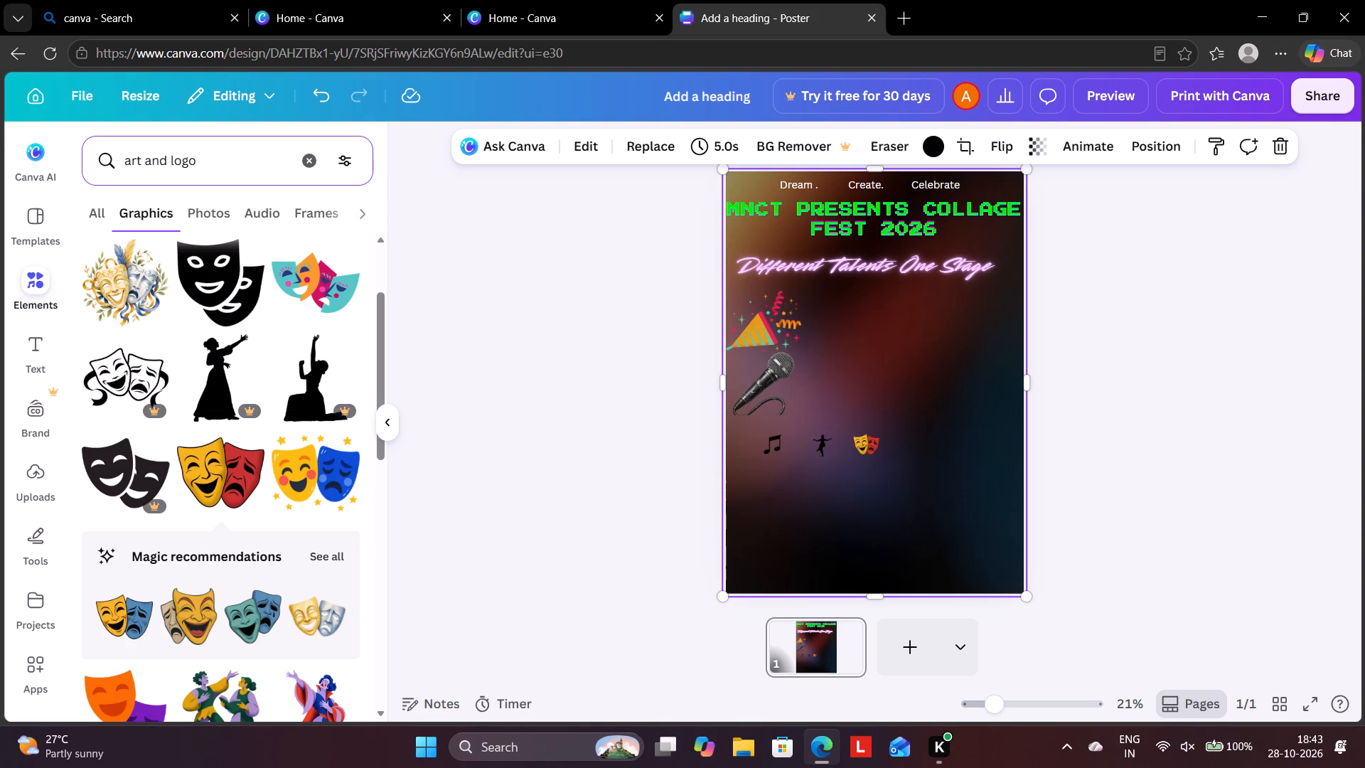
left_click(171, 159)
type("craft")
key("space")
key("Return")
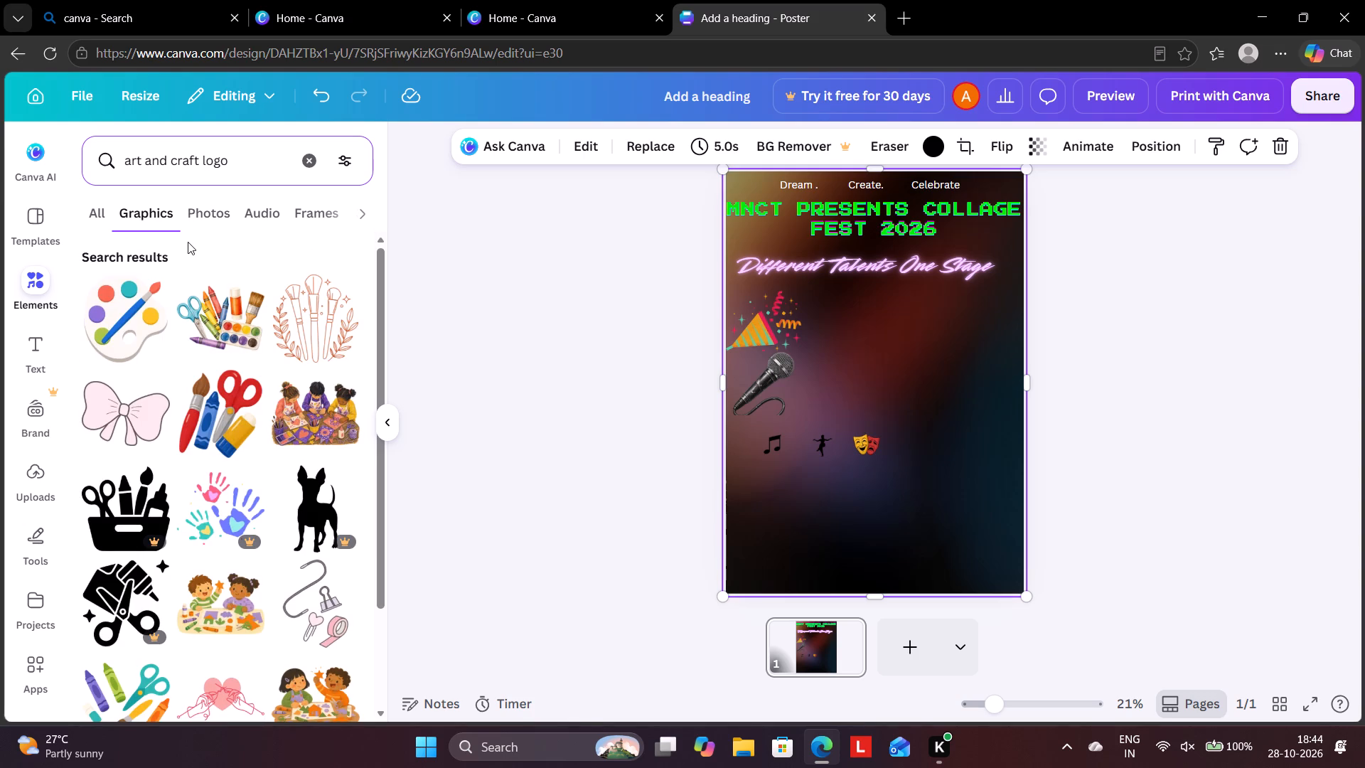
Add the paint palette with brush graphic to the poster and shrink it to about an eleventh of the poster's width.
scroll(220, 376, "down", 3)
scroll(220, 376, "up", 1)
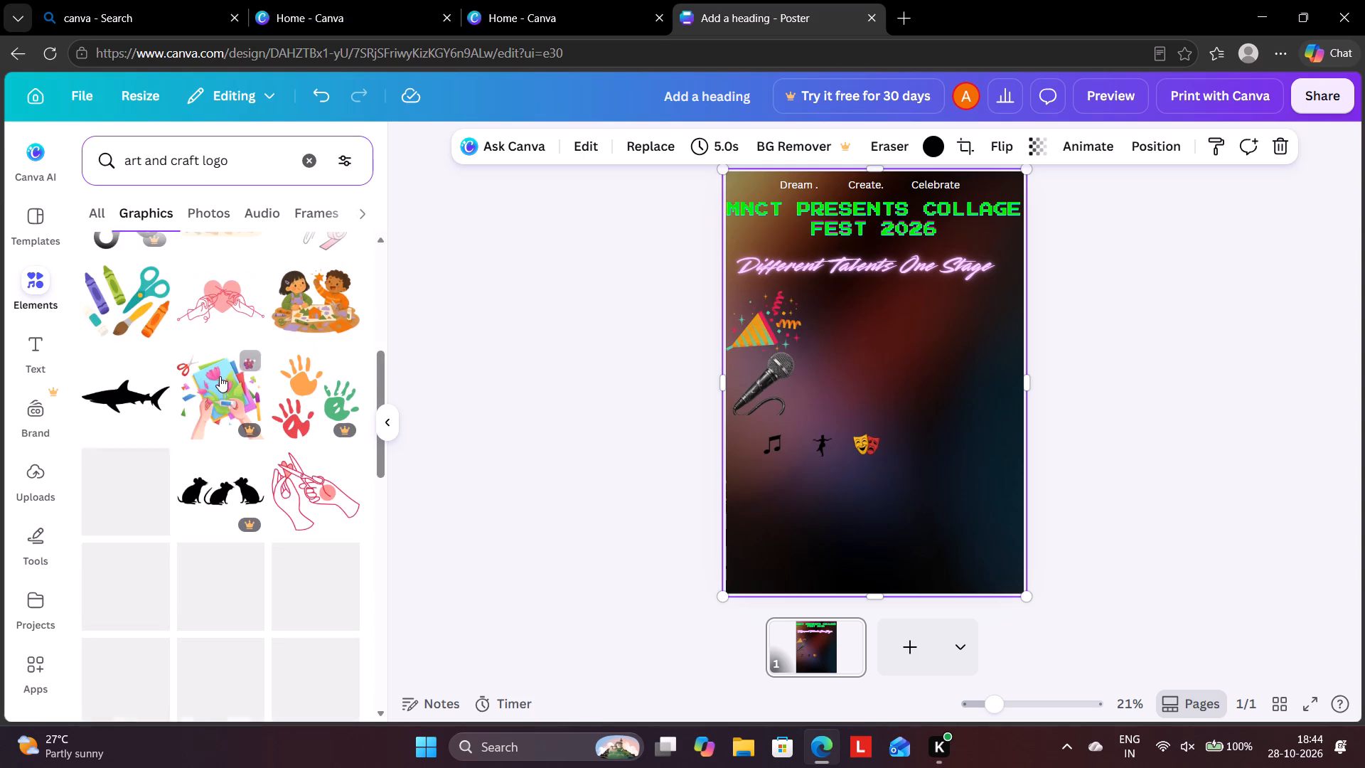
scroll(220, 376, "down", 2)
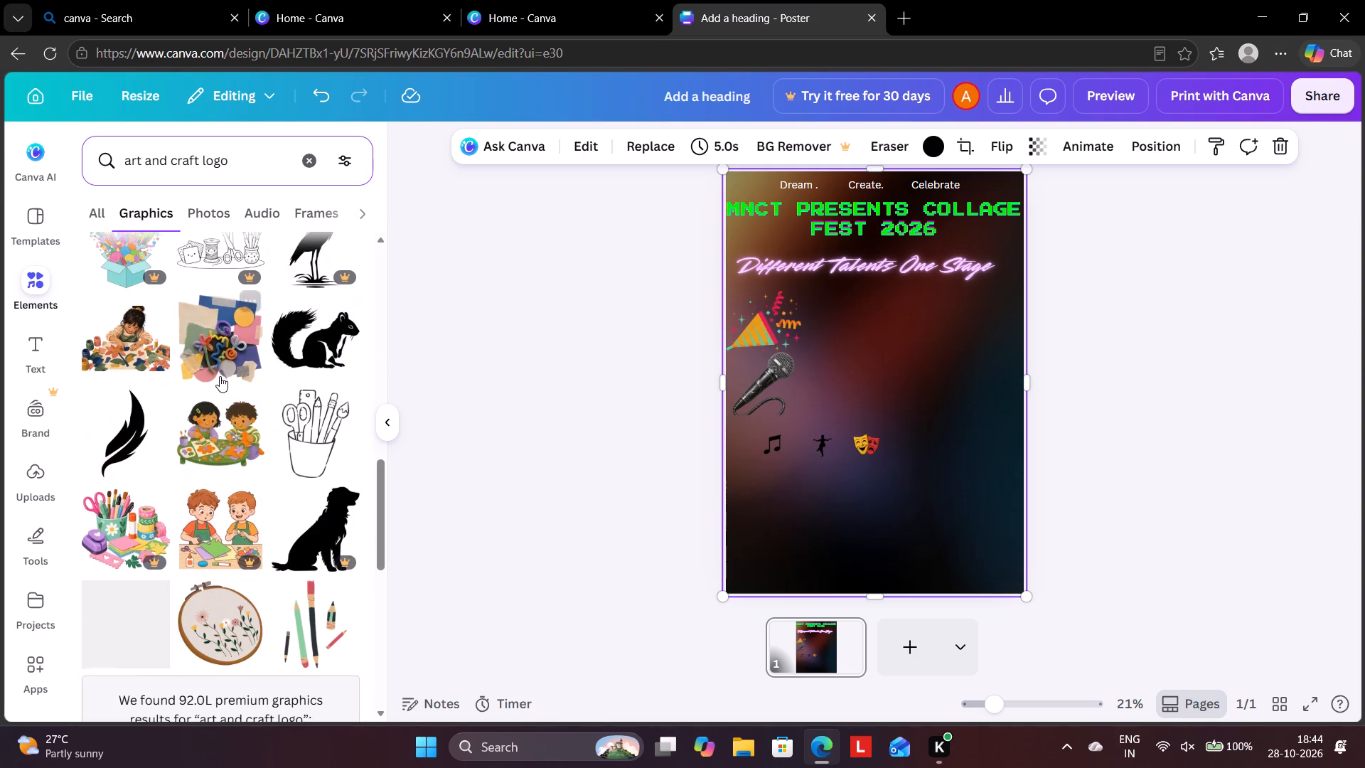
scroll(220, 376, "down", 2)
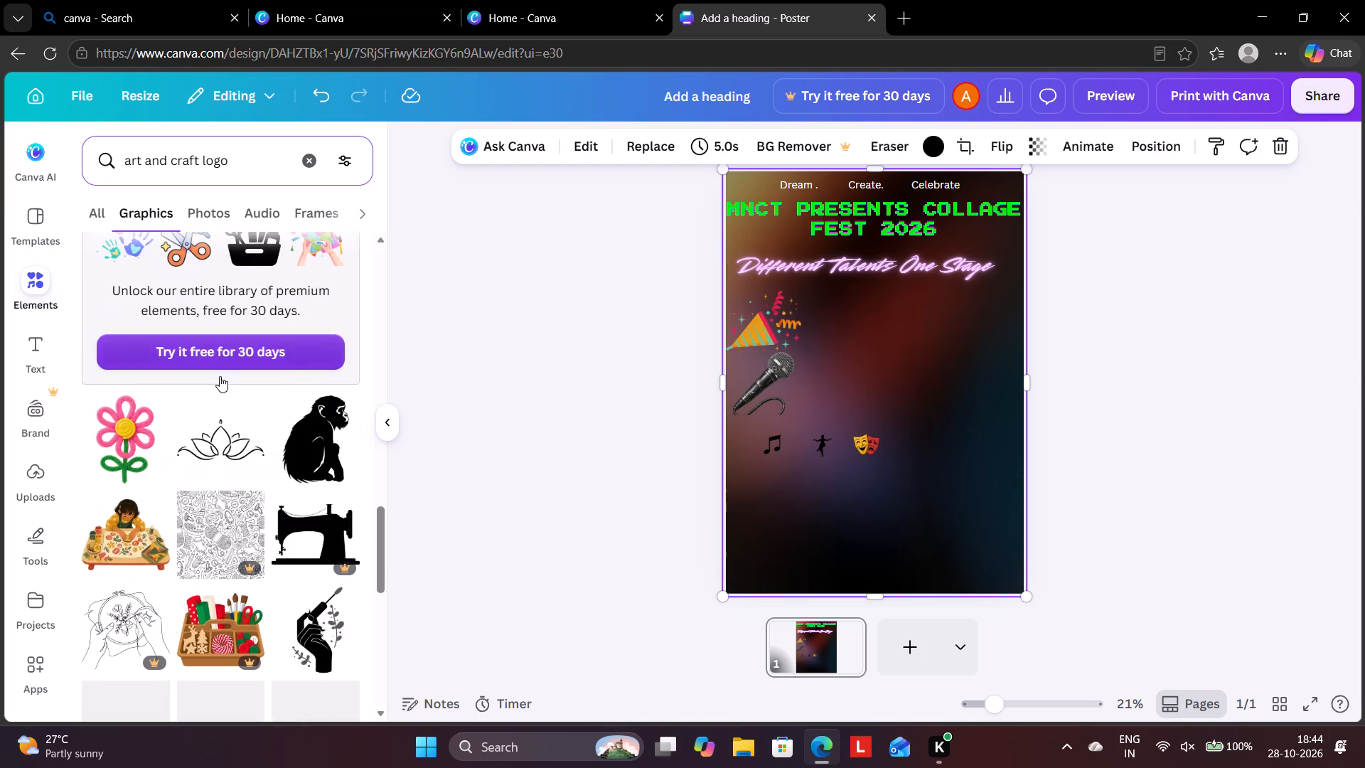
scroll(220, 376, "up", 8)
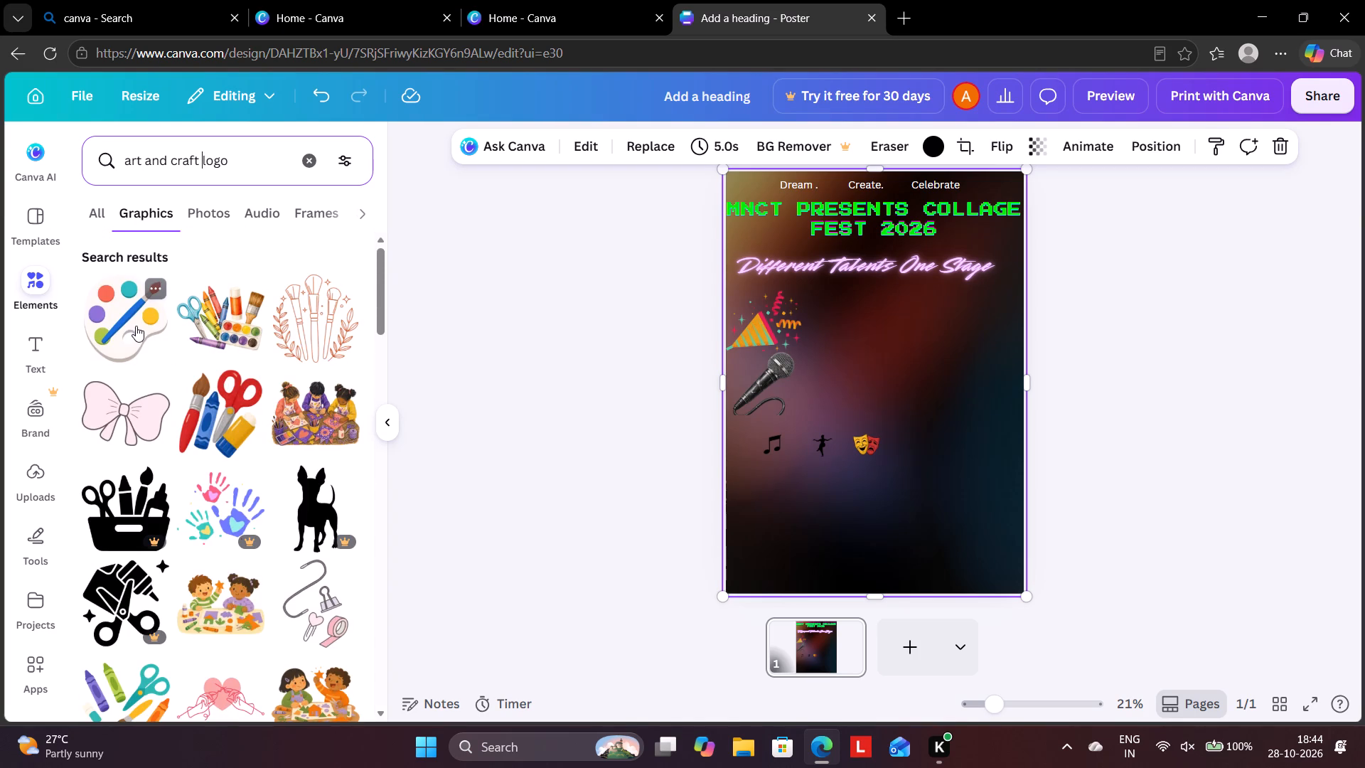
left_click(124, 314)
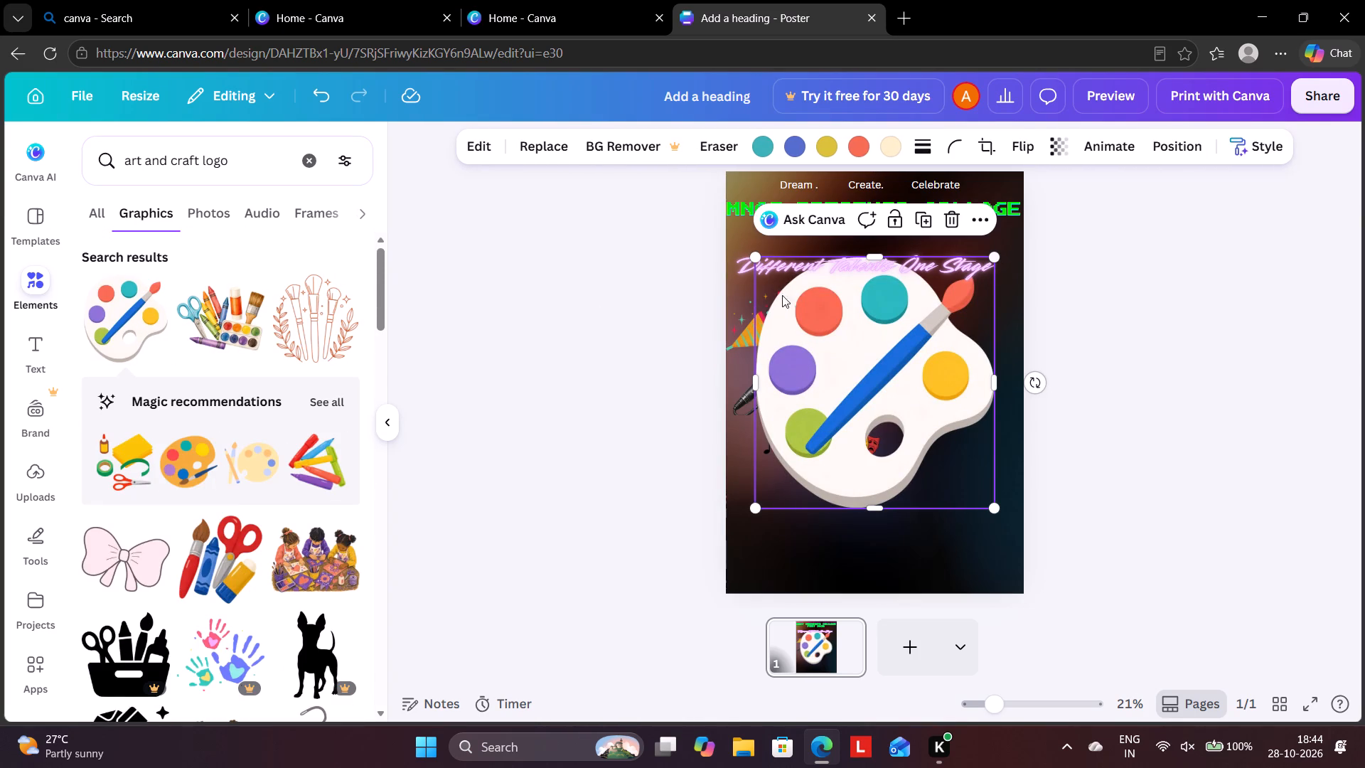
left_click_drag(759, 260, 889, 350)
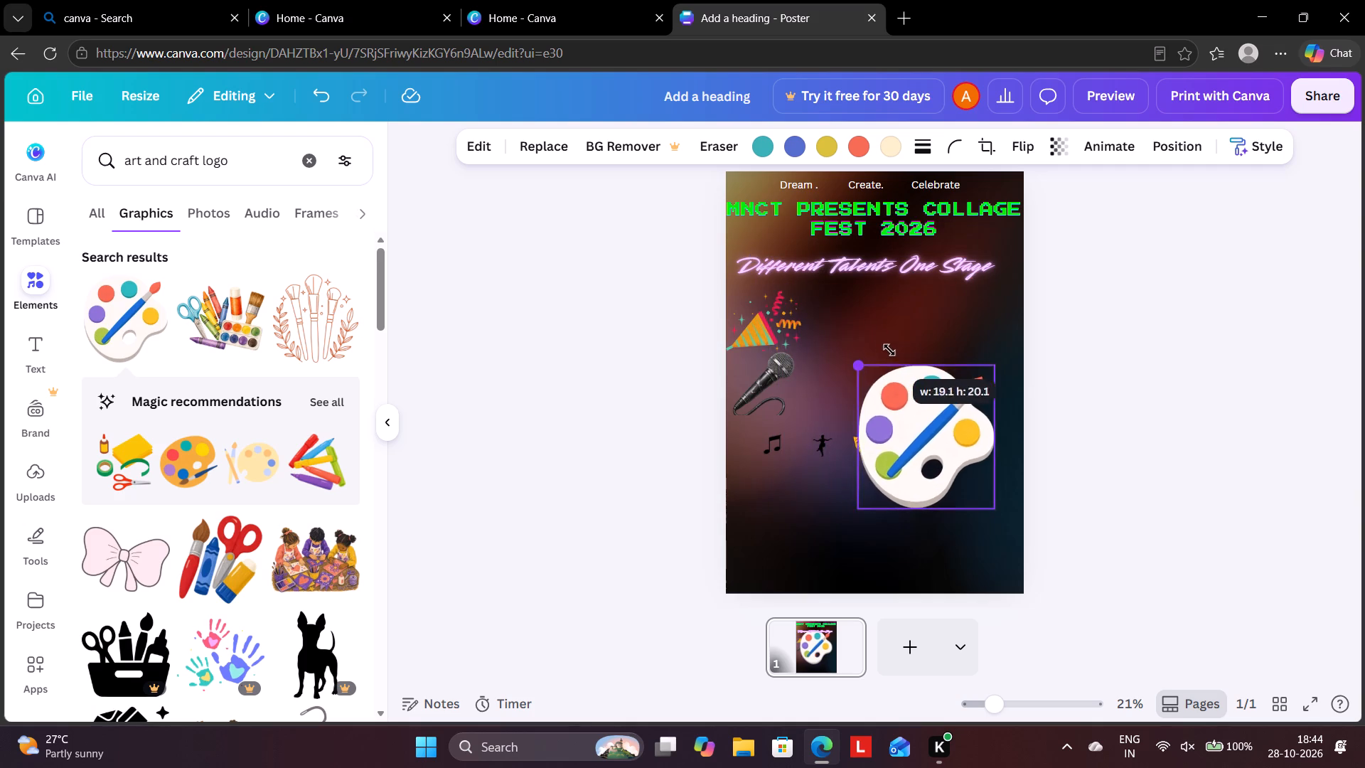
left_click_drag(889, 350, 989, 439)
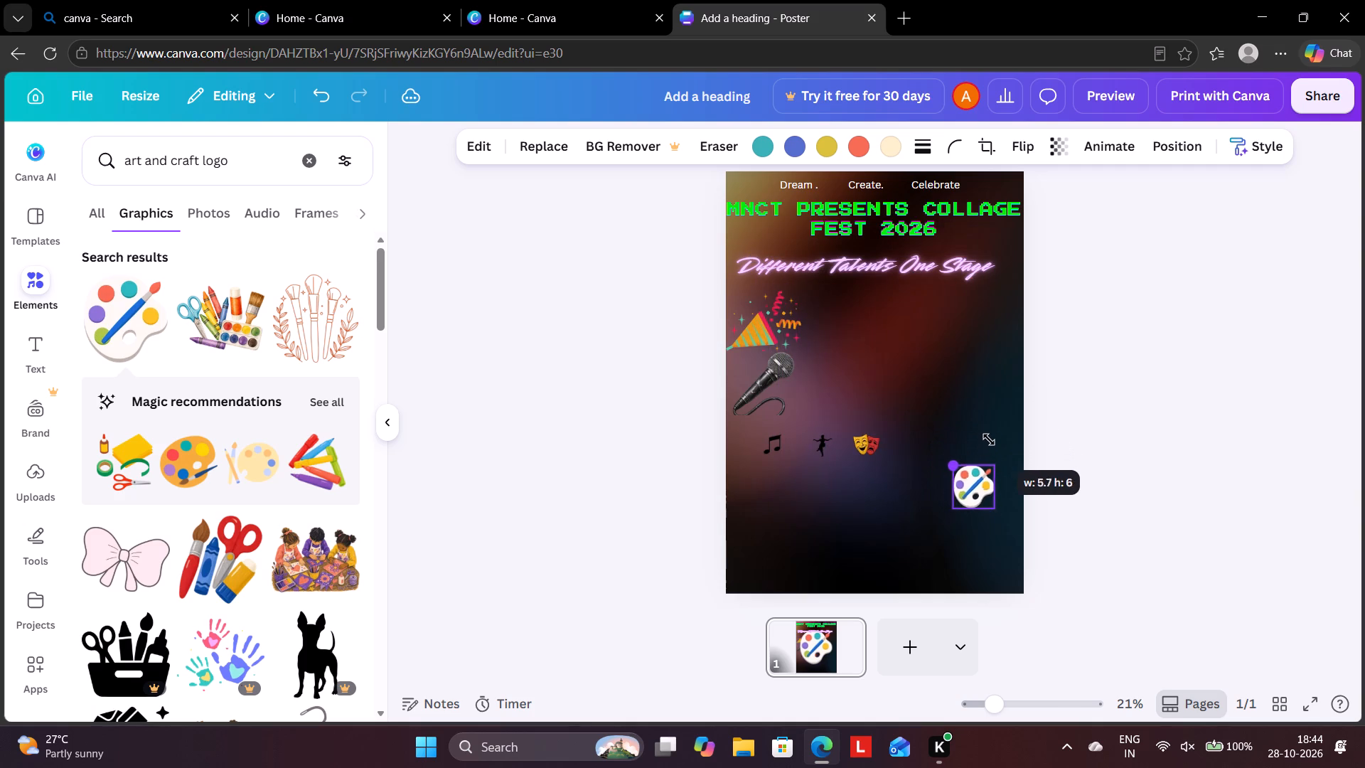
left_click_drag(989, 439, 997, 462)
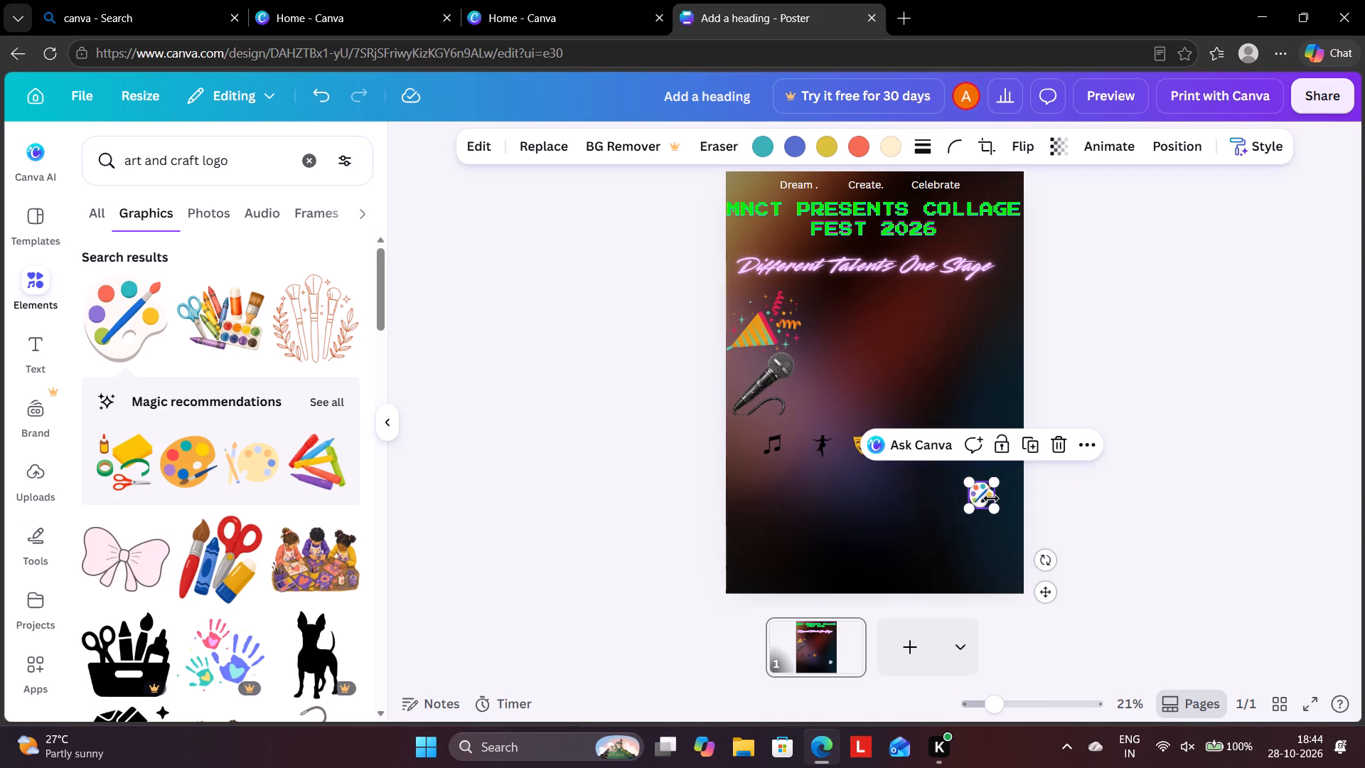
Place the paint palette right of the drama masks, level with them, and reduce it to about a fourteenth of the poster's width.
left_click_drag(982, 489, 911, 442)
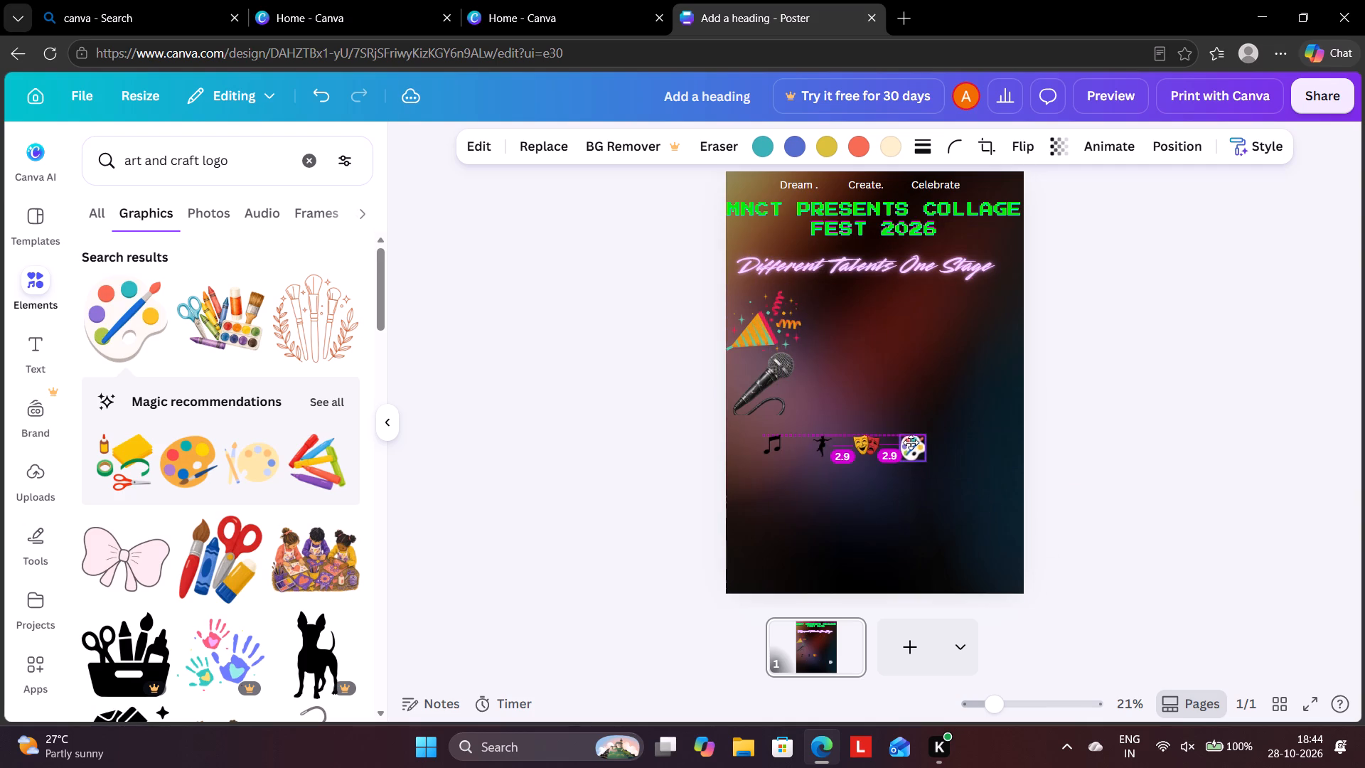
left_click_drag(911, 442, 920, 443)
left_click(937, 432)
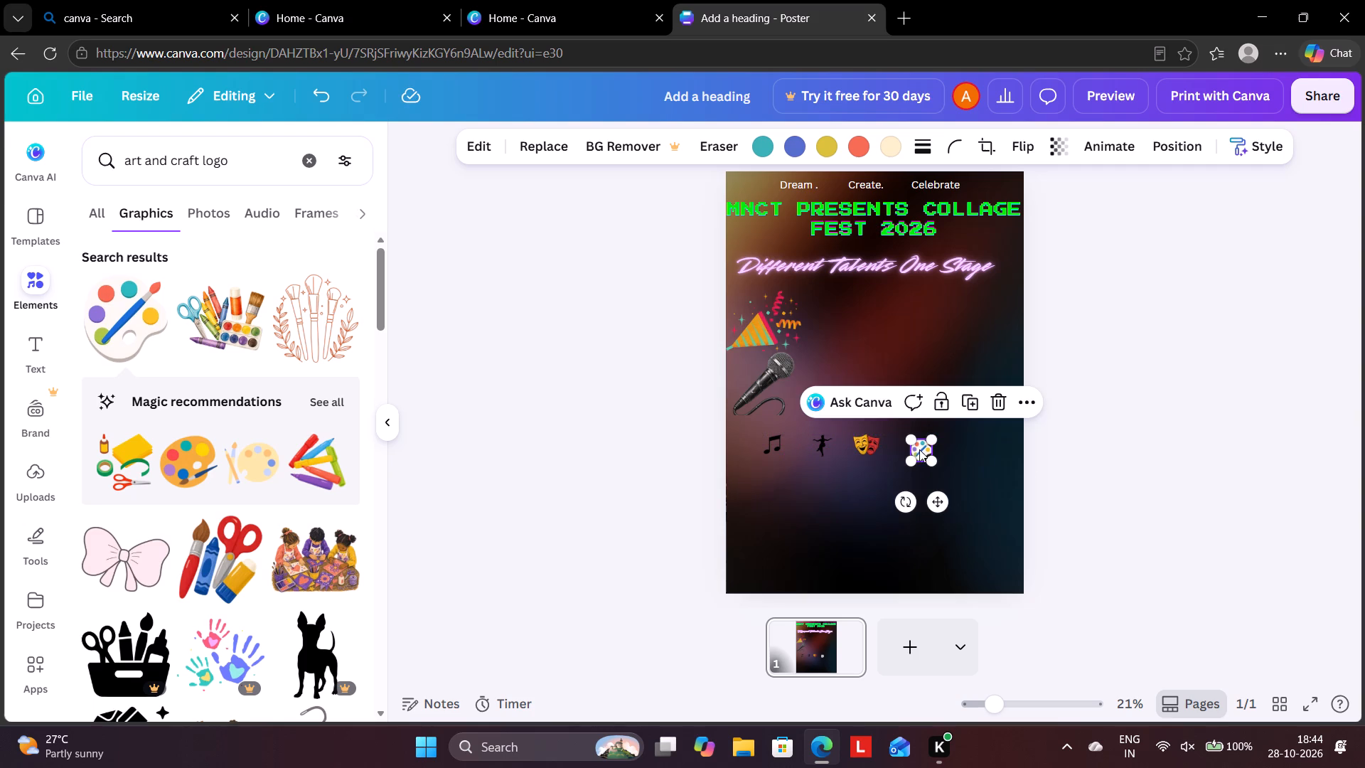
left_click(919, 448)
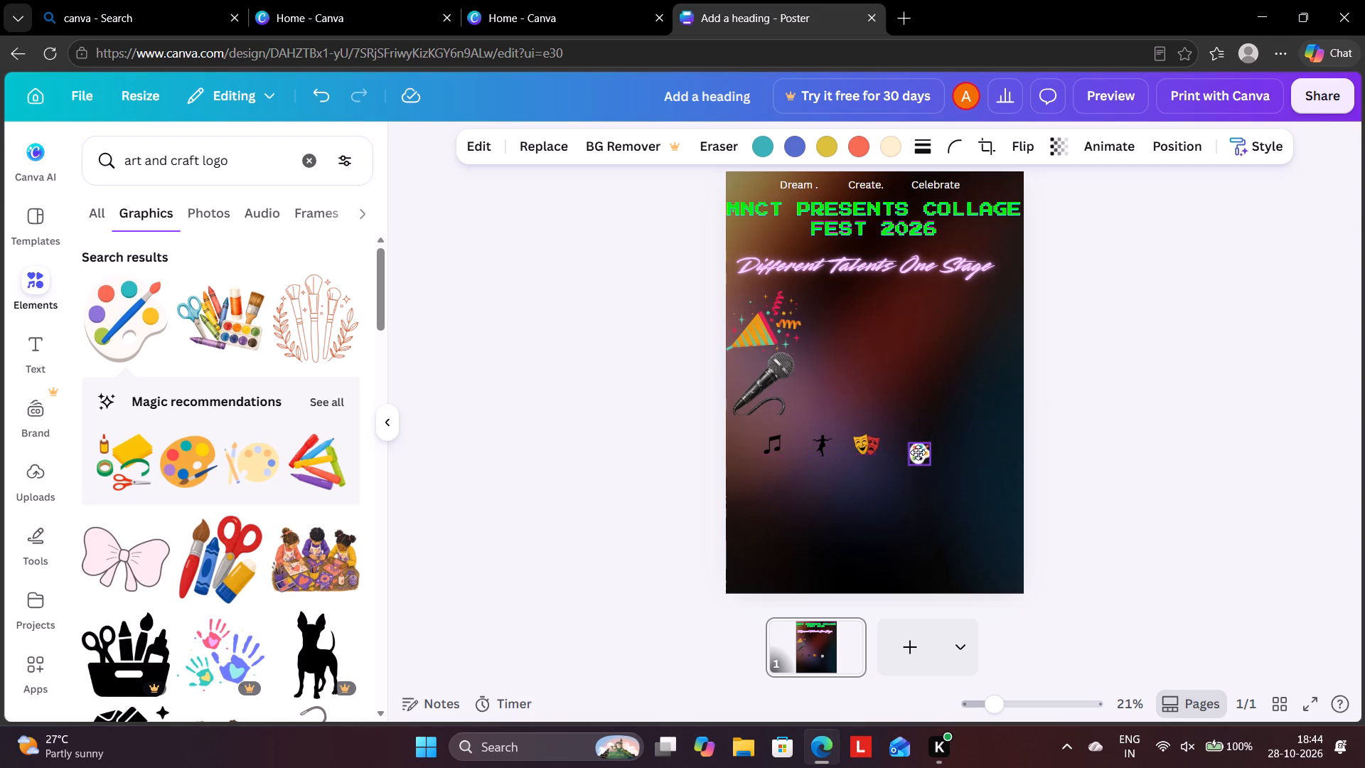
left_click(927, 450)
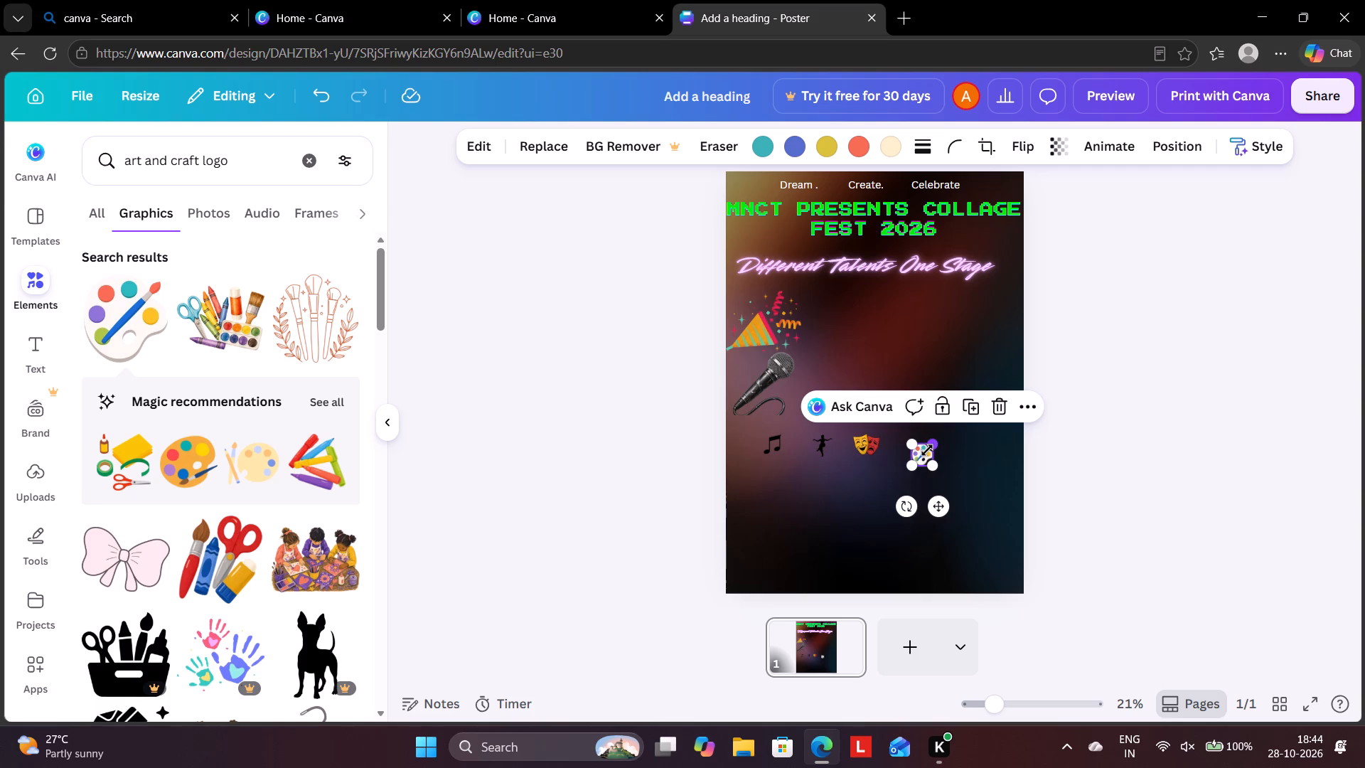
left_click_drag(923, 453, 912, 442)
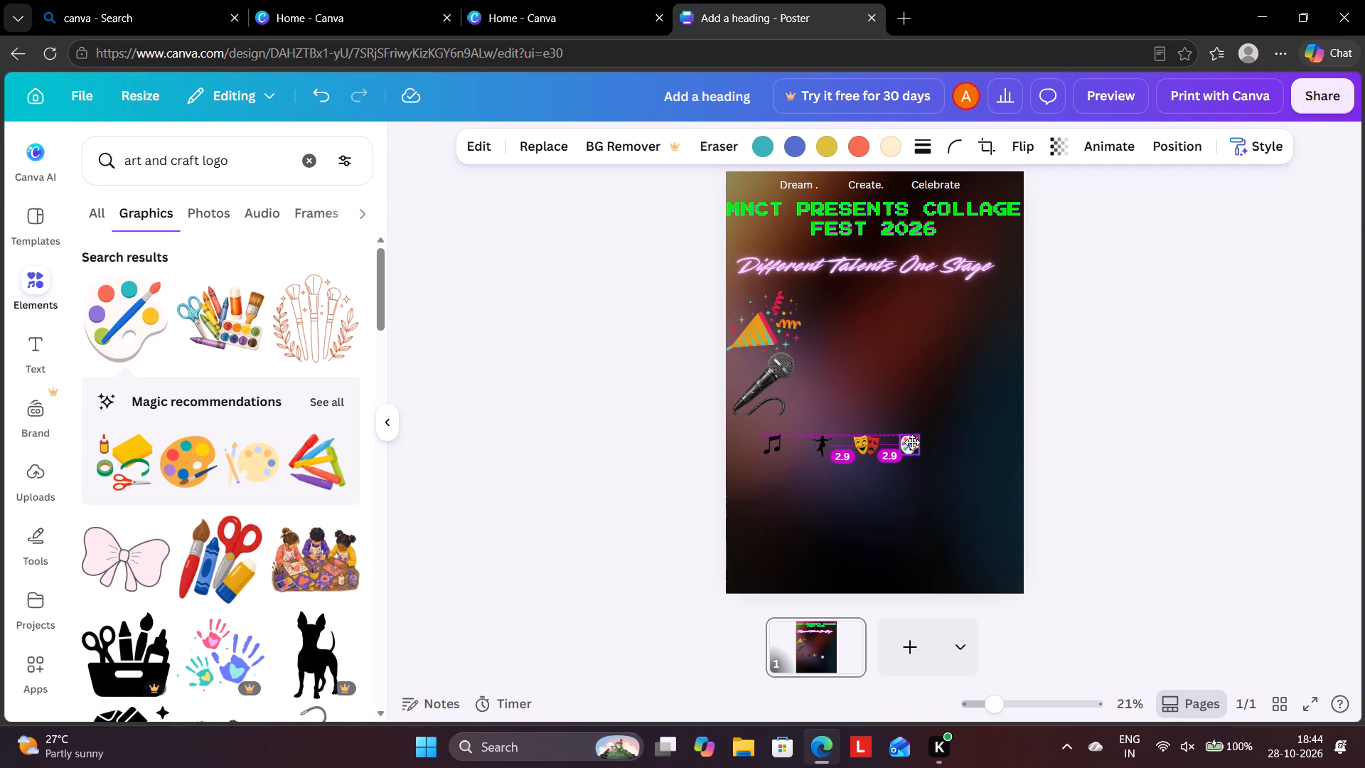
left_click_drag(912, 442, 923, 442)
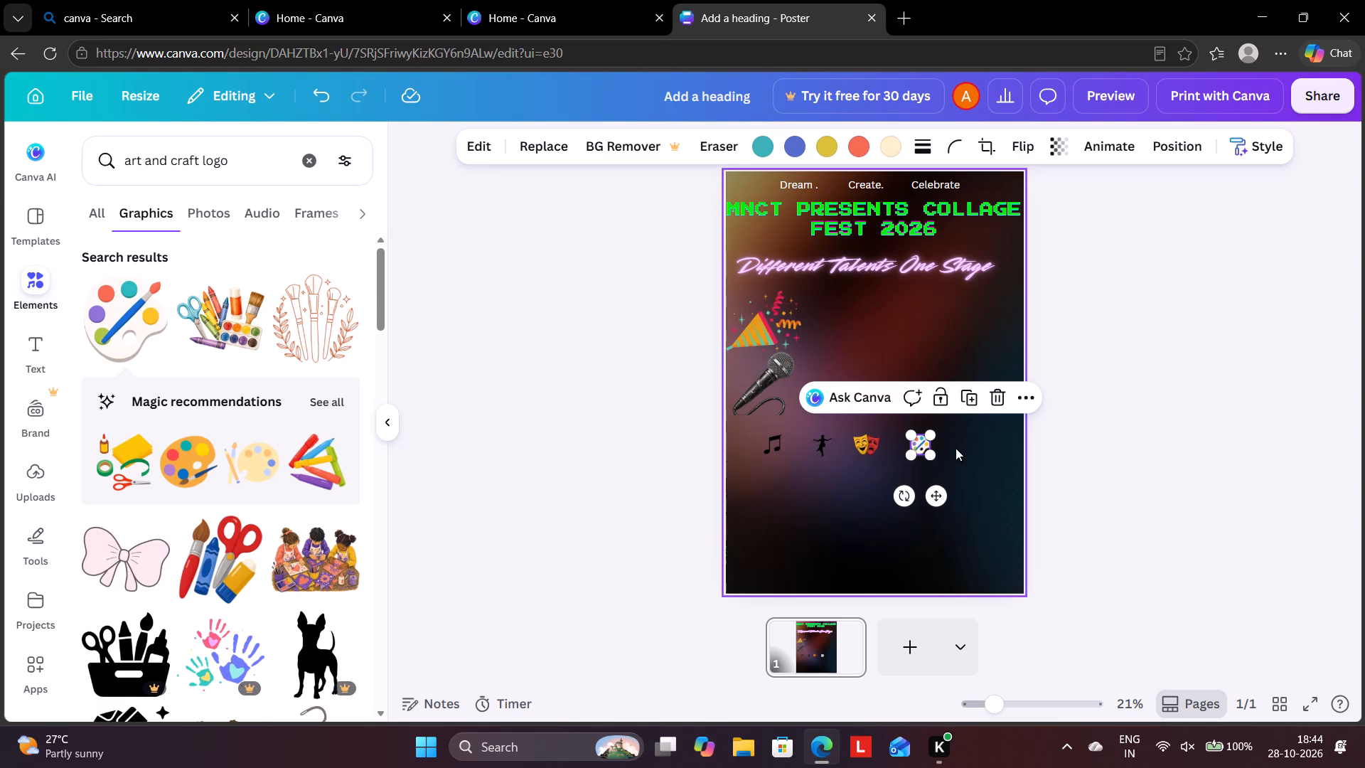
left_click(958, 439)
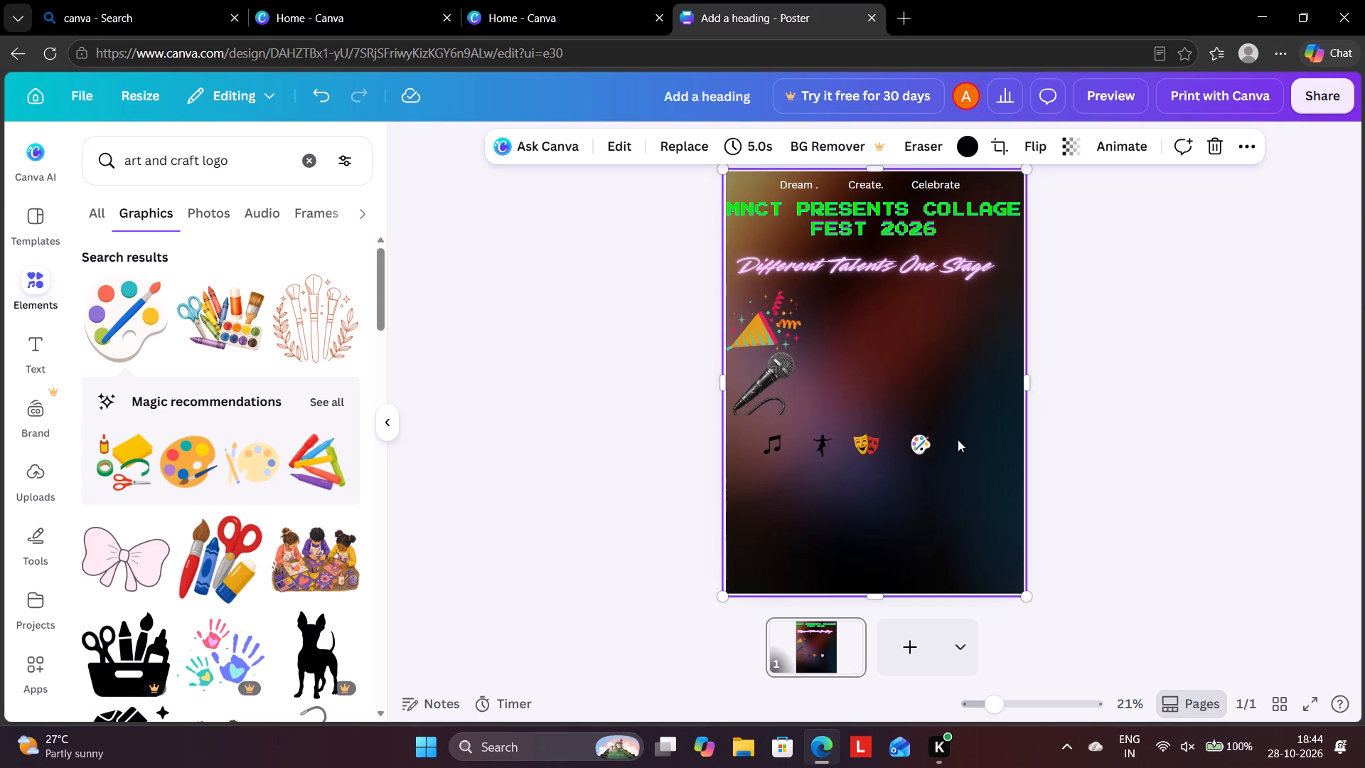
Search the element graphics for "games logo".
left_click(198, 163)
key("BackSpace")
key("BackSpace")
key("BackSpace")
key("BackSpace")
key("BackSpace")
key("BackSpace")
key("BackSpace")
key("BackSpace")
key("BackSpace")
key("BackSpace")
key("BackSpace")
key("BackSpace")
key("BackSpace")
key("BackSpace")
key("BackSpace")
key("BackSpace")
key("BackSpace")
key("BackSpace")
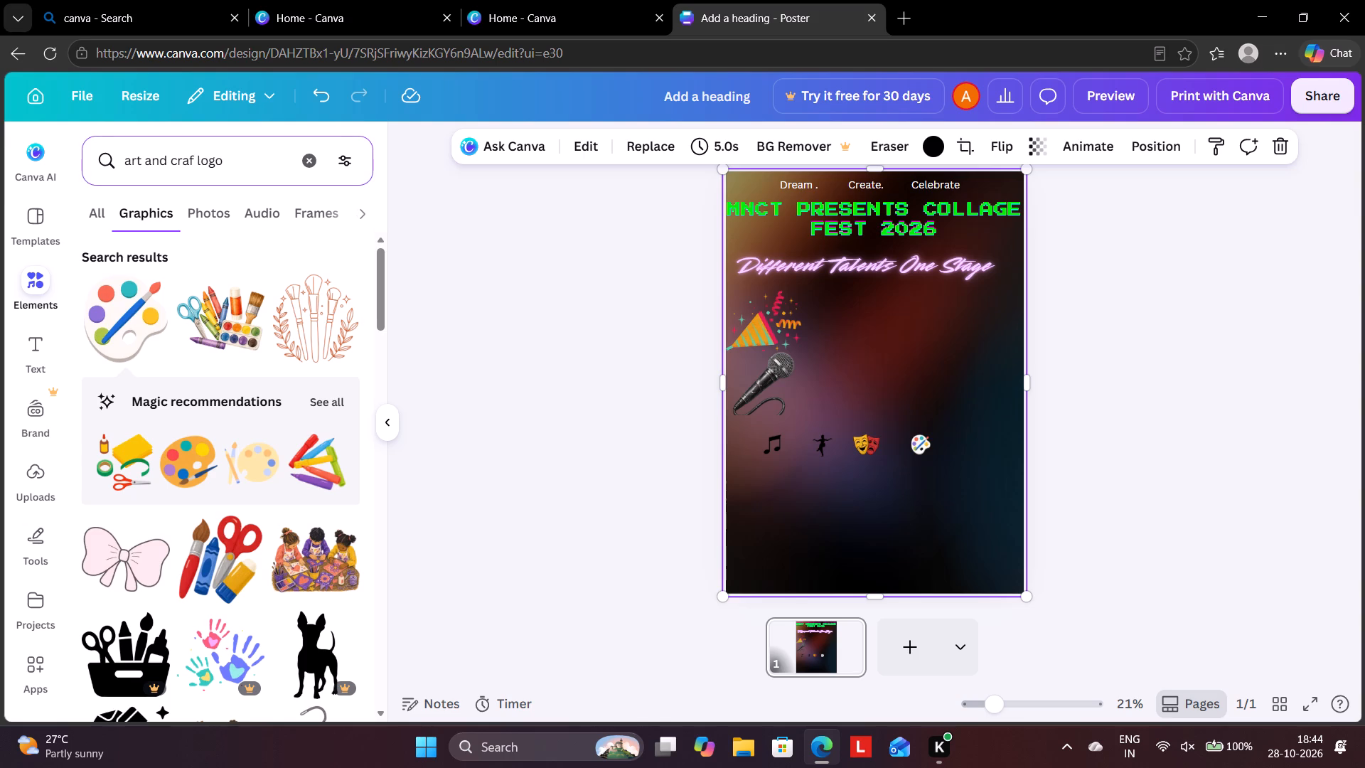
type("games")
key("Return")
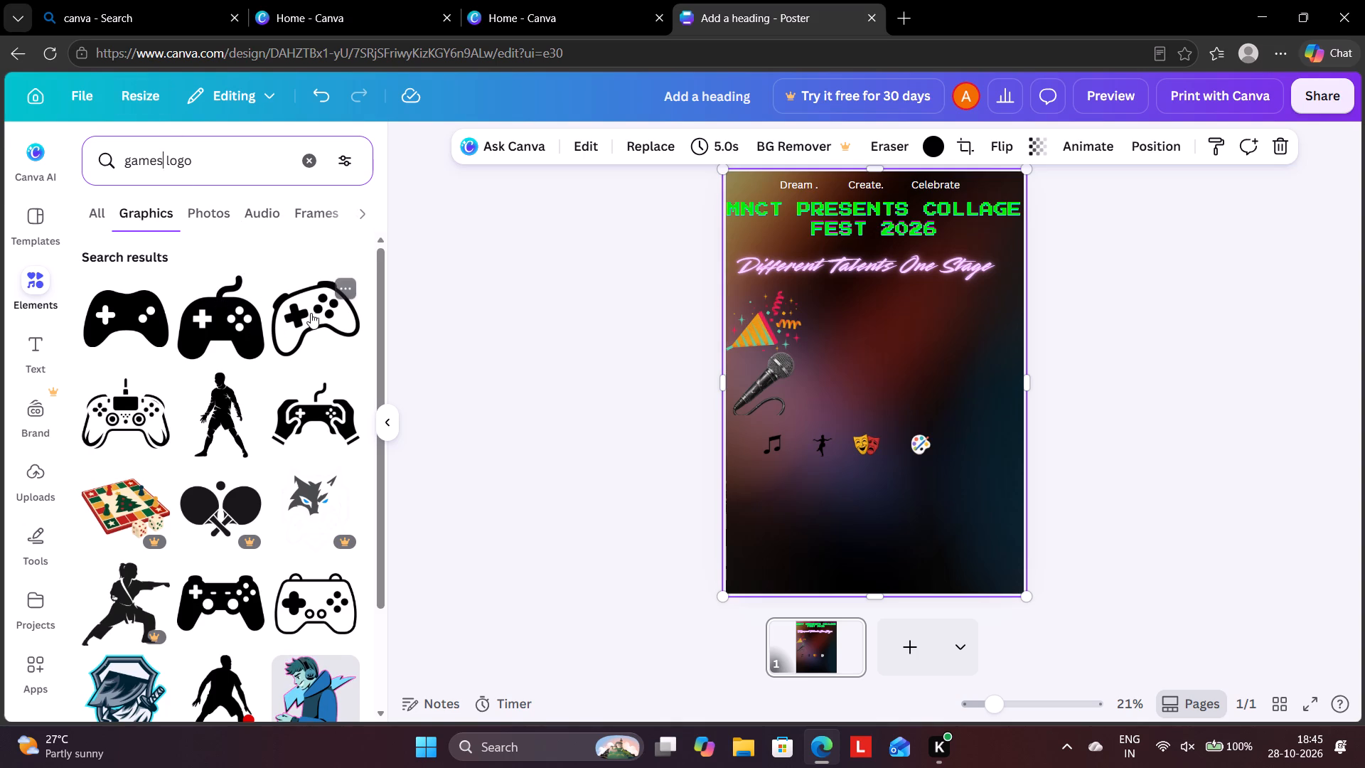
Add the graphic of two hands holding a game controller and shrink it to about a seventh of the poster's width.
left_click(309, 407)
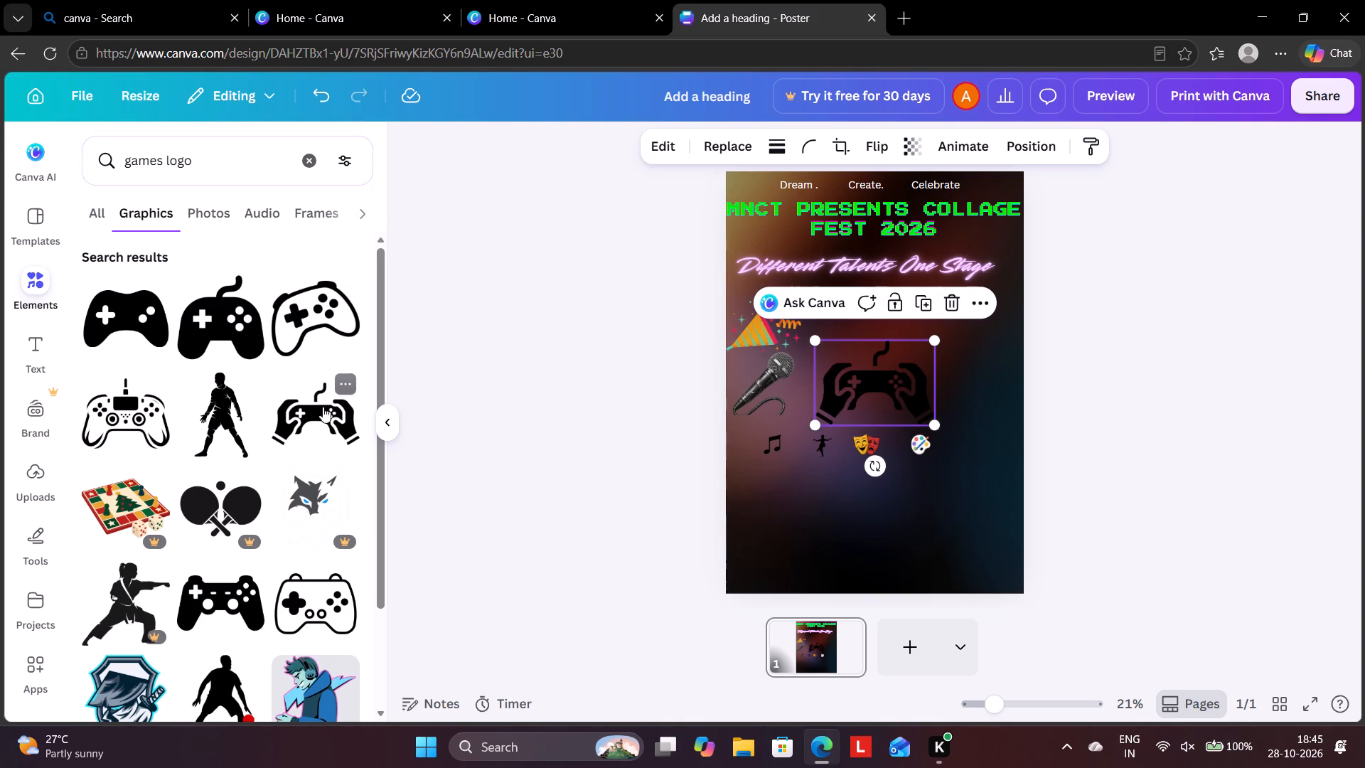
left_click_drag(828, 346, 837, 354)
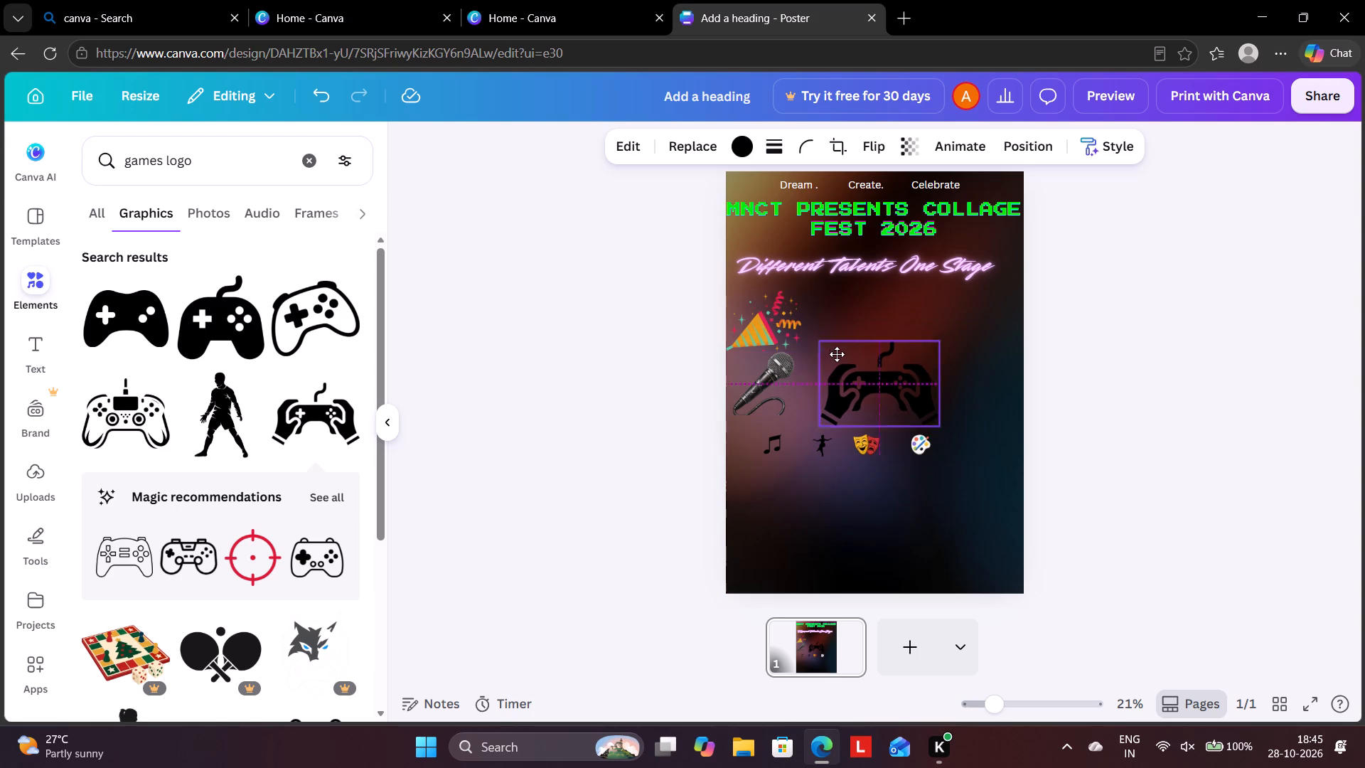
left_click_drag(837, 354, 925, 411)
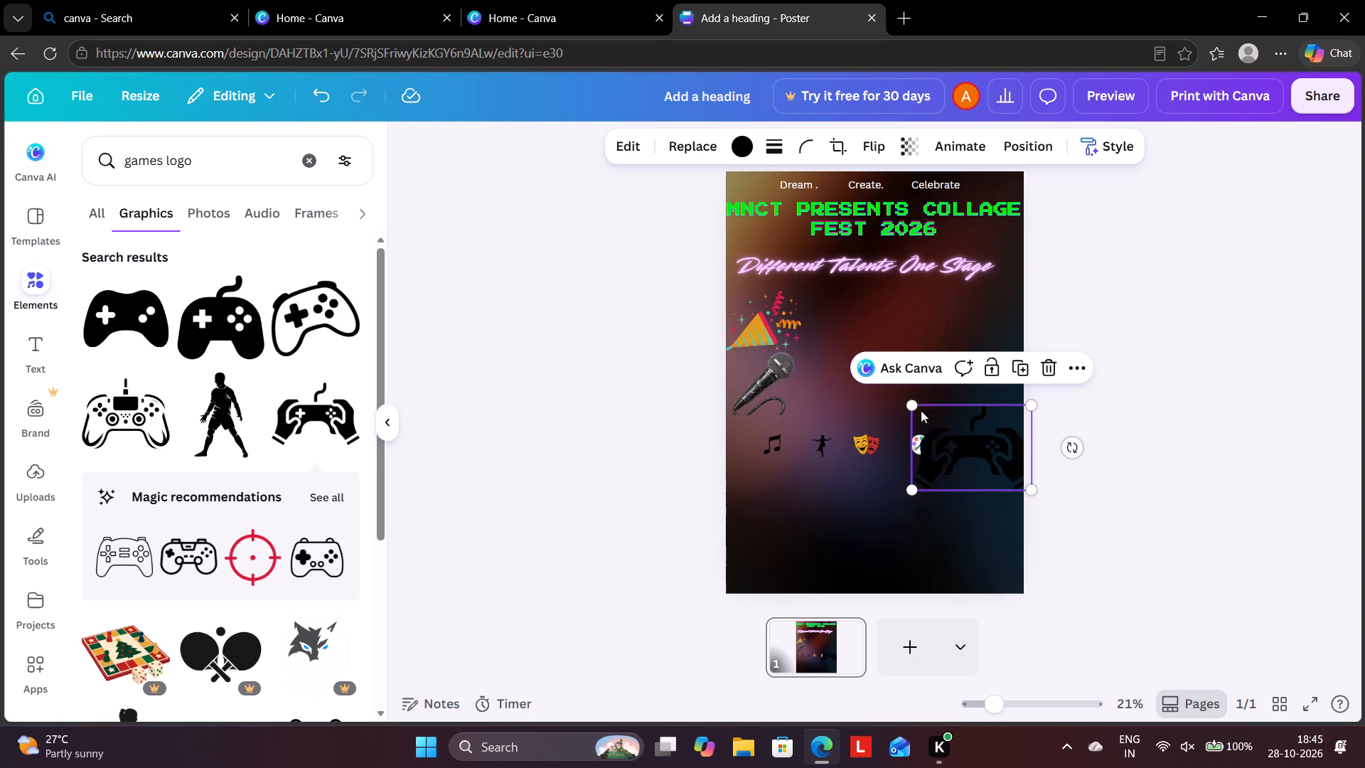
left_click_drag(914, 407, 968, 443)
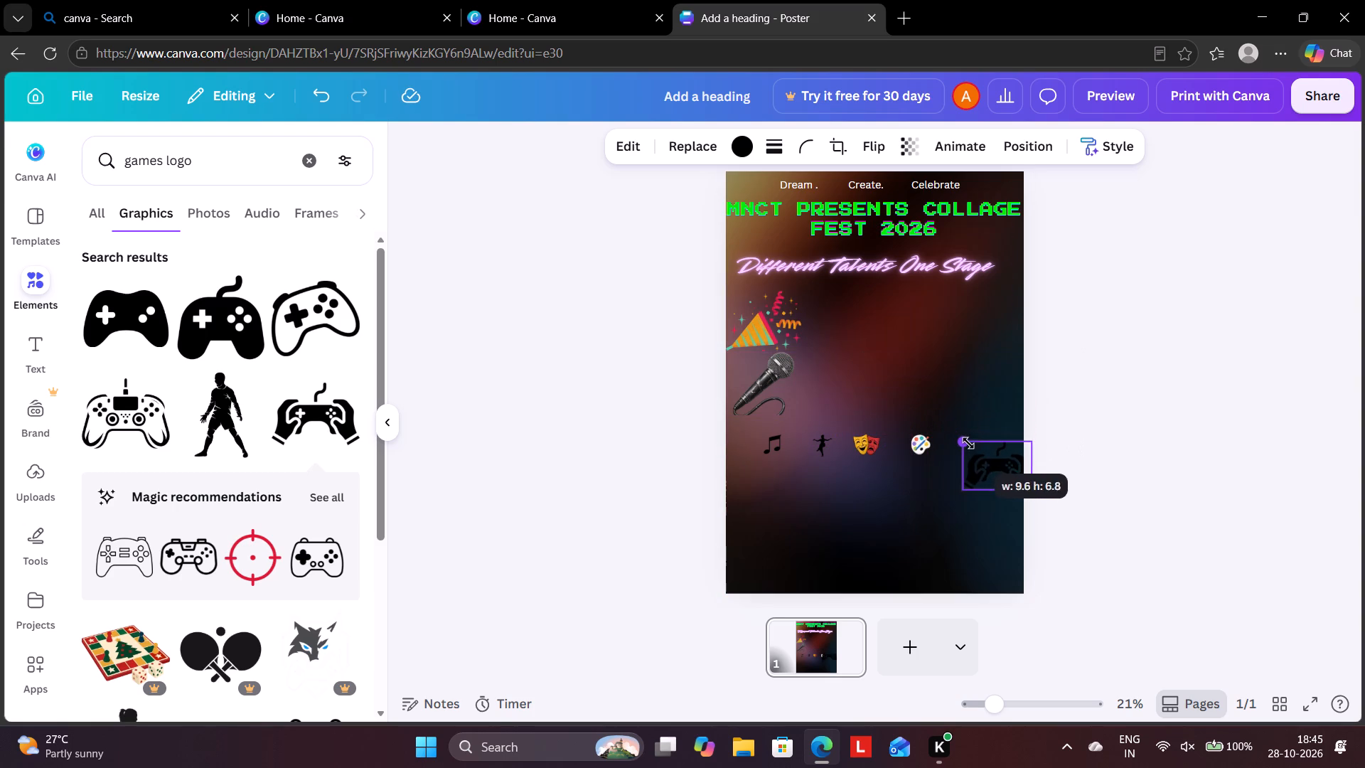
left_click_drag(968, 443, 973, 449)
left_click_drag(1029, 446, 994, 449)
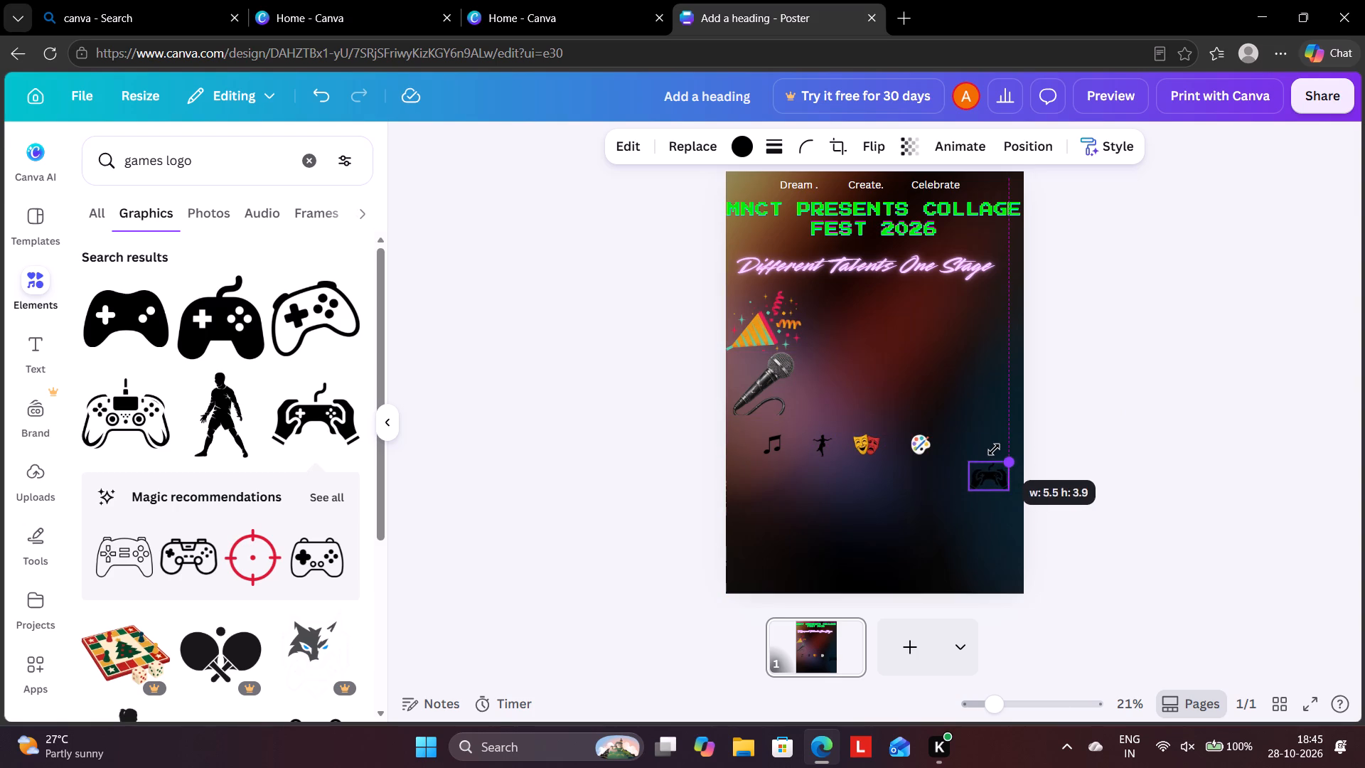
left_click_drag(994, 449, 974, 466)
left_click_drag(986, 462, 980, 477)
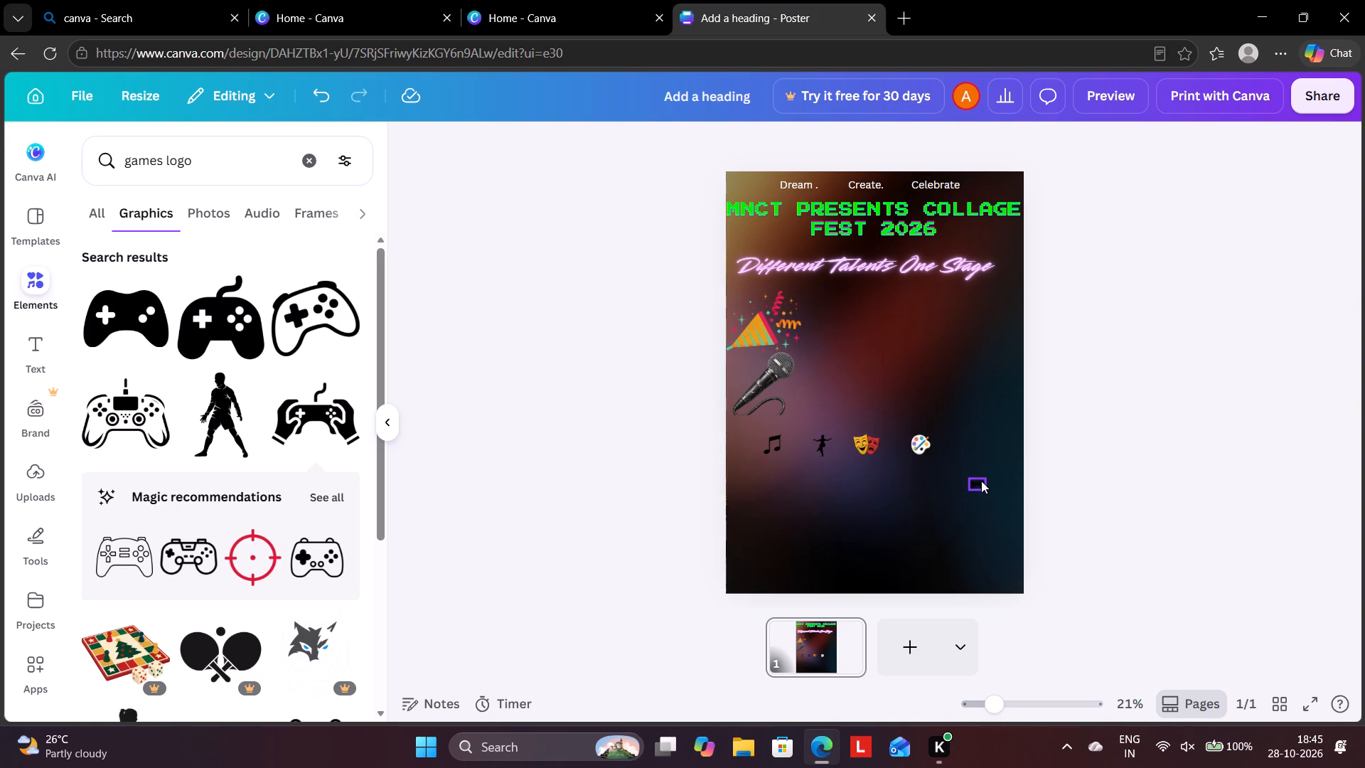
left_click(980, 481)
left_click_drag(982, 476, 992, 465)
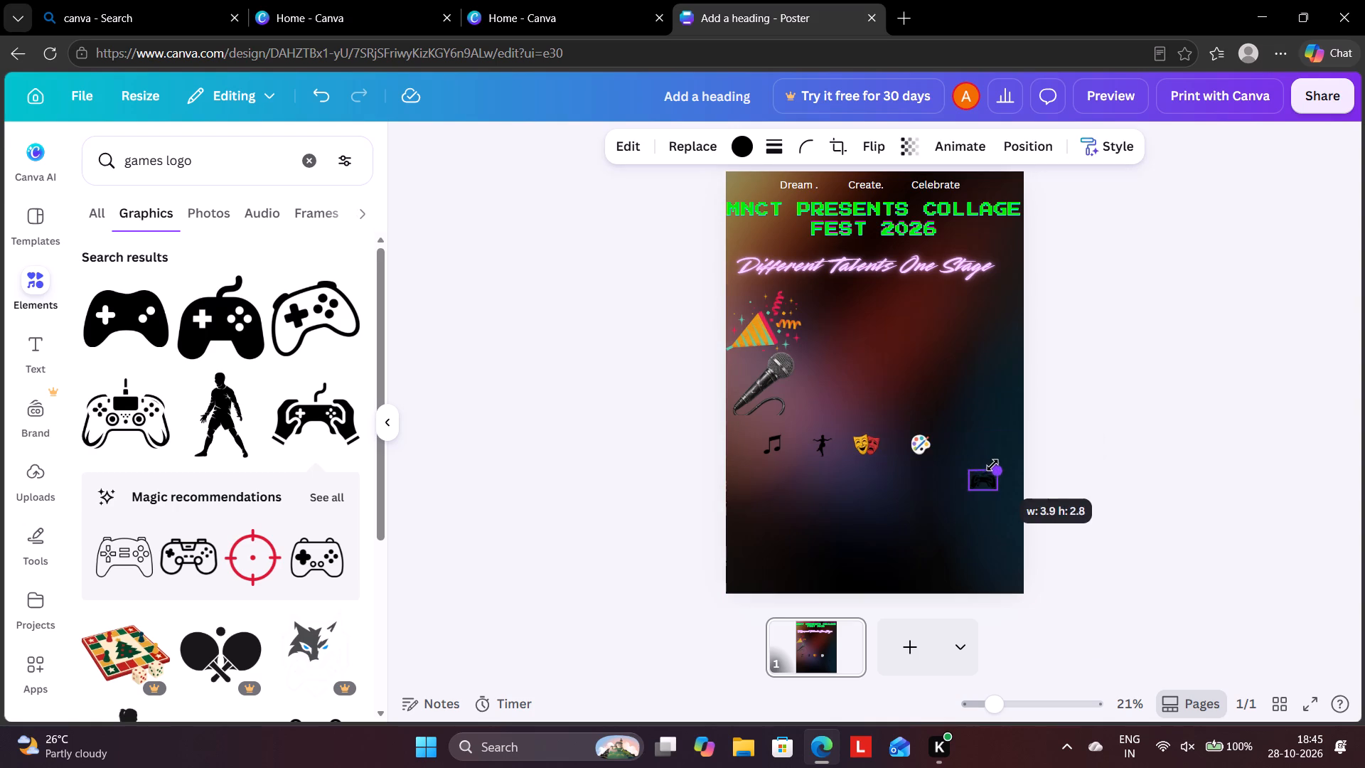
left_click_drag(992, 465, 997, 457)
Place the game controller graphic right of the paint palette, level with the icon row, and size it to about an eighth of the poster's width.
left_click_drag(980, 474, 963, 453)
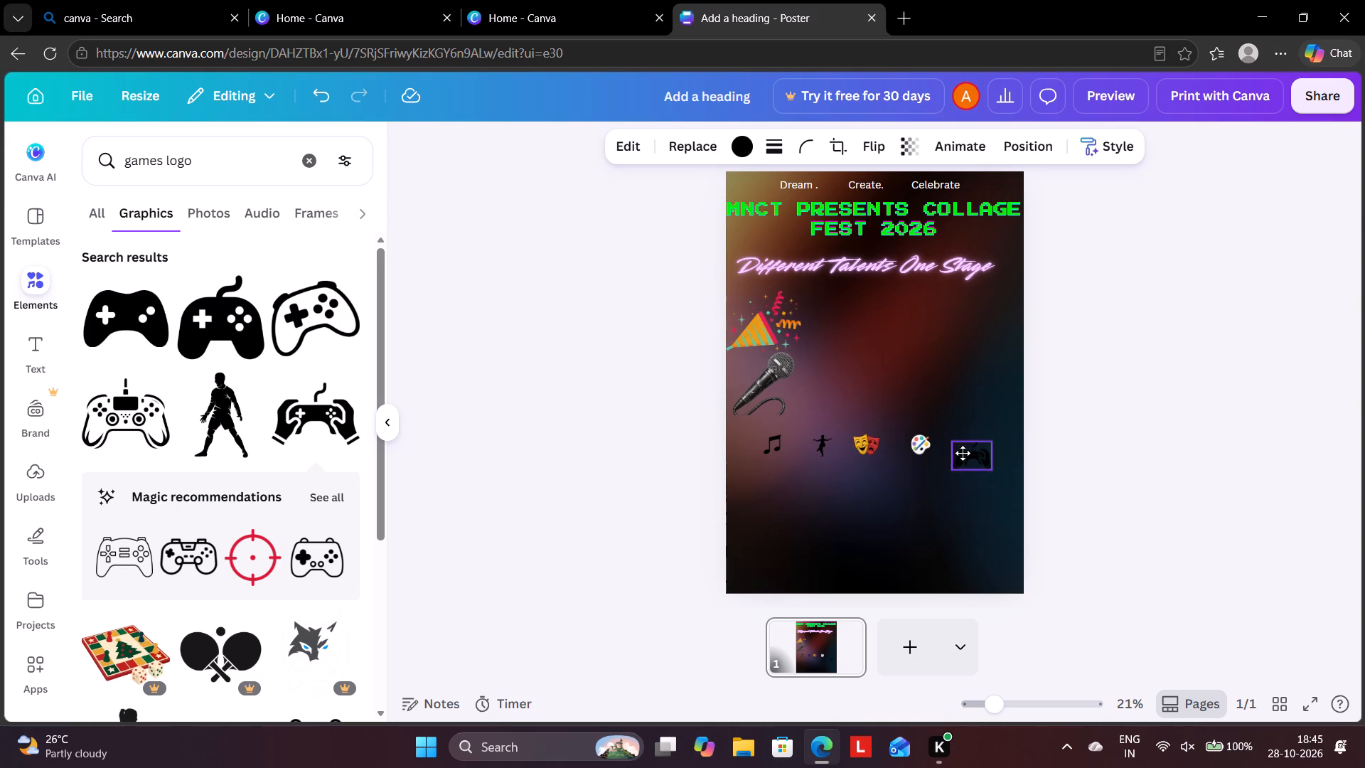
left_click_drag(963, 453, 970, 447)
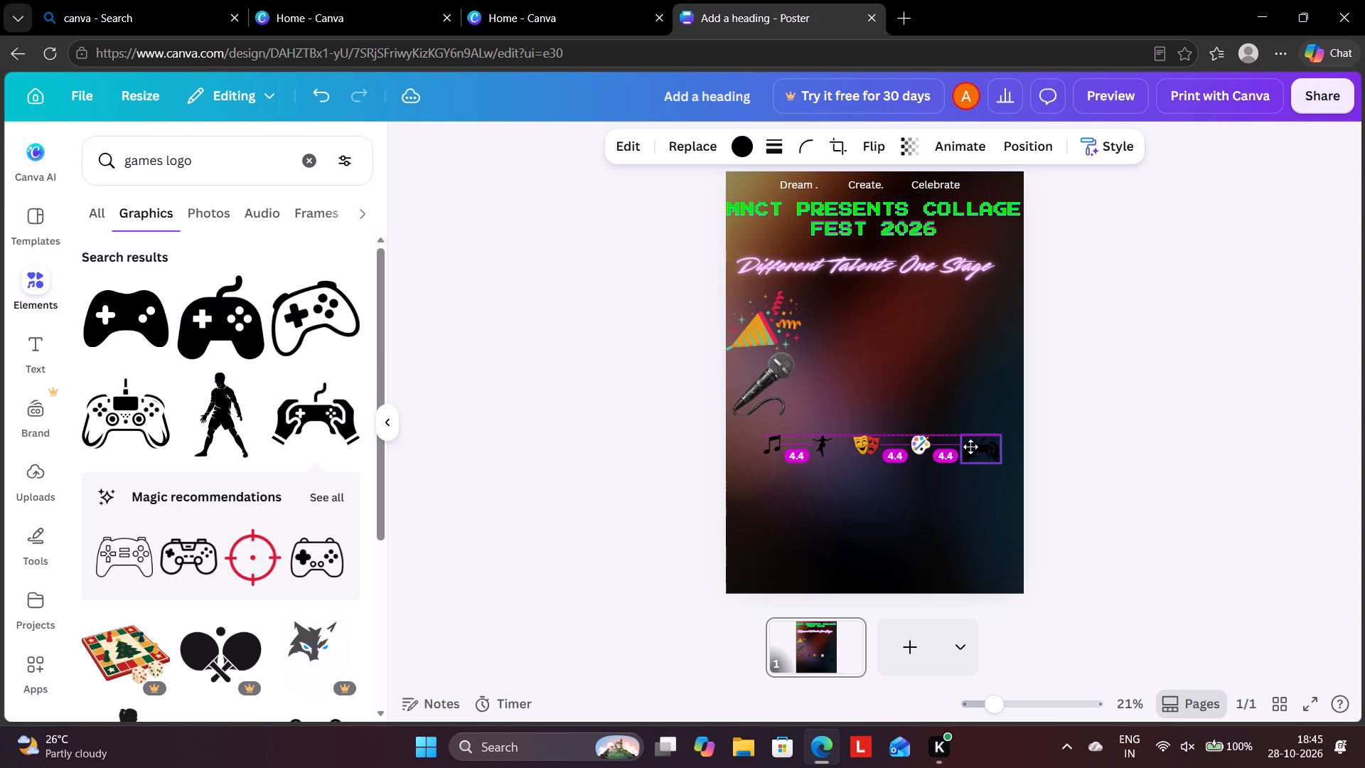
left_click_drag(970, 447, 963, 442)
left_click(995, 427)
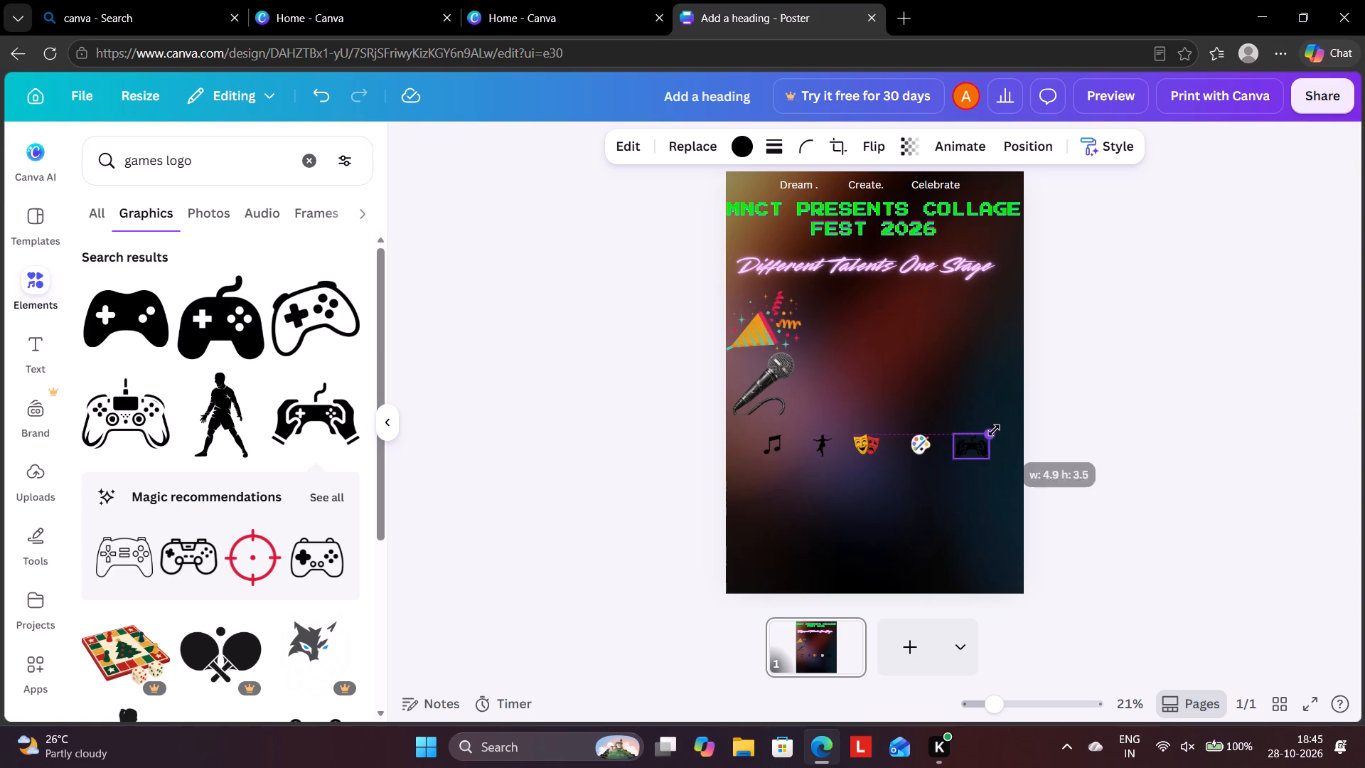
left_click(866, 496)
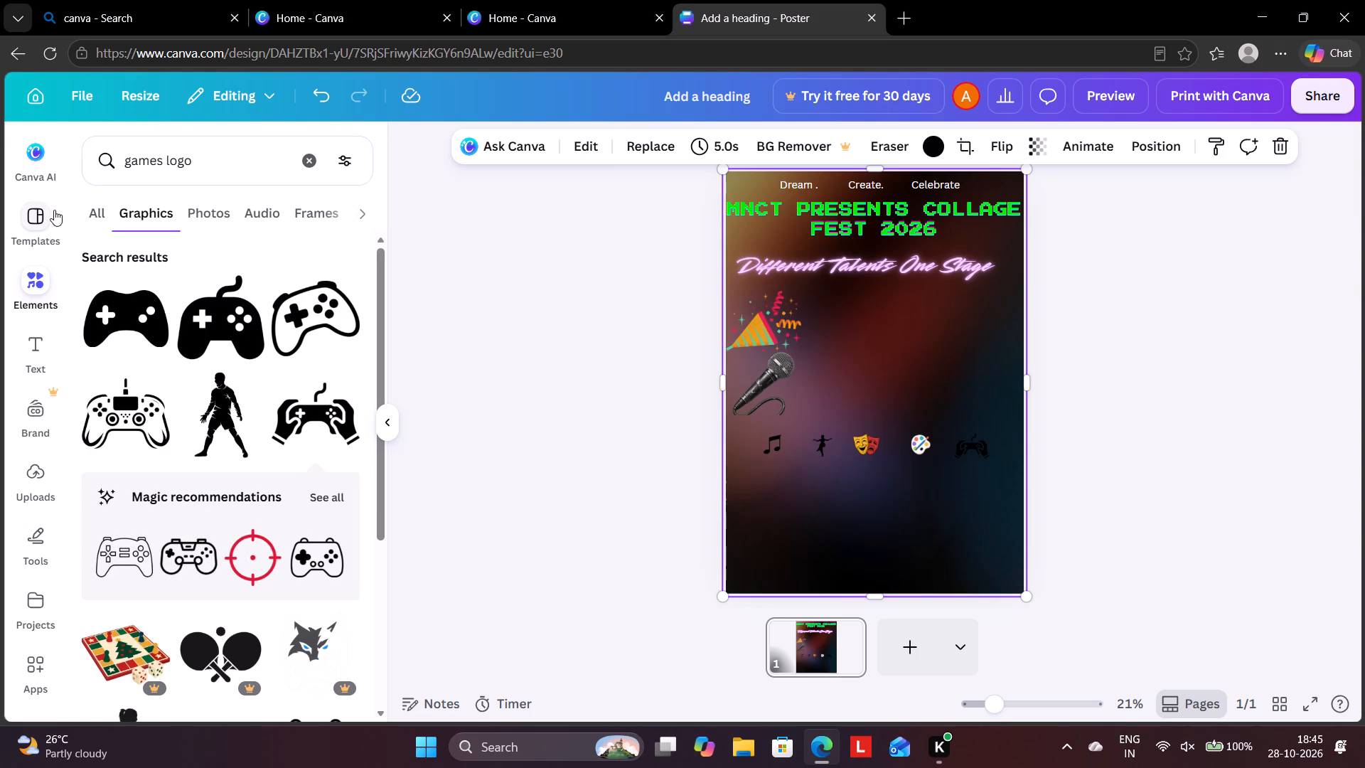
Add a body text box to the poster and place it just below the row of activity icons.
left_click(312, 159)
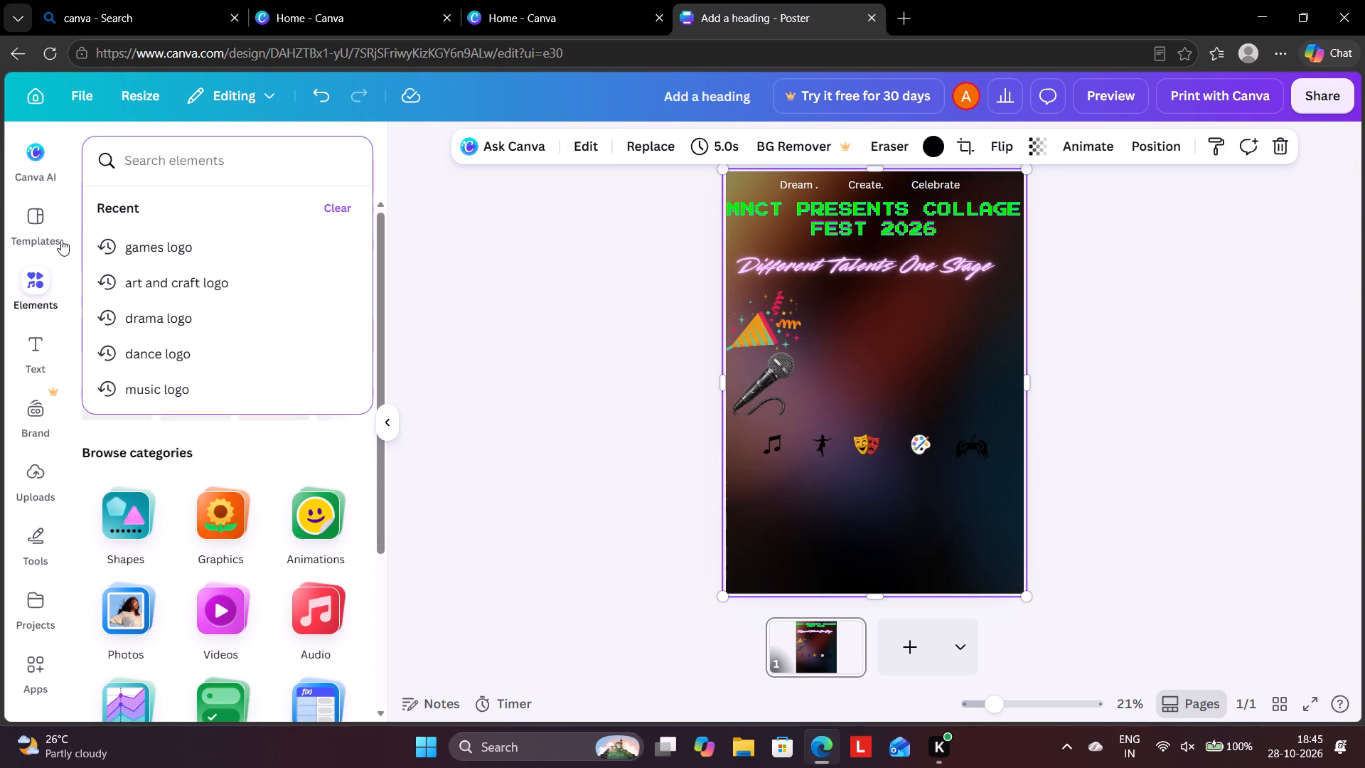
left_click(58, 194)
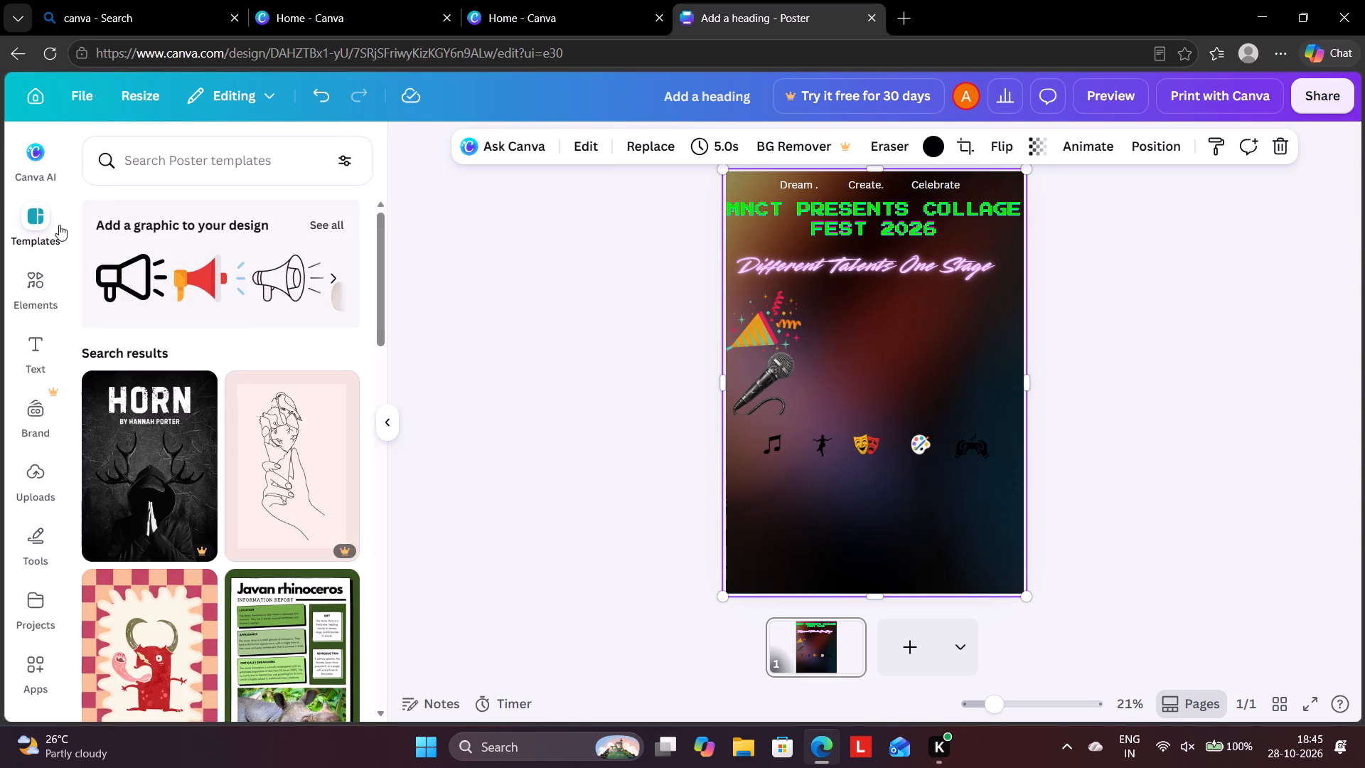
left_click(26, 347)
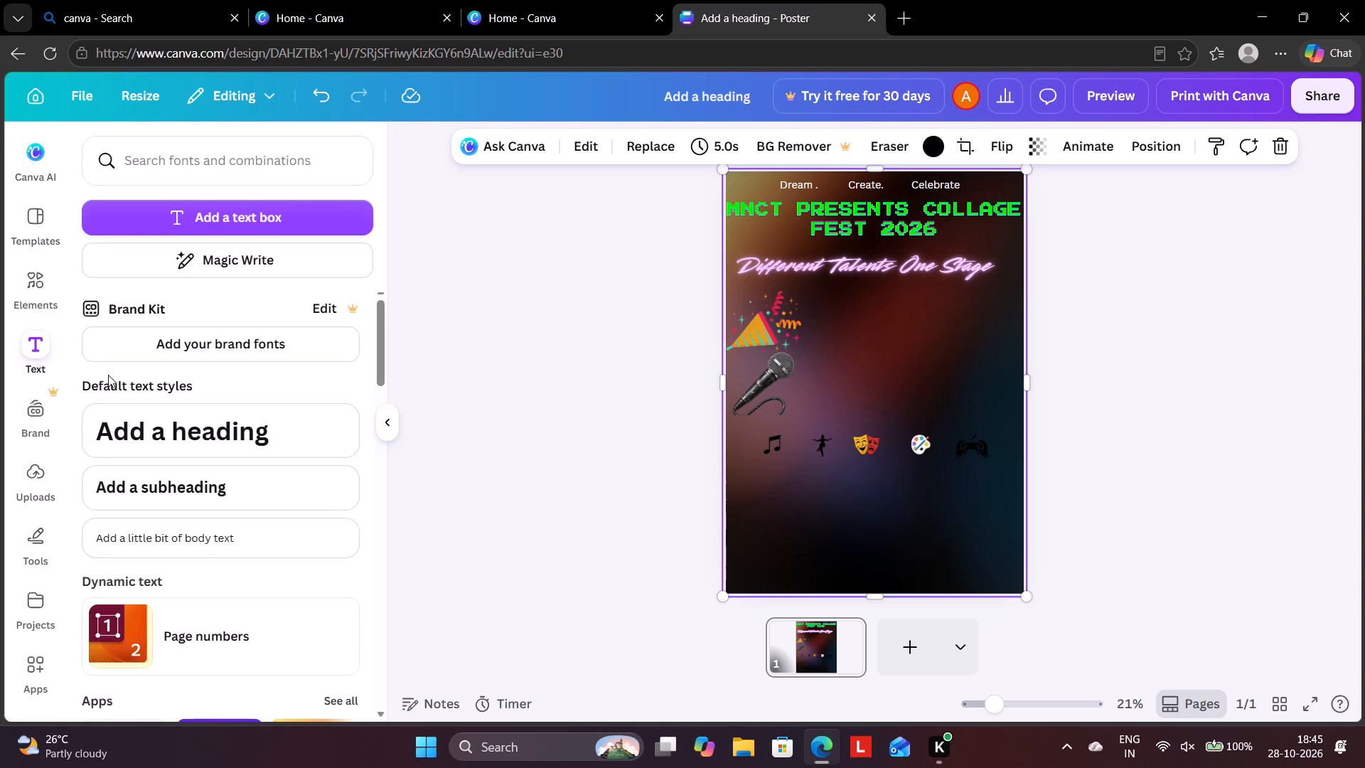
left_click(159, 538)
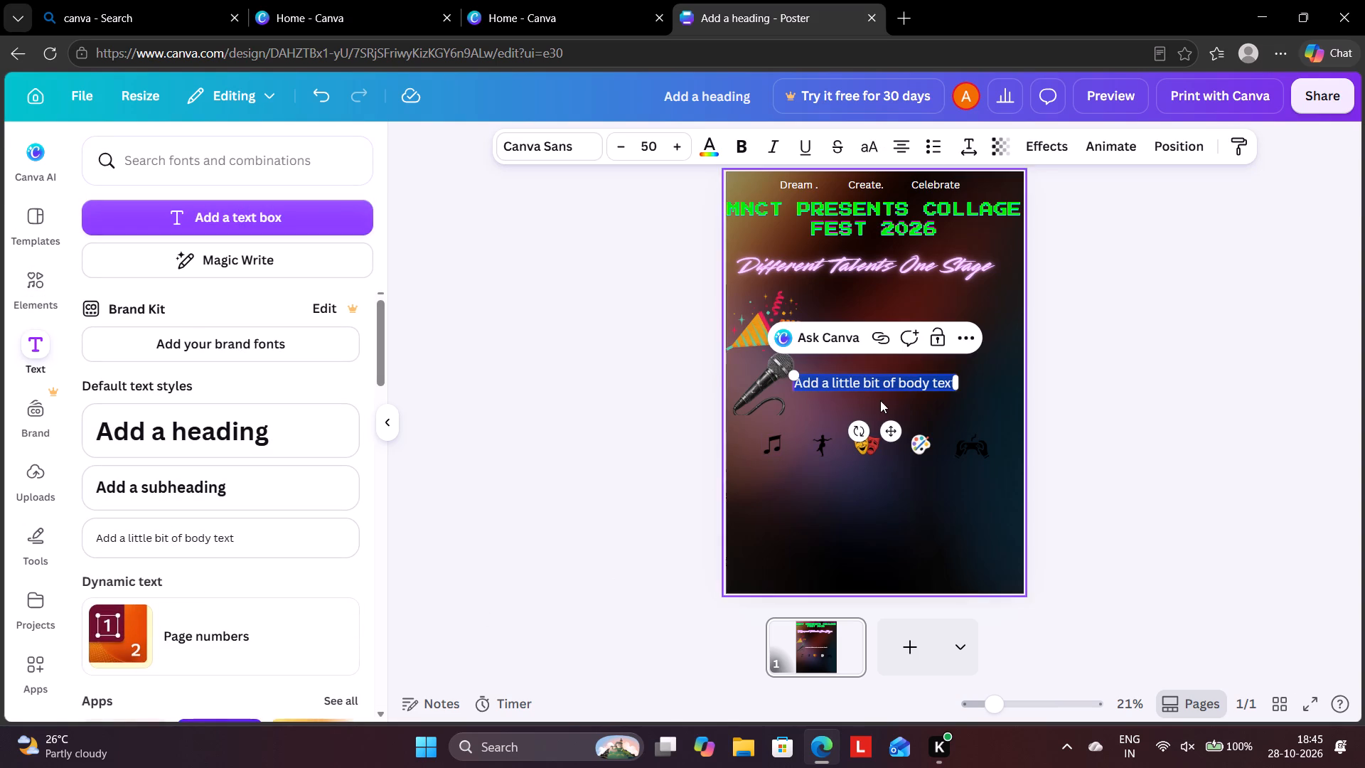
left_click_drag(872, 388, 872, 387)
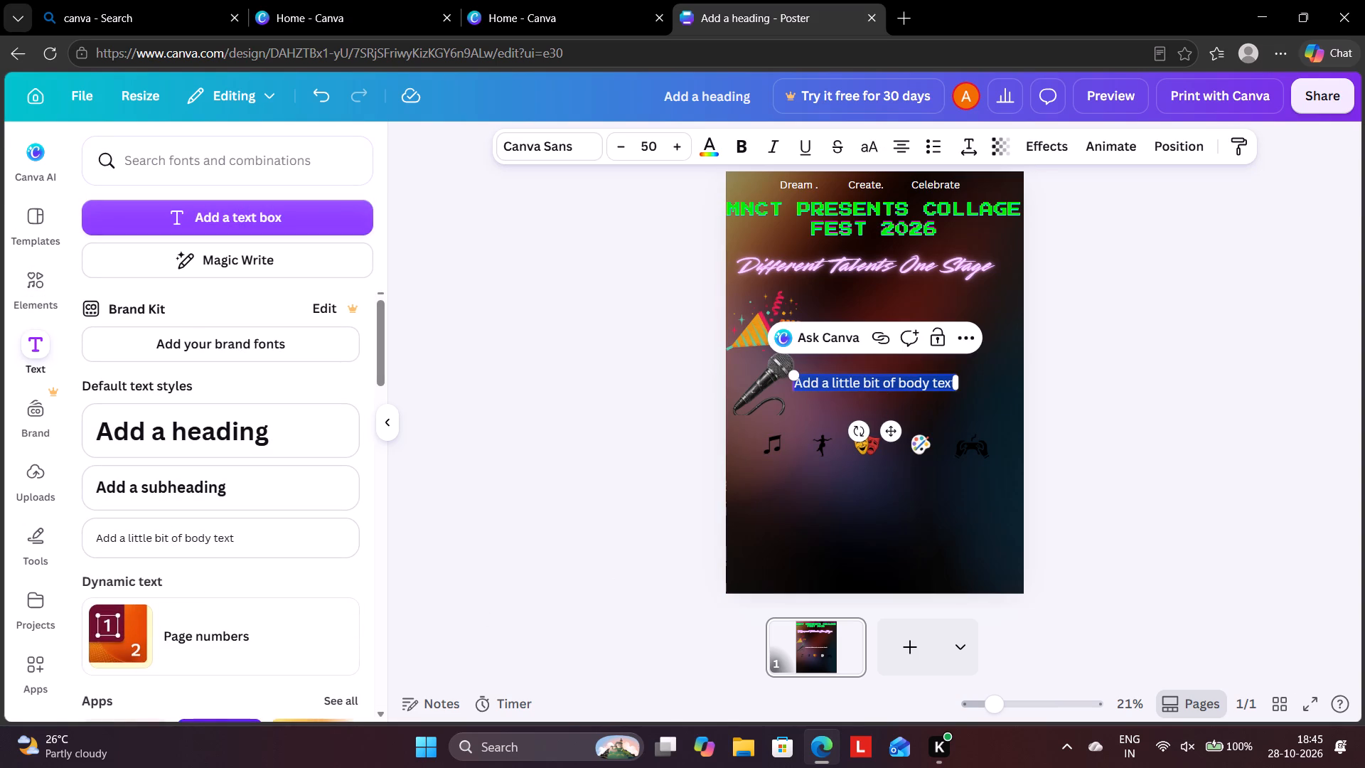
left_click_drag(872, 387, 872, 407)
left_click(875, 383)
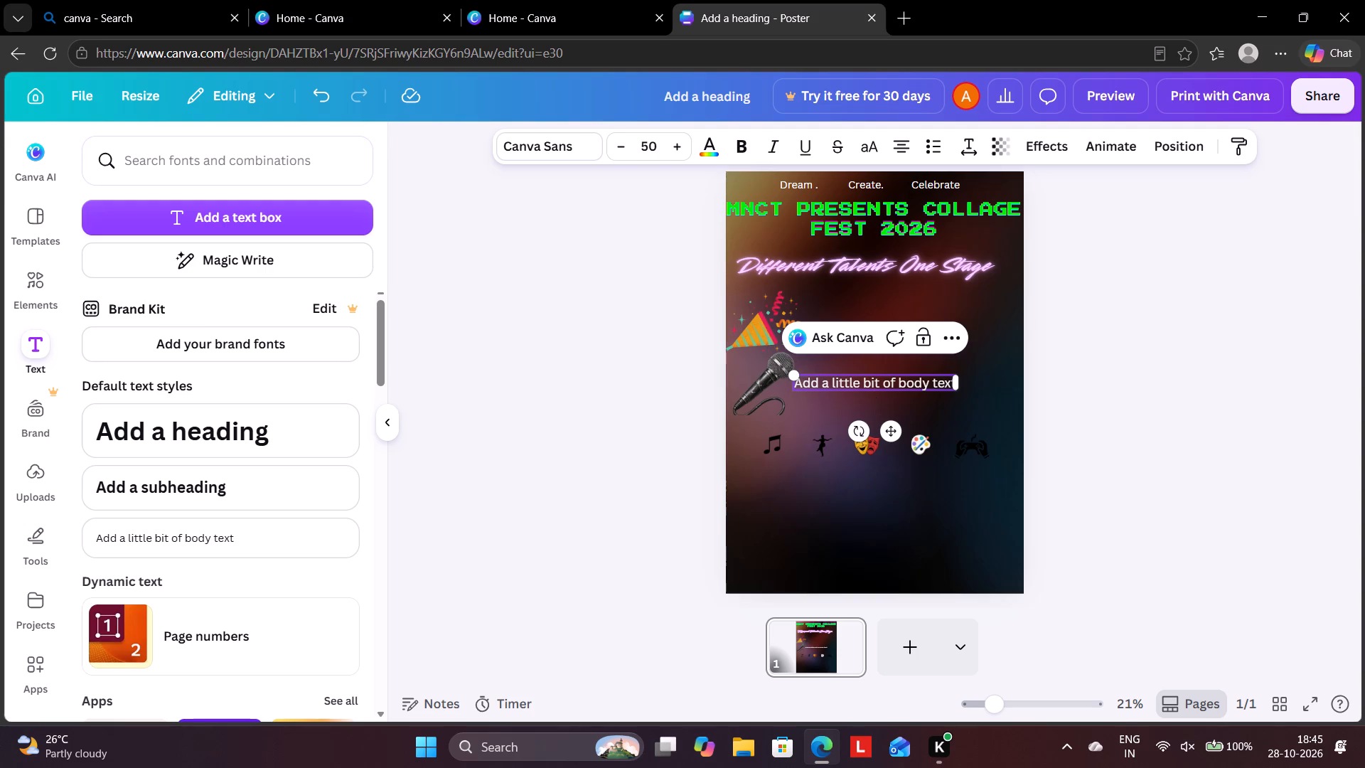
left_click_drag(869, 391, 843, 490)
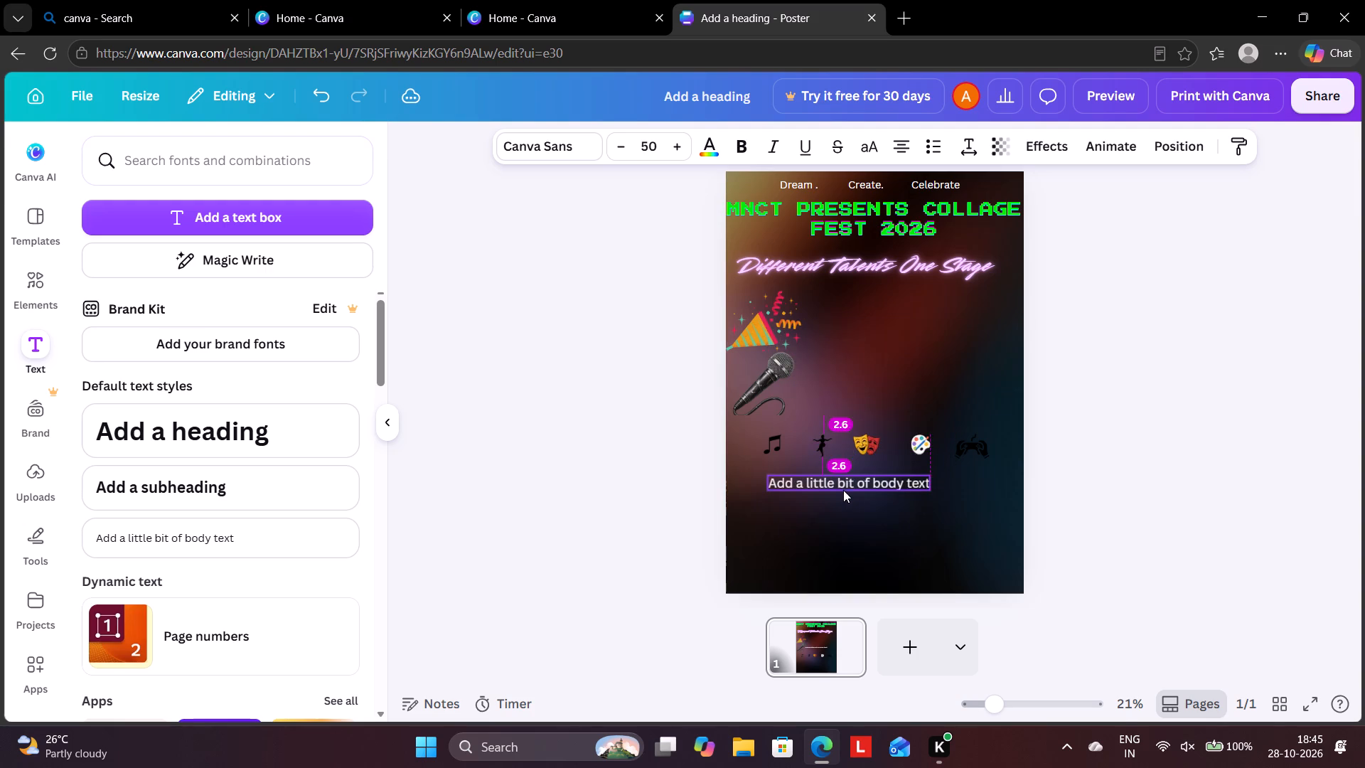
left_click_drag(843, 490, 833, 479)
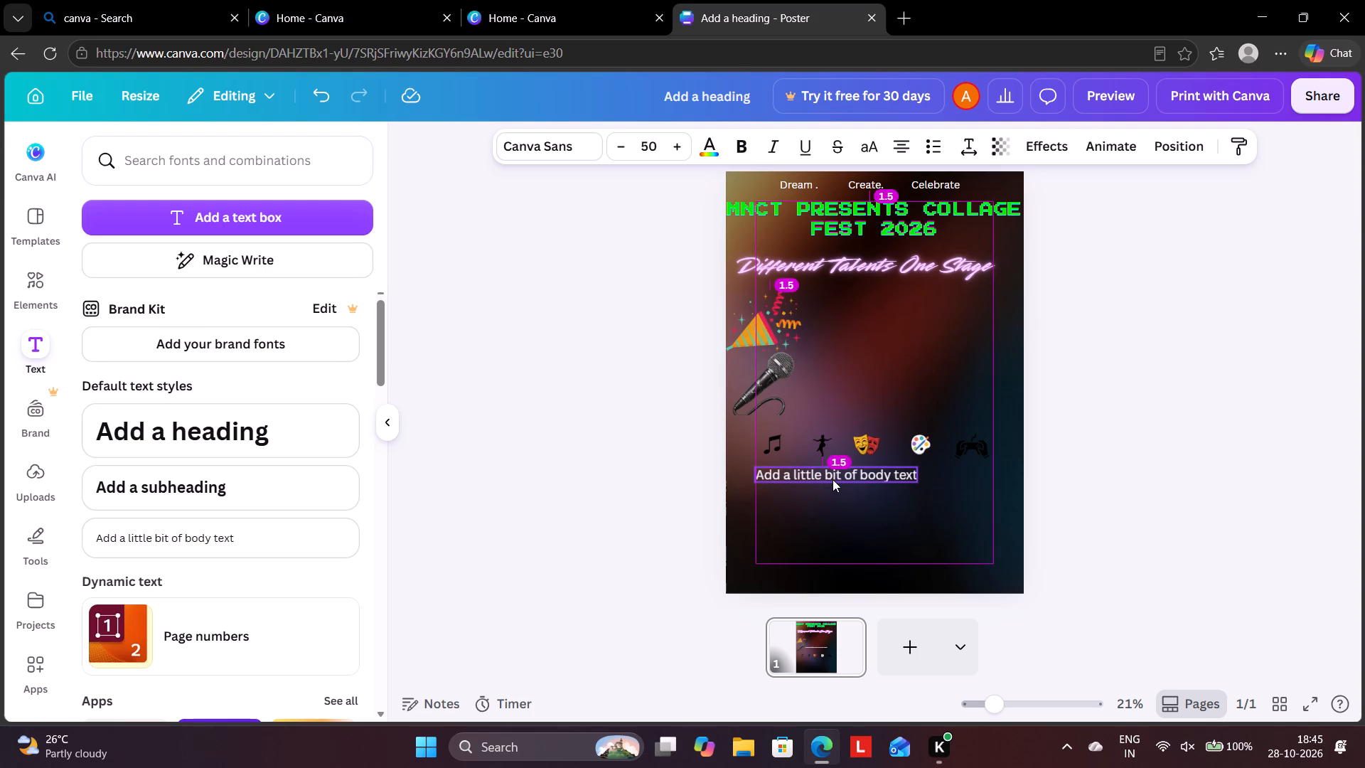
left_click_drag(833, 479, 836, 484)
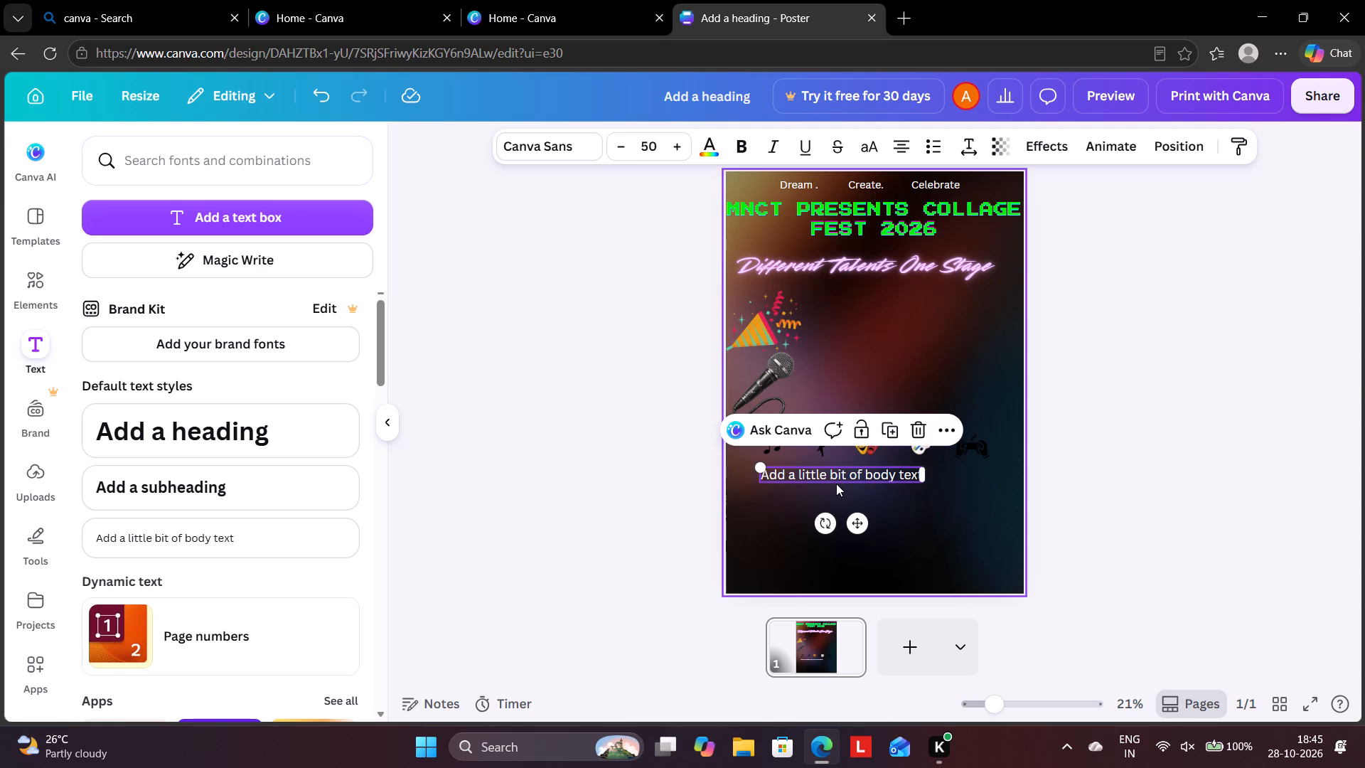
Widen the body text box on both sides until it spans nearly the full poster width, about 38.4 wide.
left_click(770, 474)
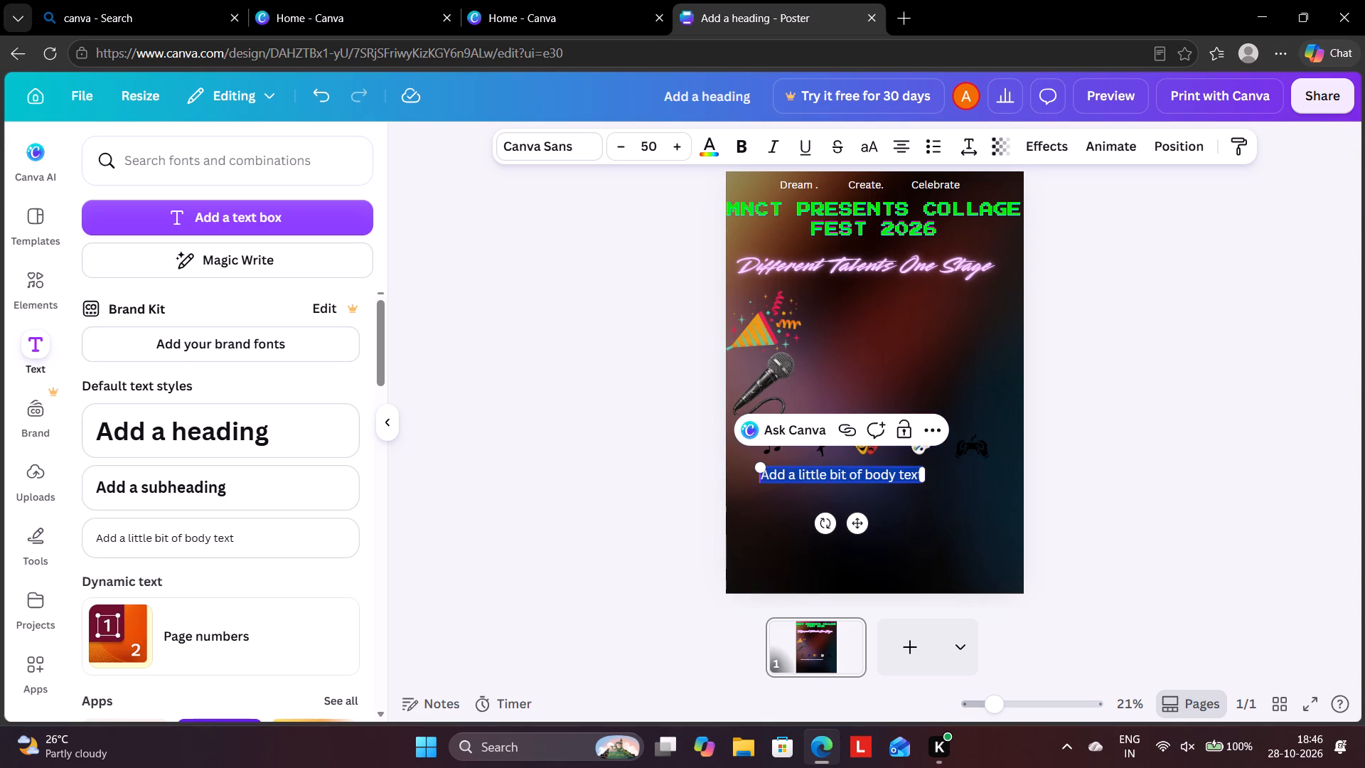
left_click_drag(770, 476, 759, 482)
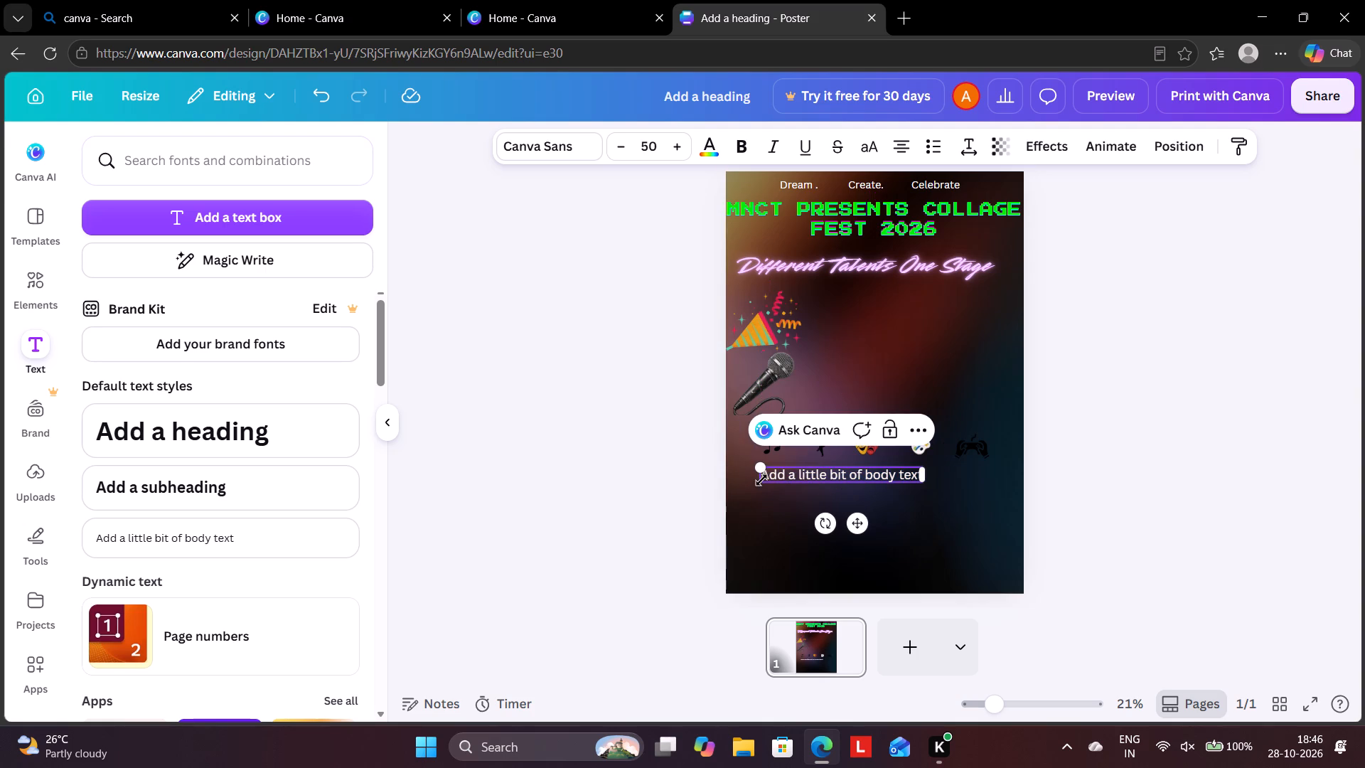
left_click_drag(756, 478, 743, 480)
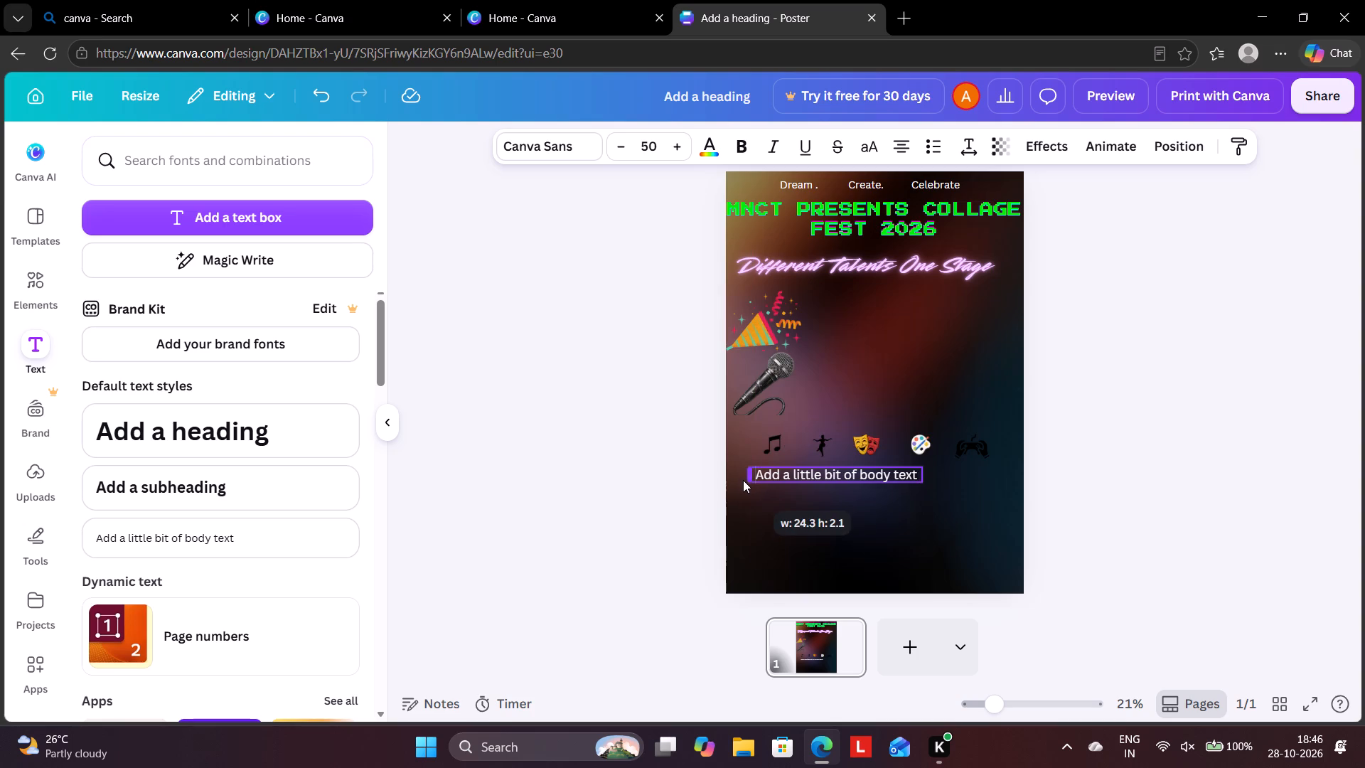
left_click_drag(743, 480, 731, 494)
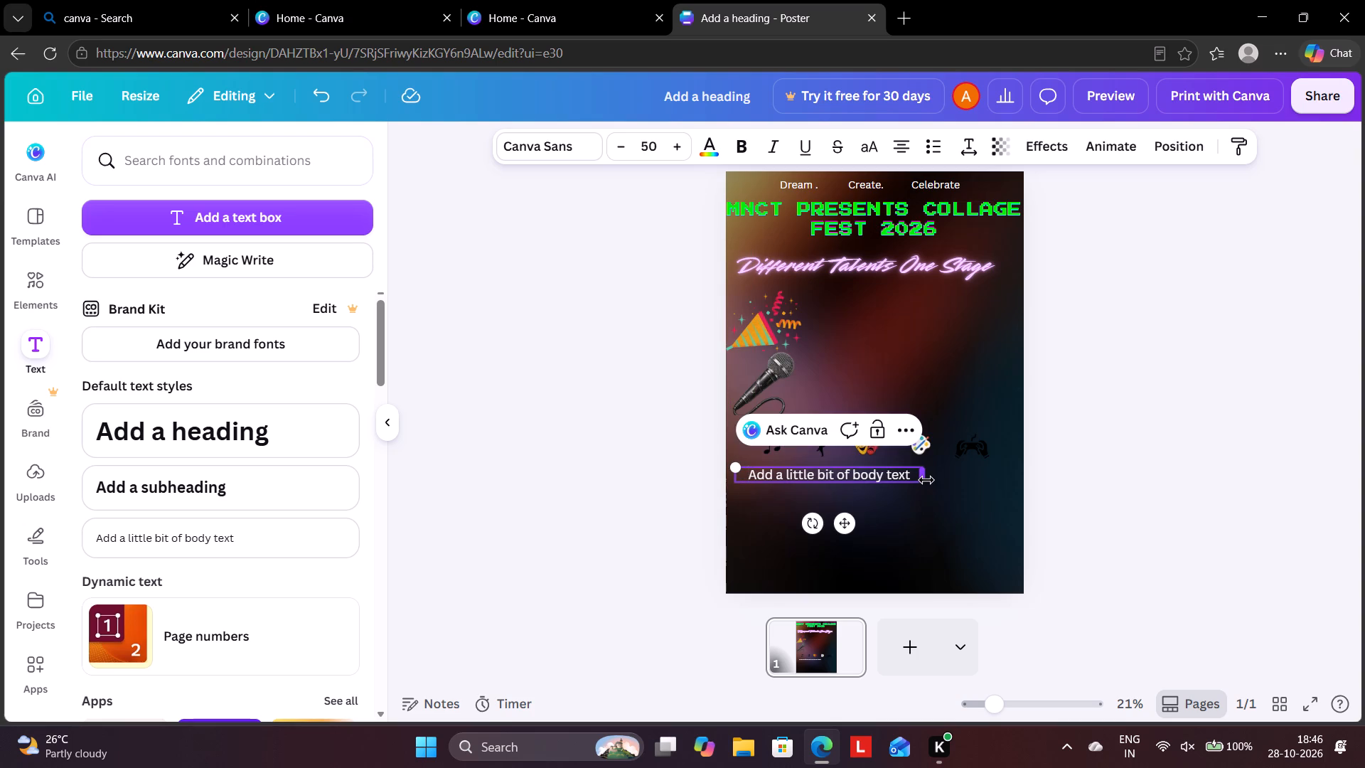
left_click_drag(926, 480, 1009, 486)
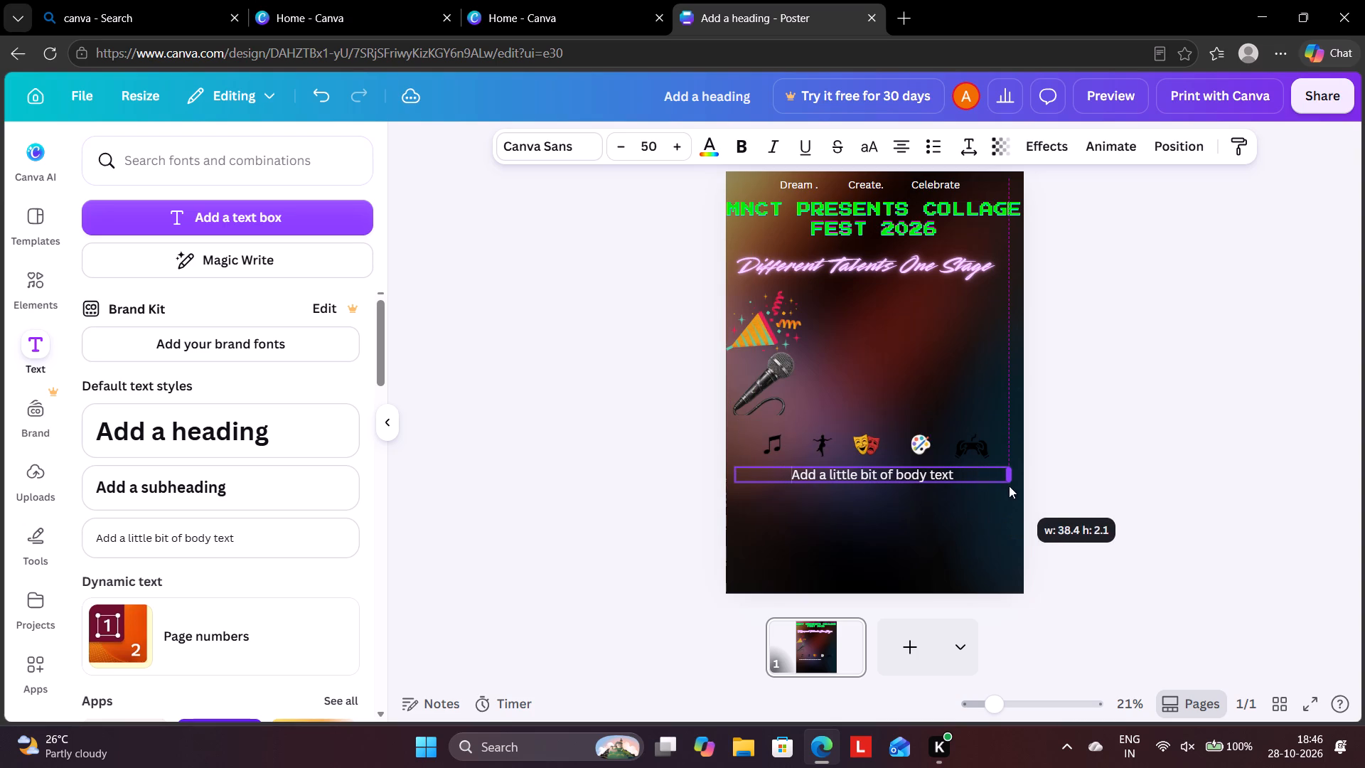
left_click_drag(1009, 486, 1012, 487)
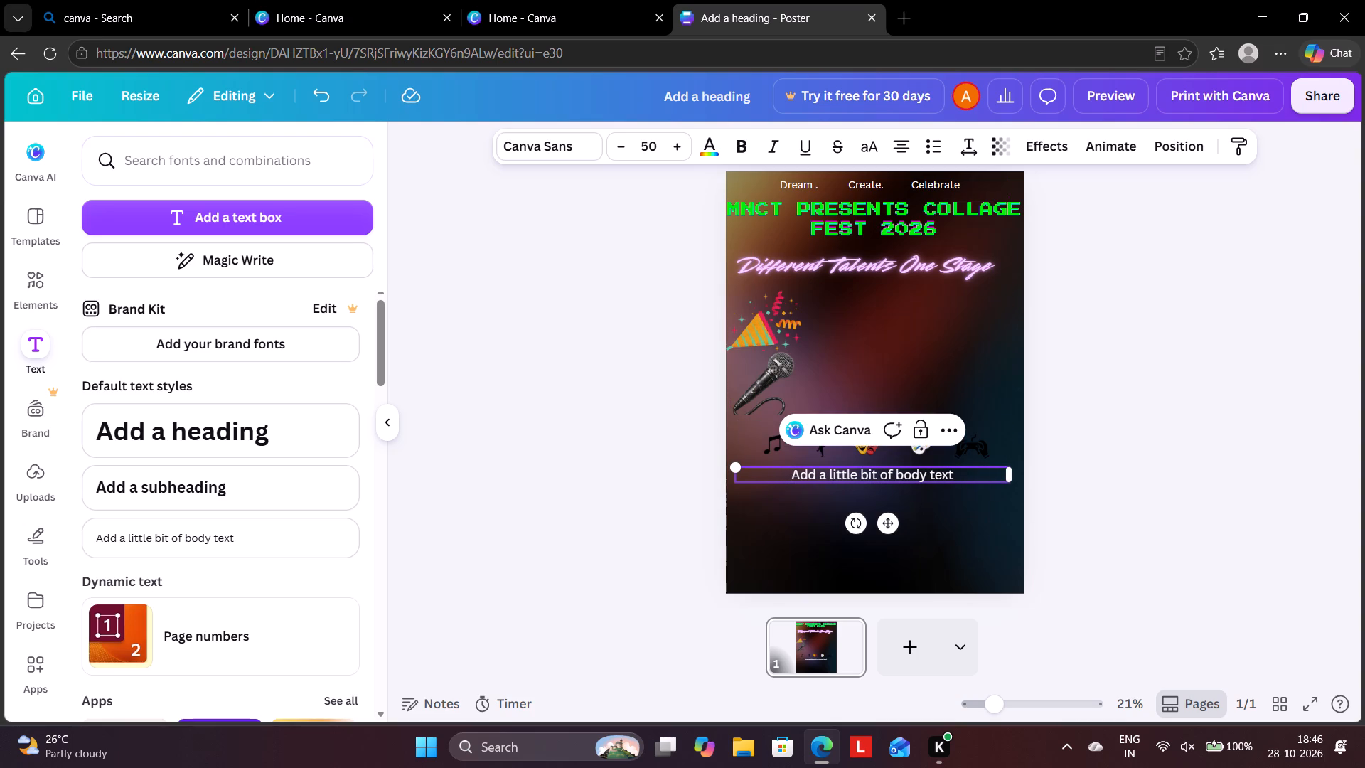
Delete all the placeholder wording from the body text box below the icon row, leaving the box empty.
left_click(960, 471)
left_click(914, 479)
left_click(869, 474)
left_click(869, 474)
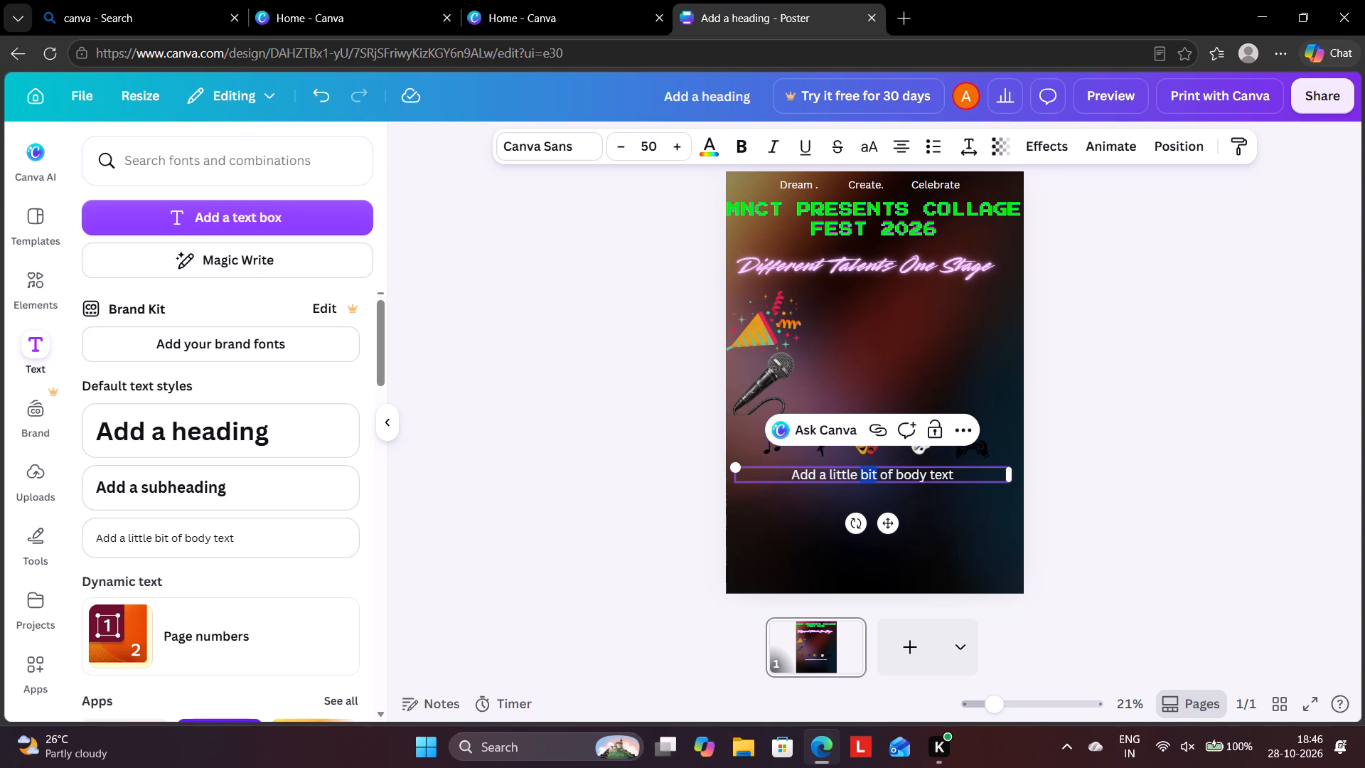
key("BackSpace")
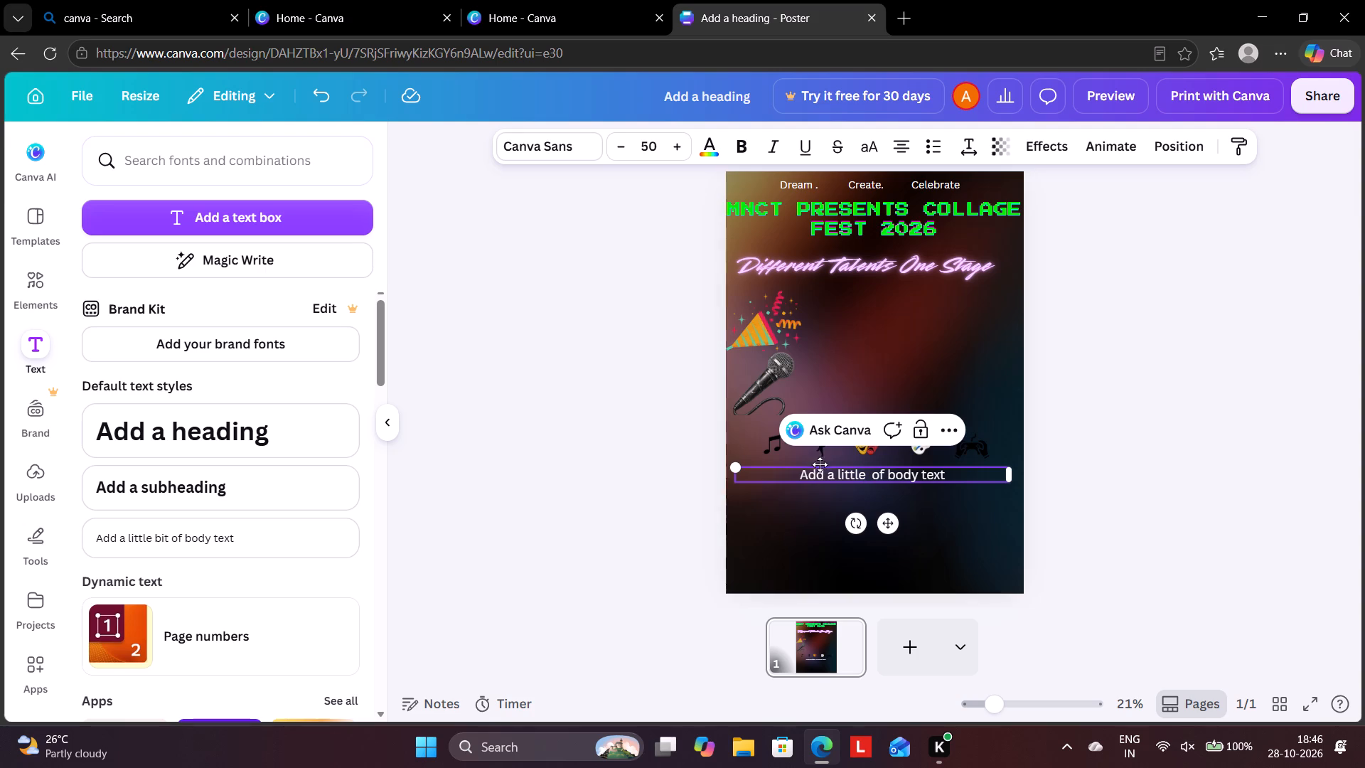
double_click(871, 472)
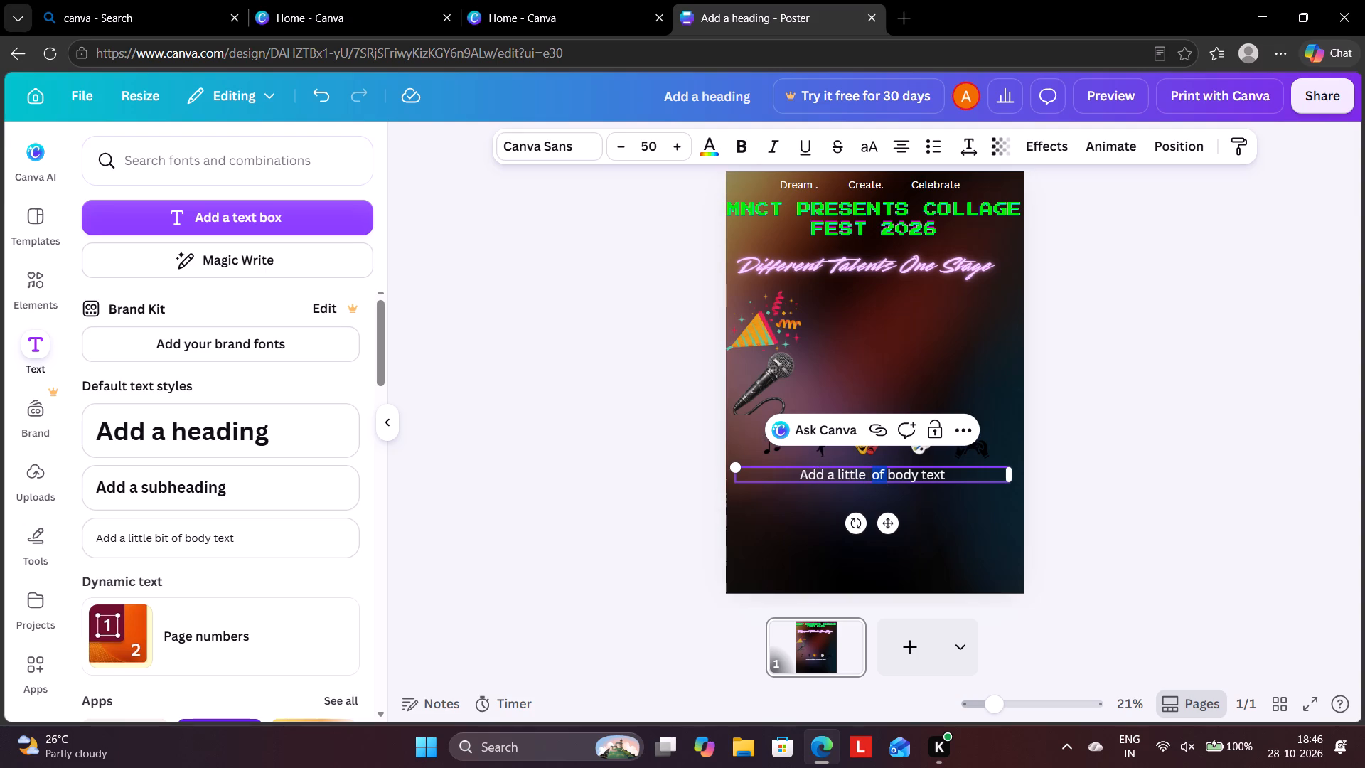
key("BackSpace")
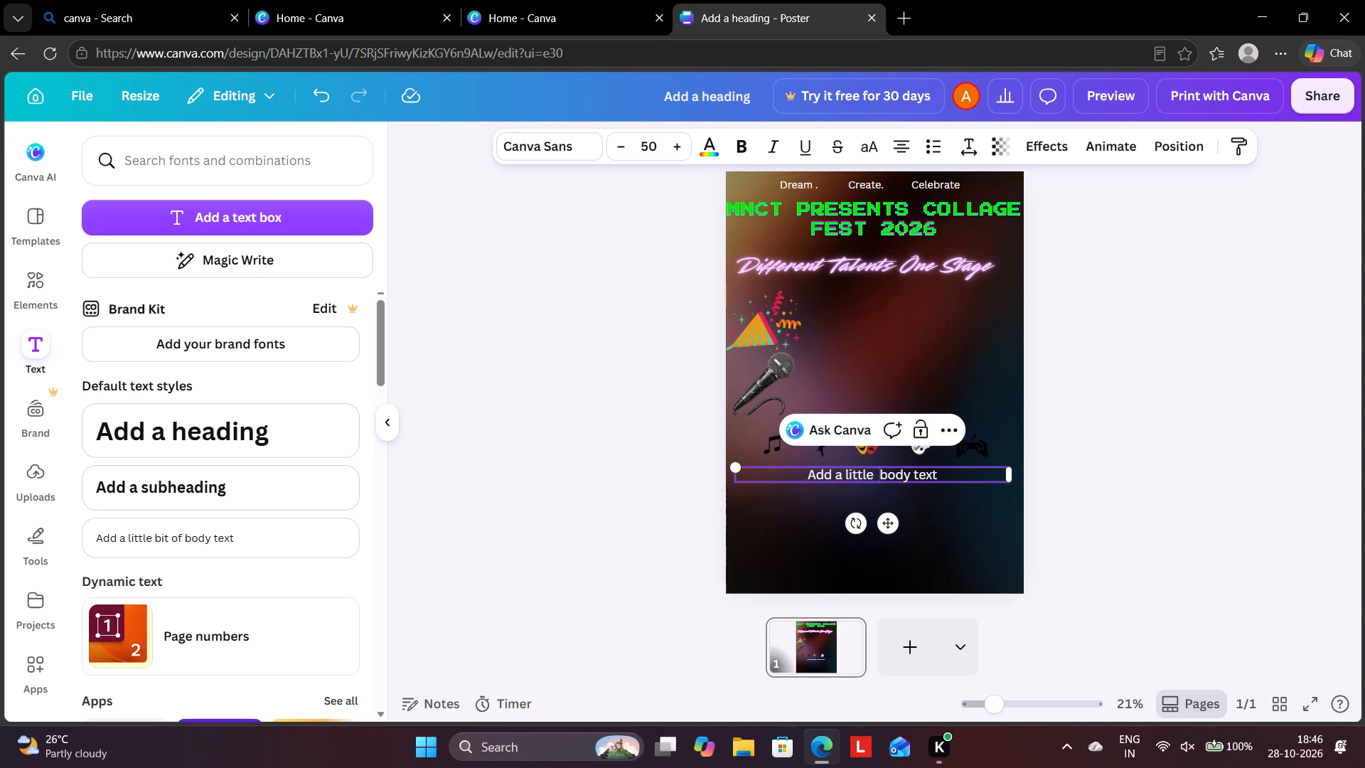
left_click(871, 471)
left_click(871, 471)
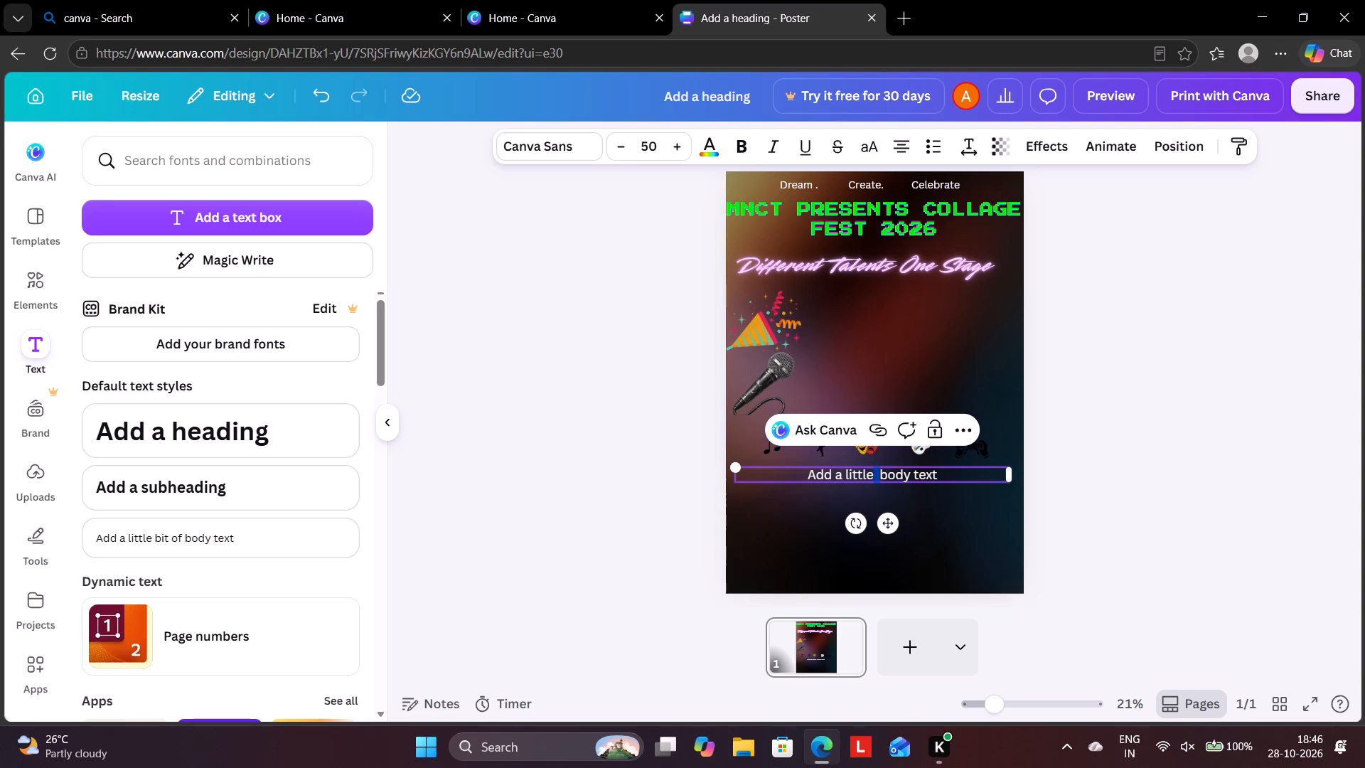
double_click(901, 469)
key("BackSpace")
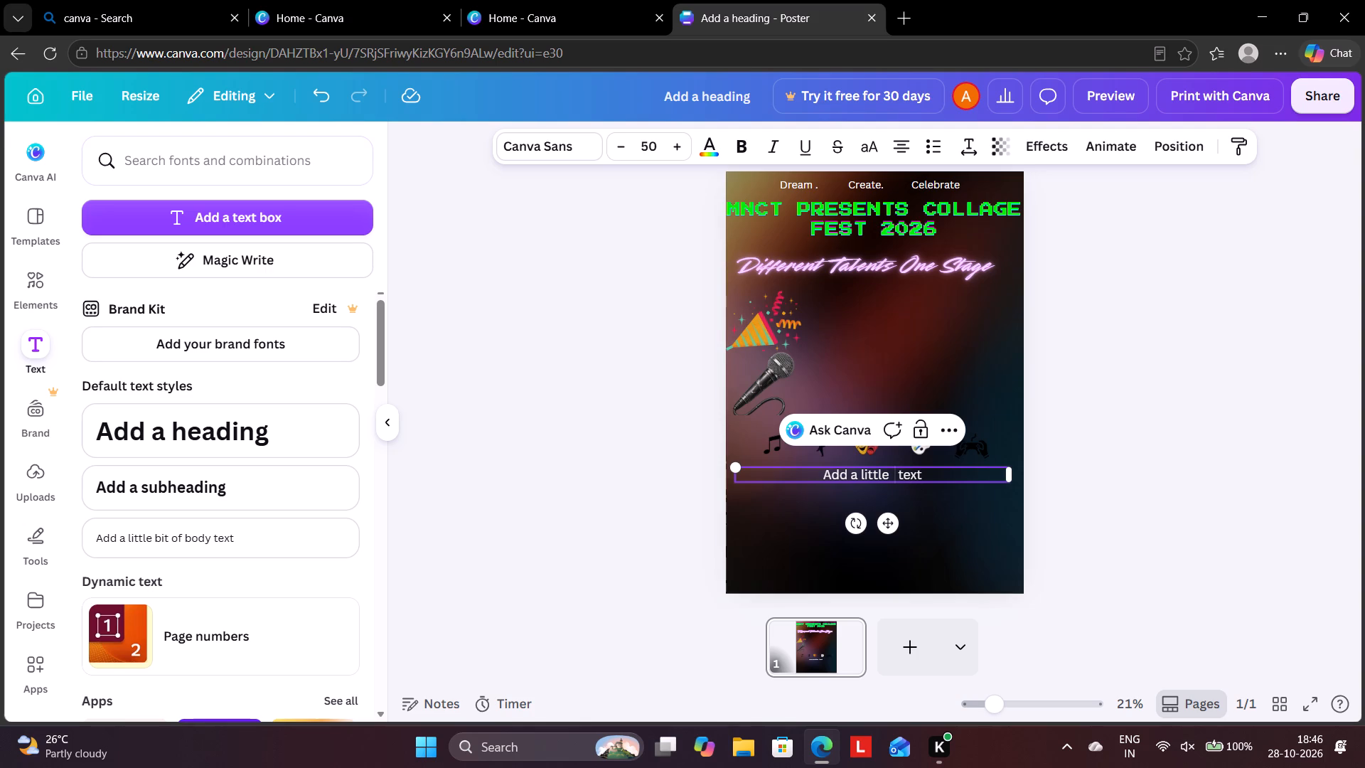
double_click(909, 475)
key("BackSpace")
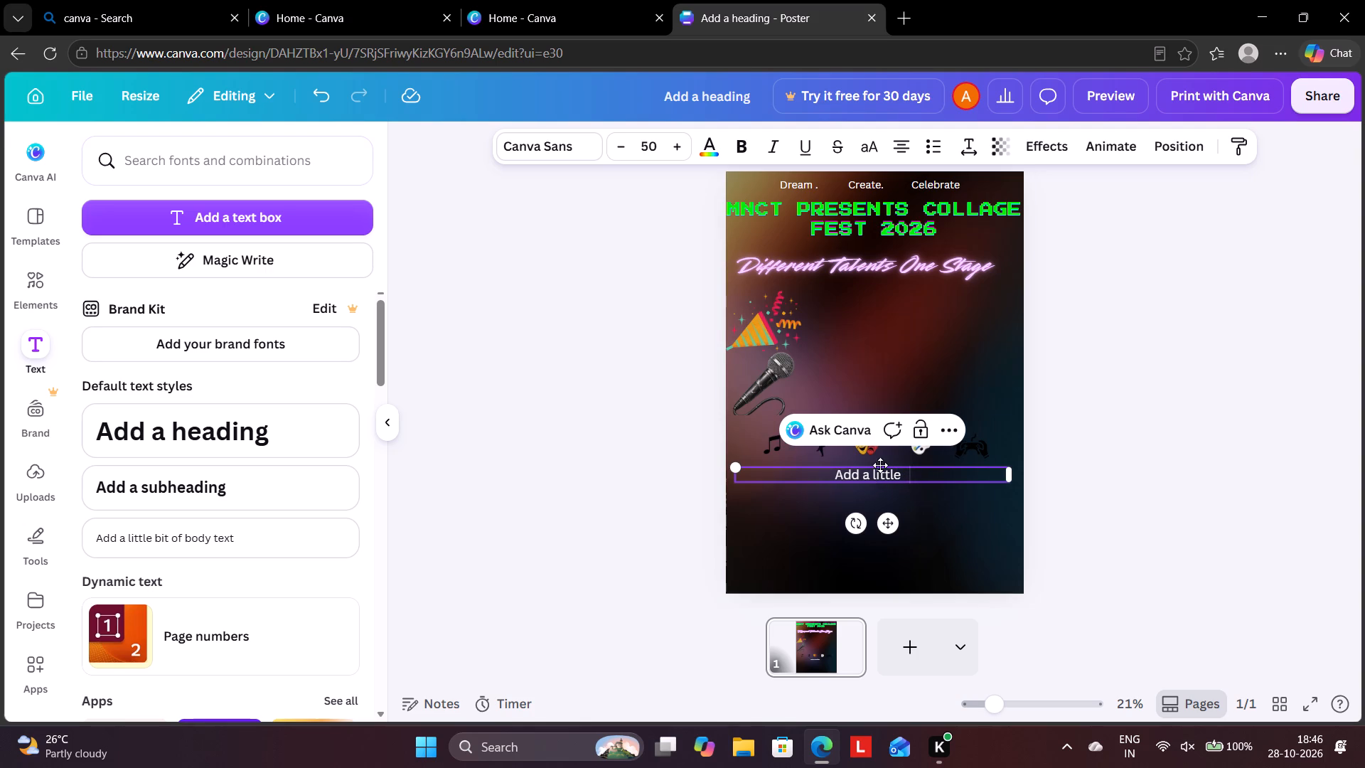
double_click(880, 472)
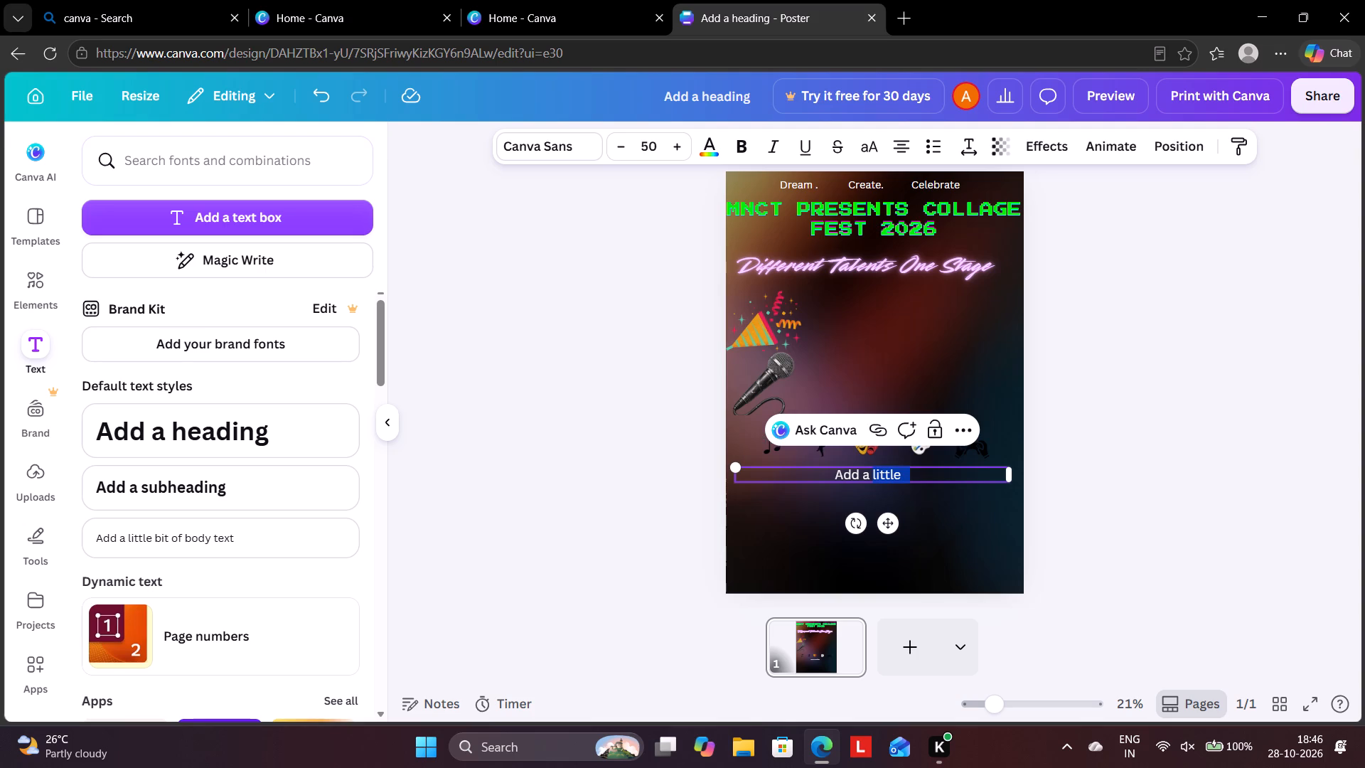
key("BackSpace")
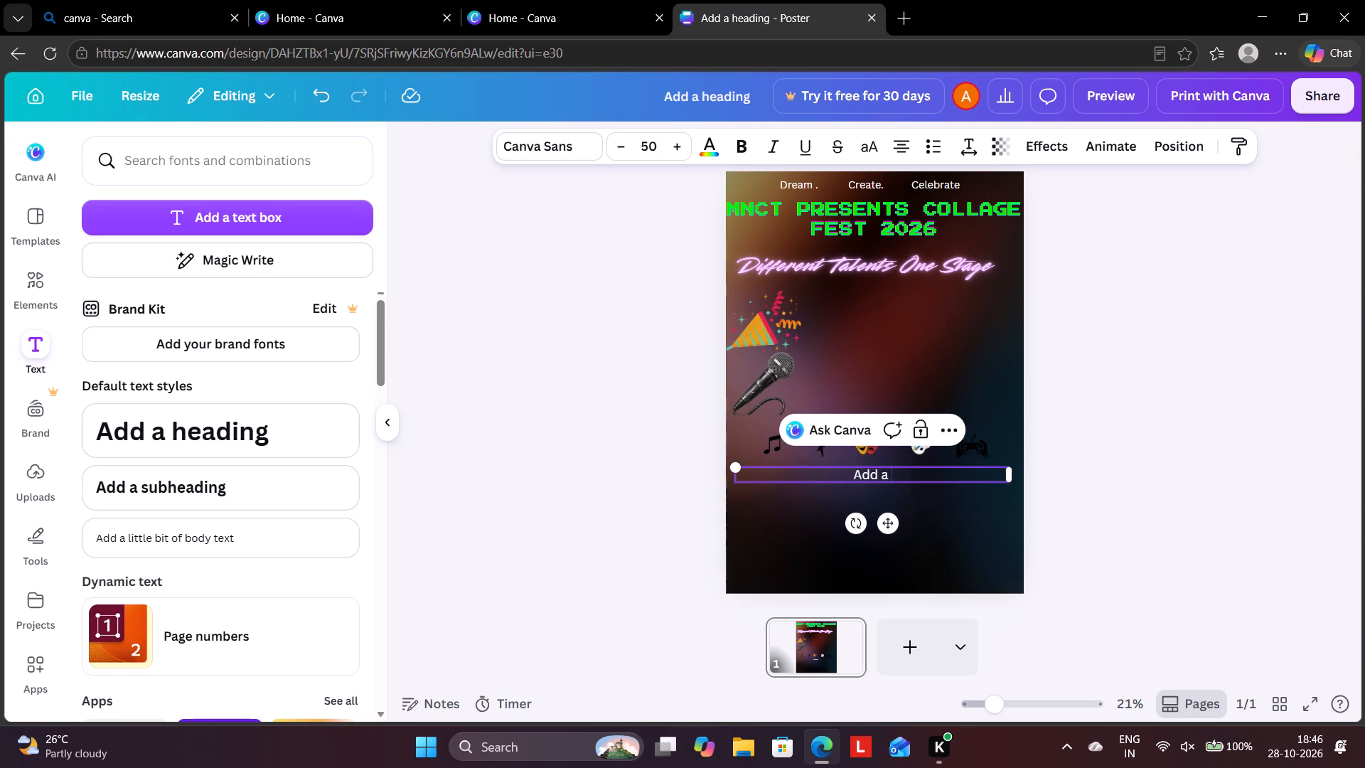
double_click(866, 474)
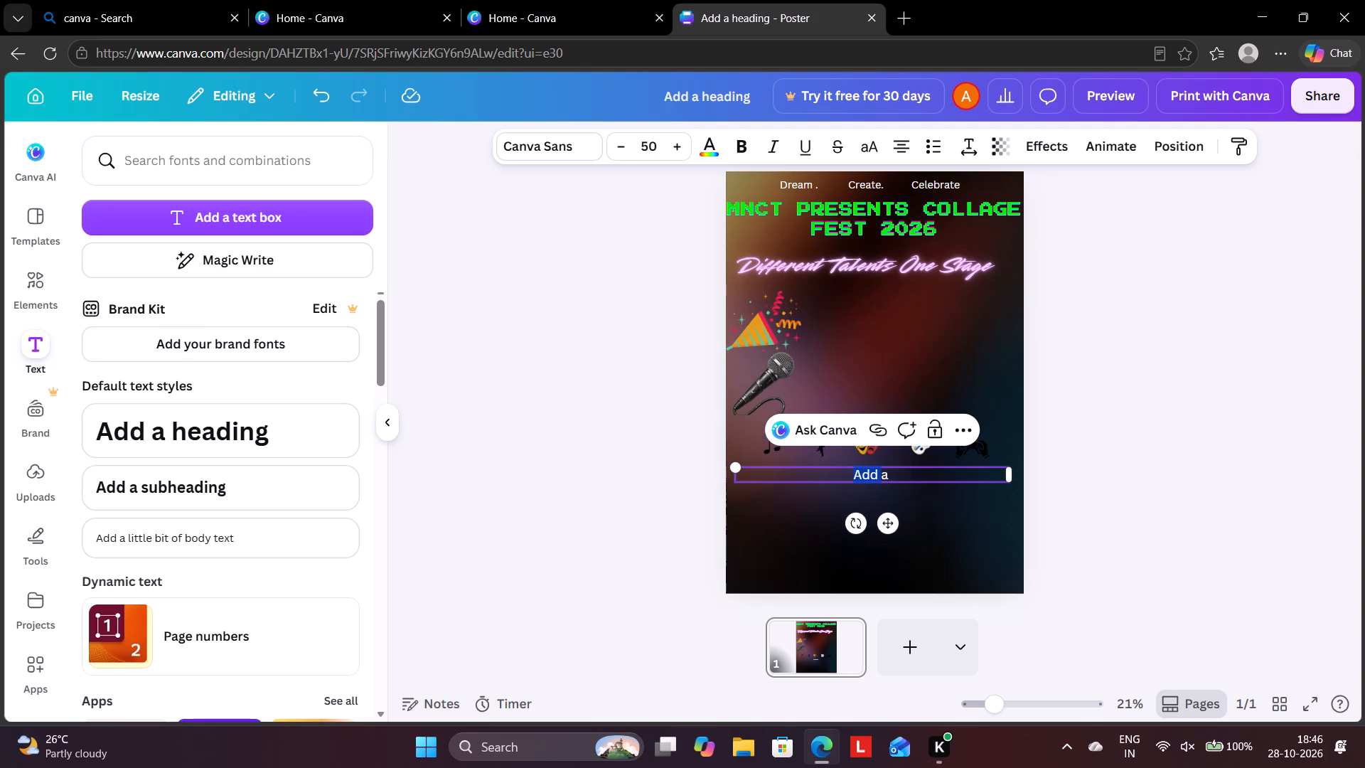
key("BackSpace")
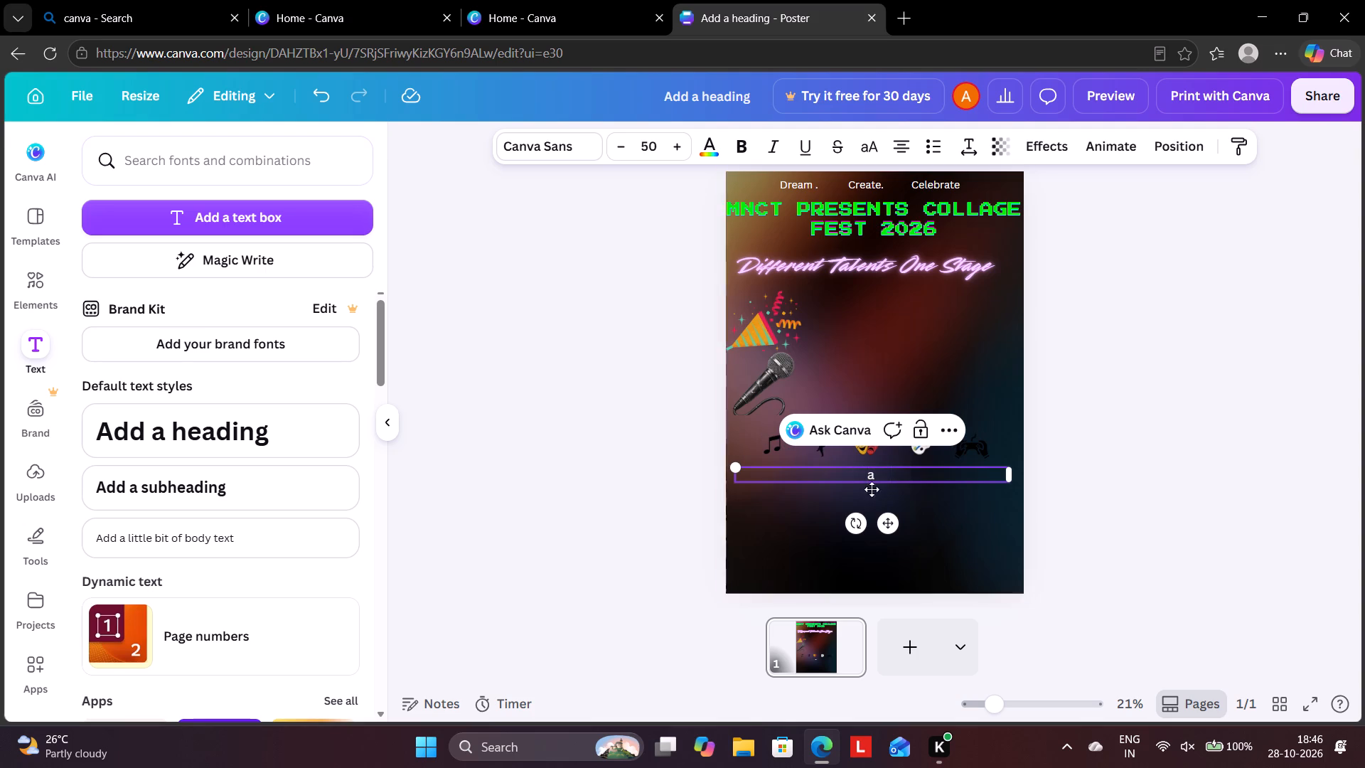
left_click(873, 474)
key("BackSpace")
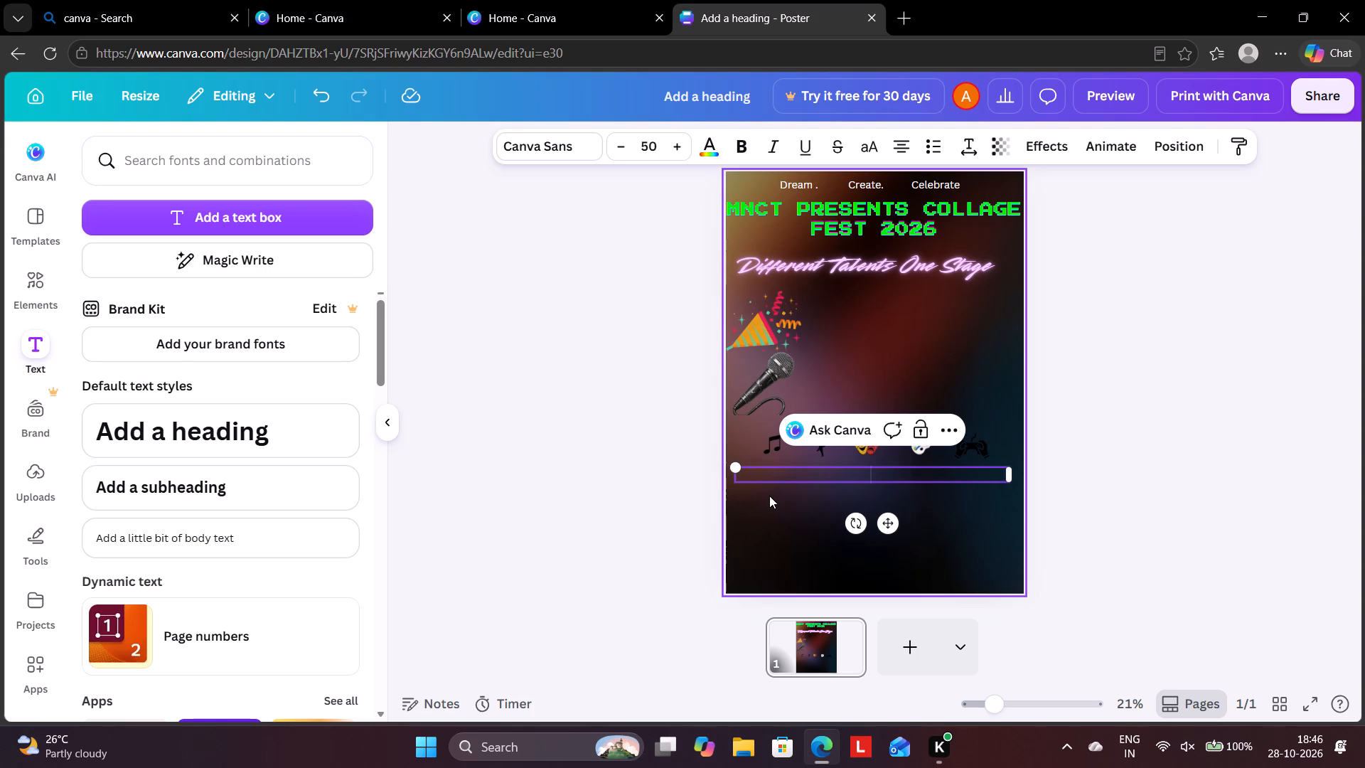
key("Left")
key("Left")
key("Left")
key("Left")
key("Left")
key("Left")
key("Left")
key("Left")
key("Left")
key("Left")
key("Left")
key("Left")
Start the empty body text line below the icon row with "MUSIC" in capitals, followed by a vertical bar separator.
left_click(762, 474)
double_click(762, 474)
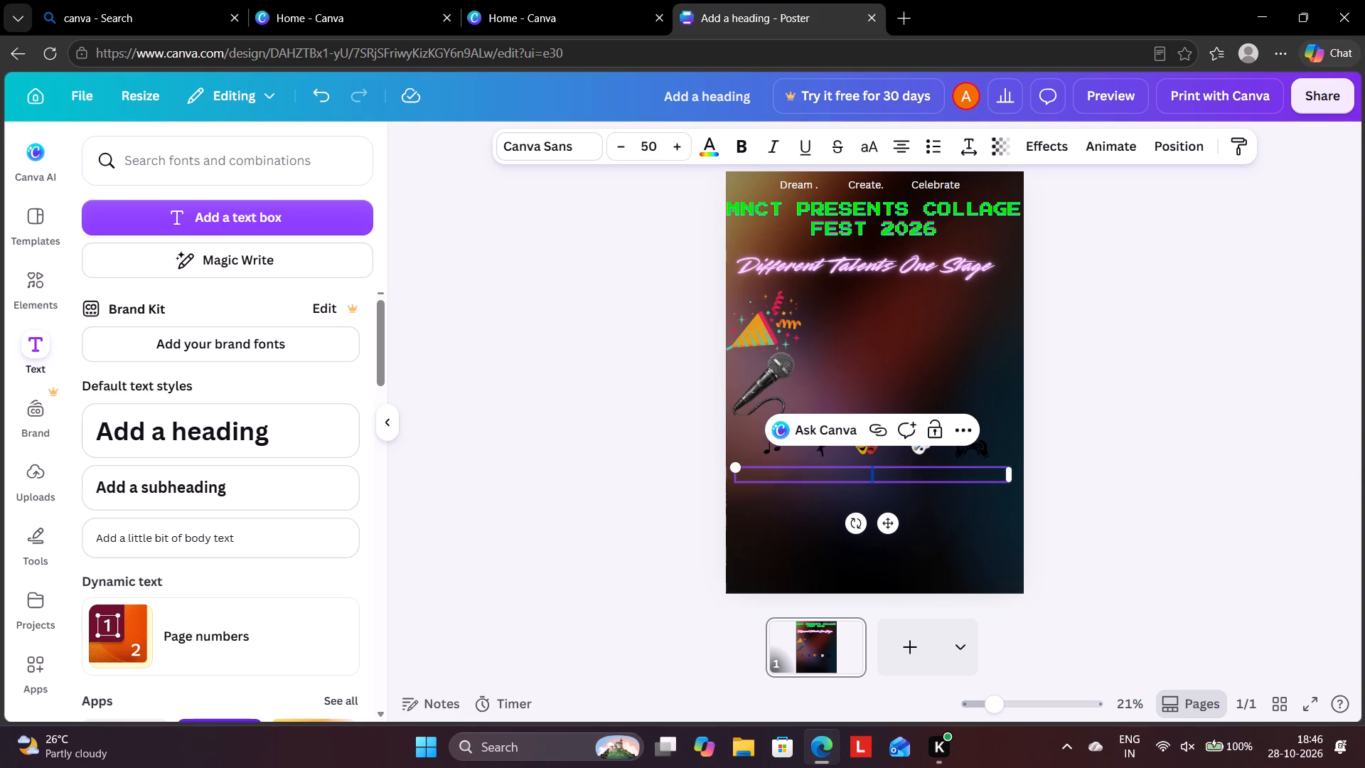
left_click(762, 474)
left_click(901, 479)
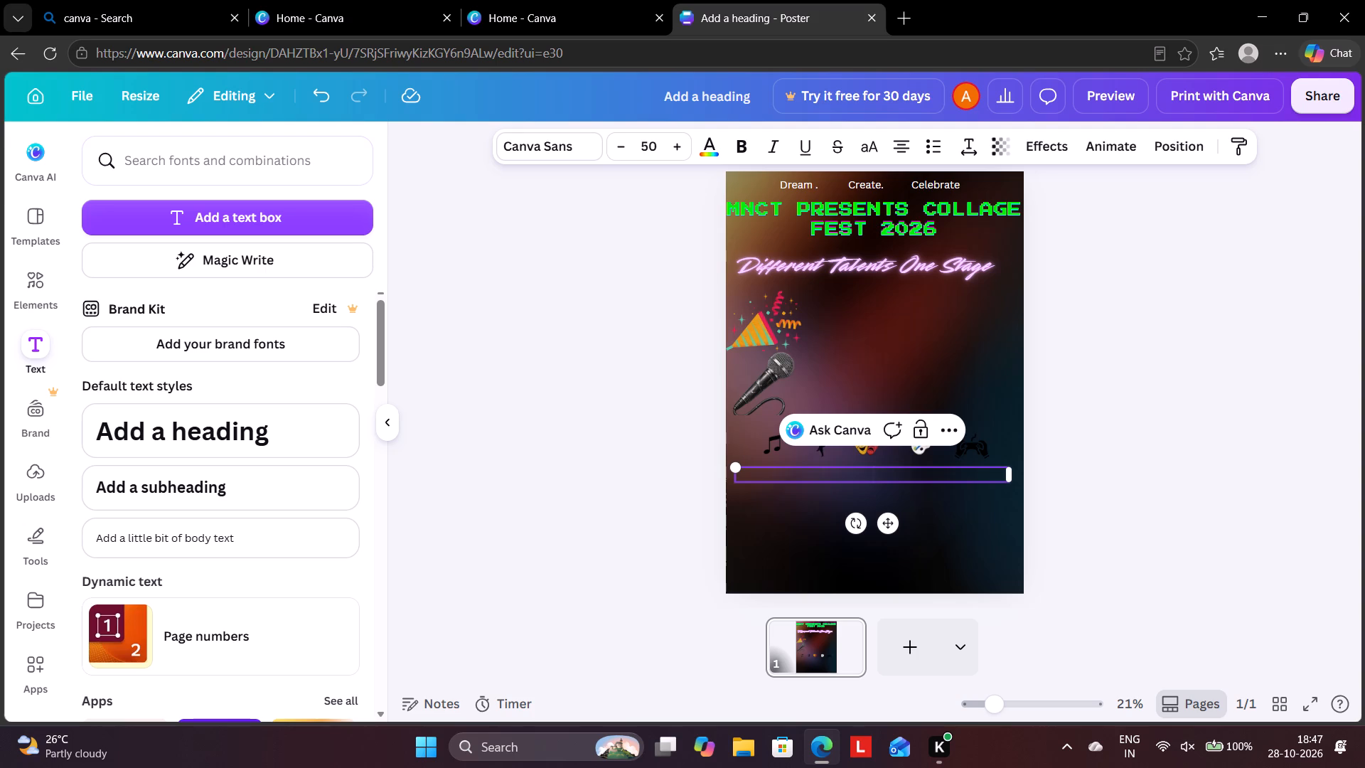
key("shift+m")
type("USIC")
key("space")
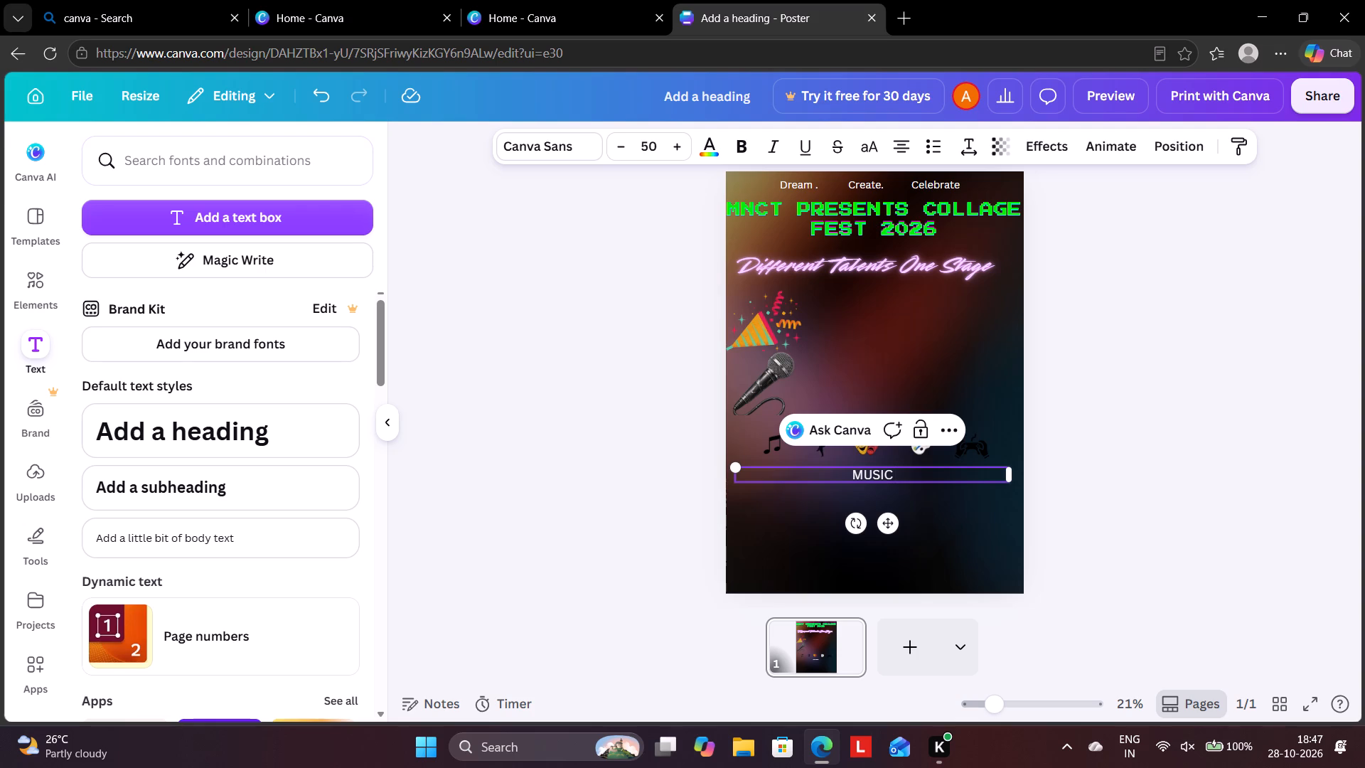
key("backslash")
key("BackSpace")
key("shift+bar")
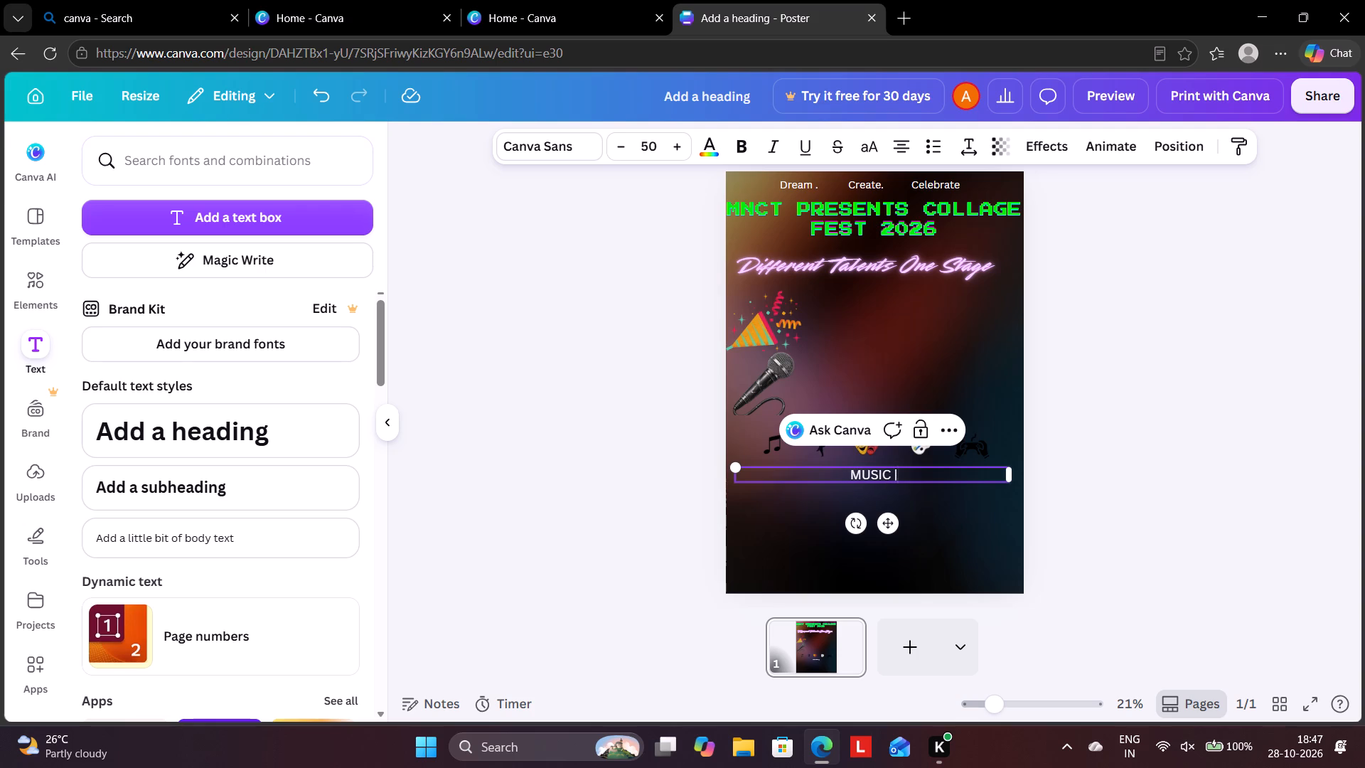
key("space")
Add "DANCE" in capitals after "MUSIC |" in the body text line, followed by a vertical bar separator.
key("shift+d")
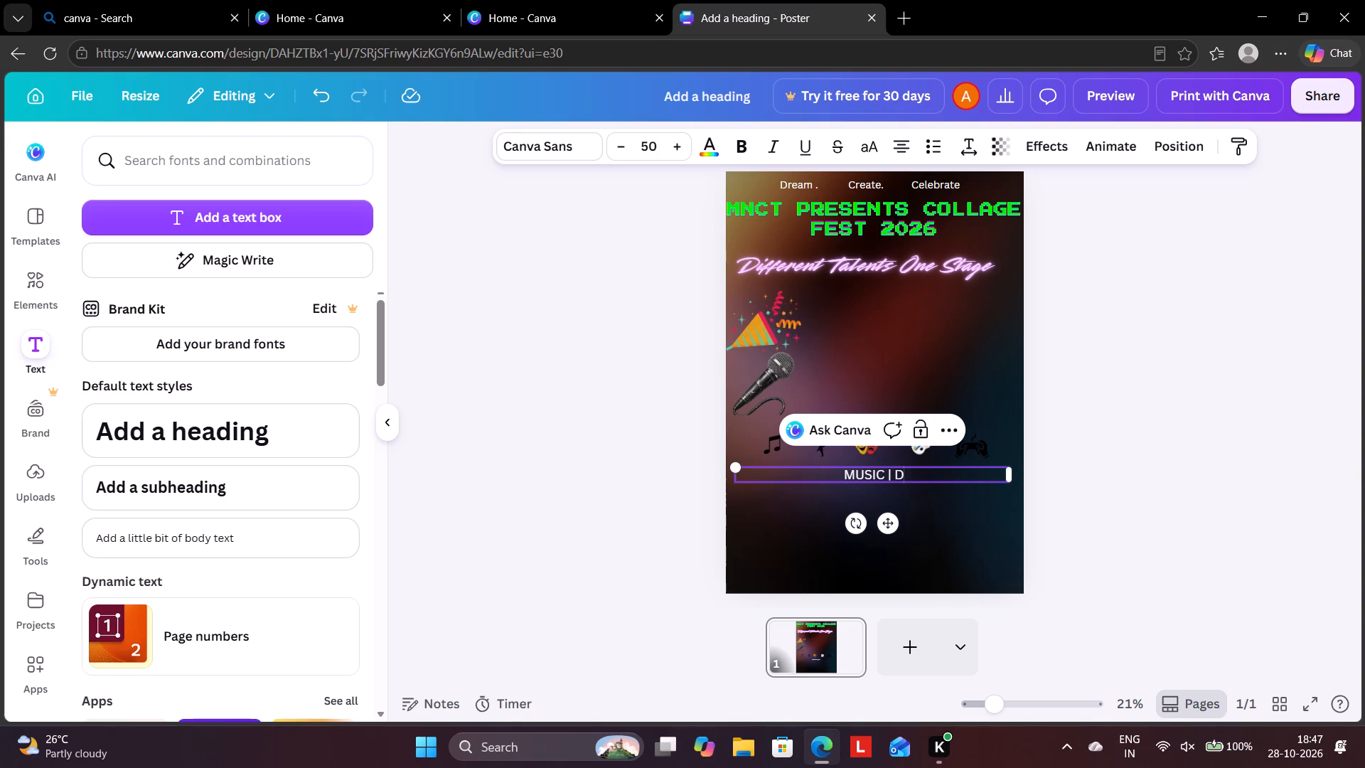
type("an")
type("ce")
key("BackSpace")
key("BackSpace")
key("BackSpace")
key("BackSpace")
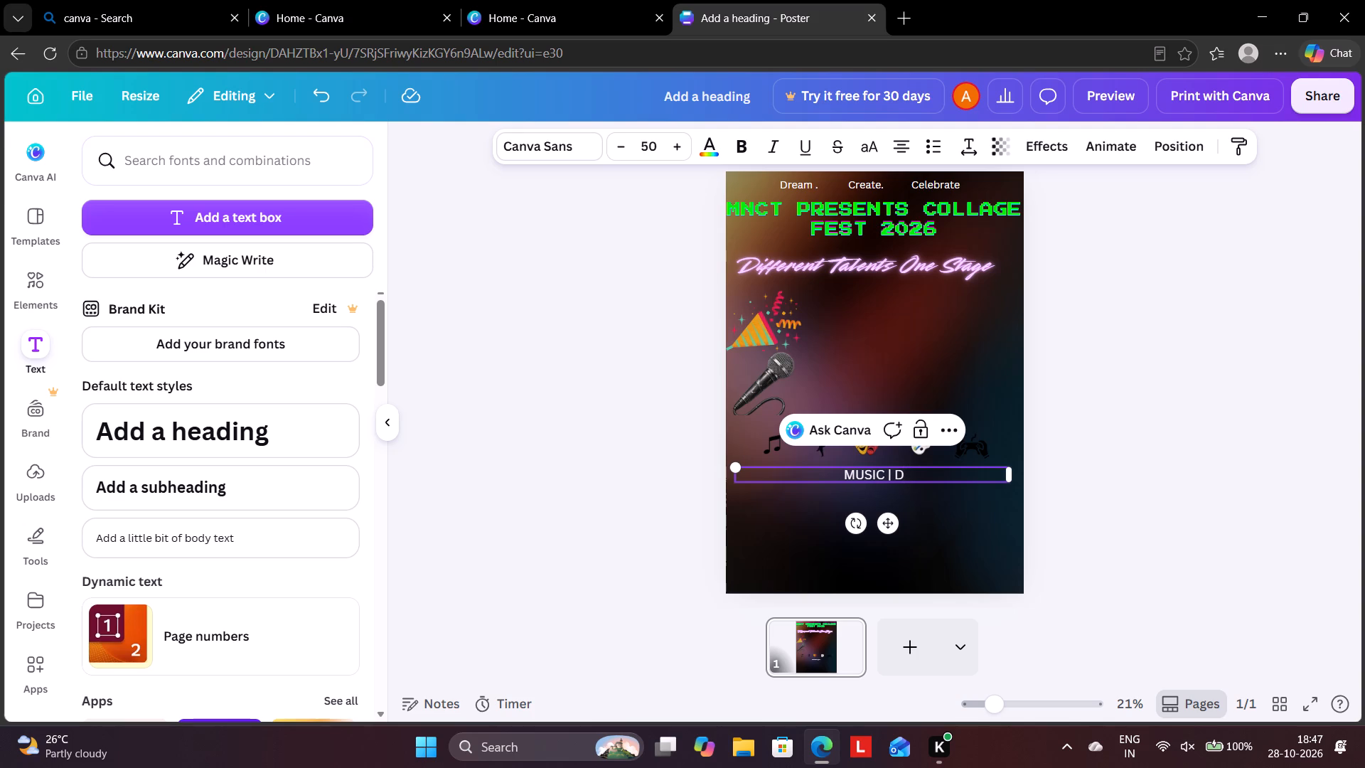
type("ANCE")
key("shift+space")
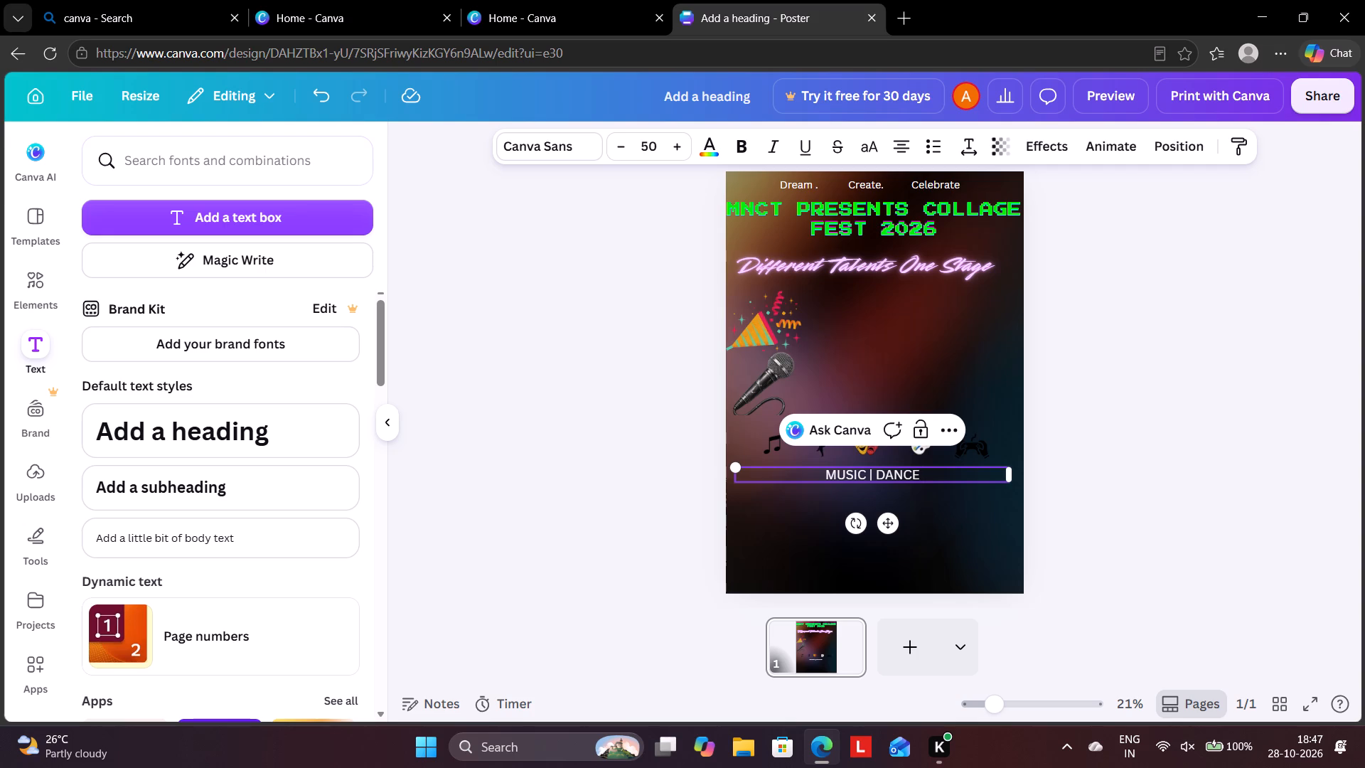
key("shift+bar")
key("shift+space")
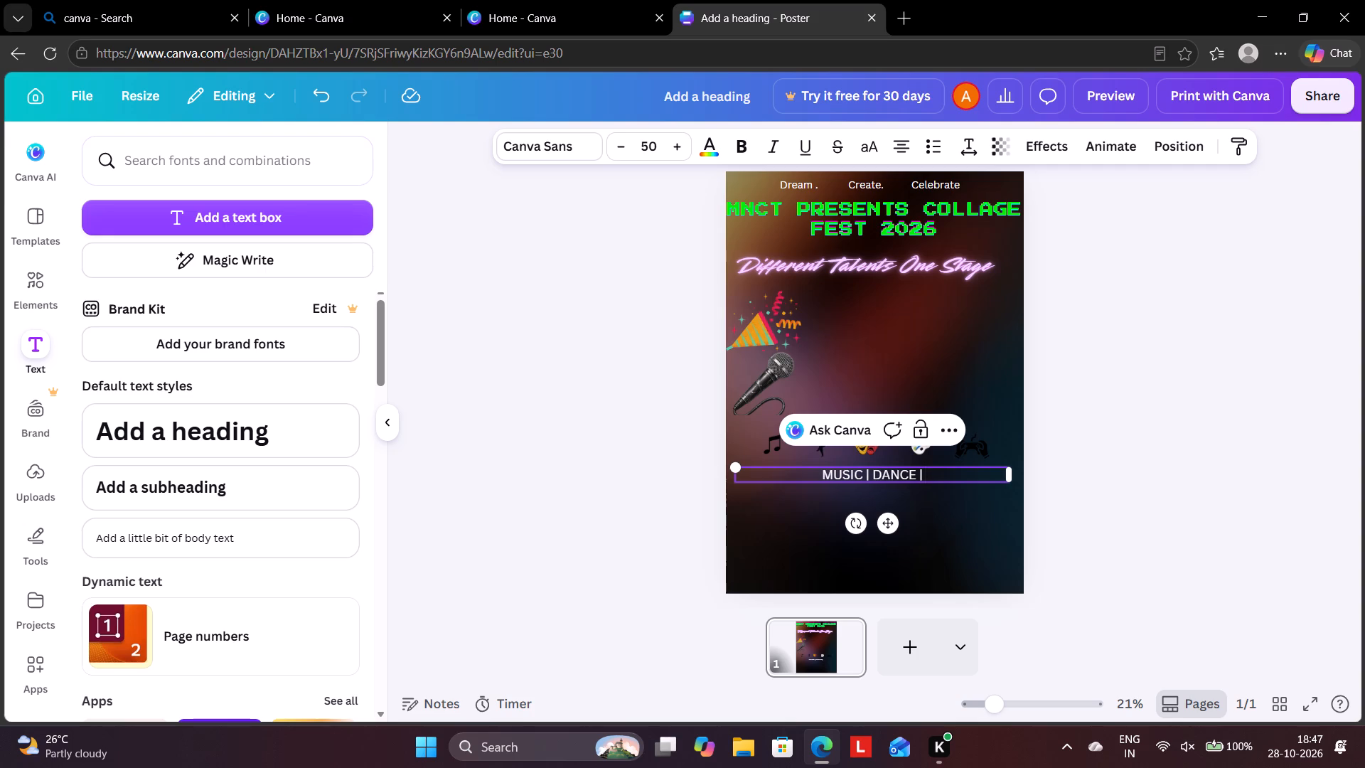
Add "DRAMA" in capitals after "DANCE |" in the body text line, followed by a vertical bar separator.
type("DR")
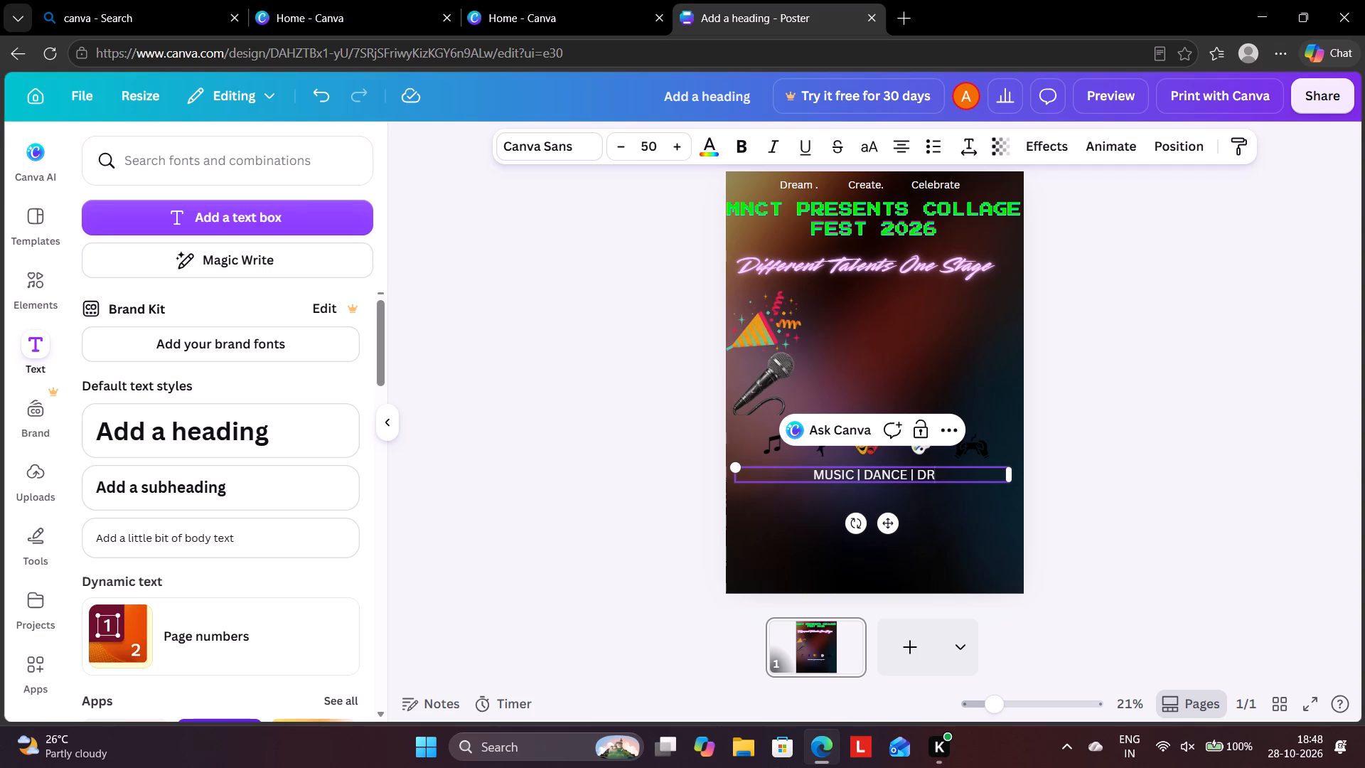
type("ama")
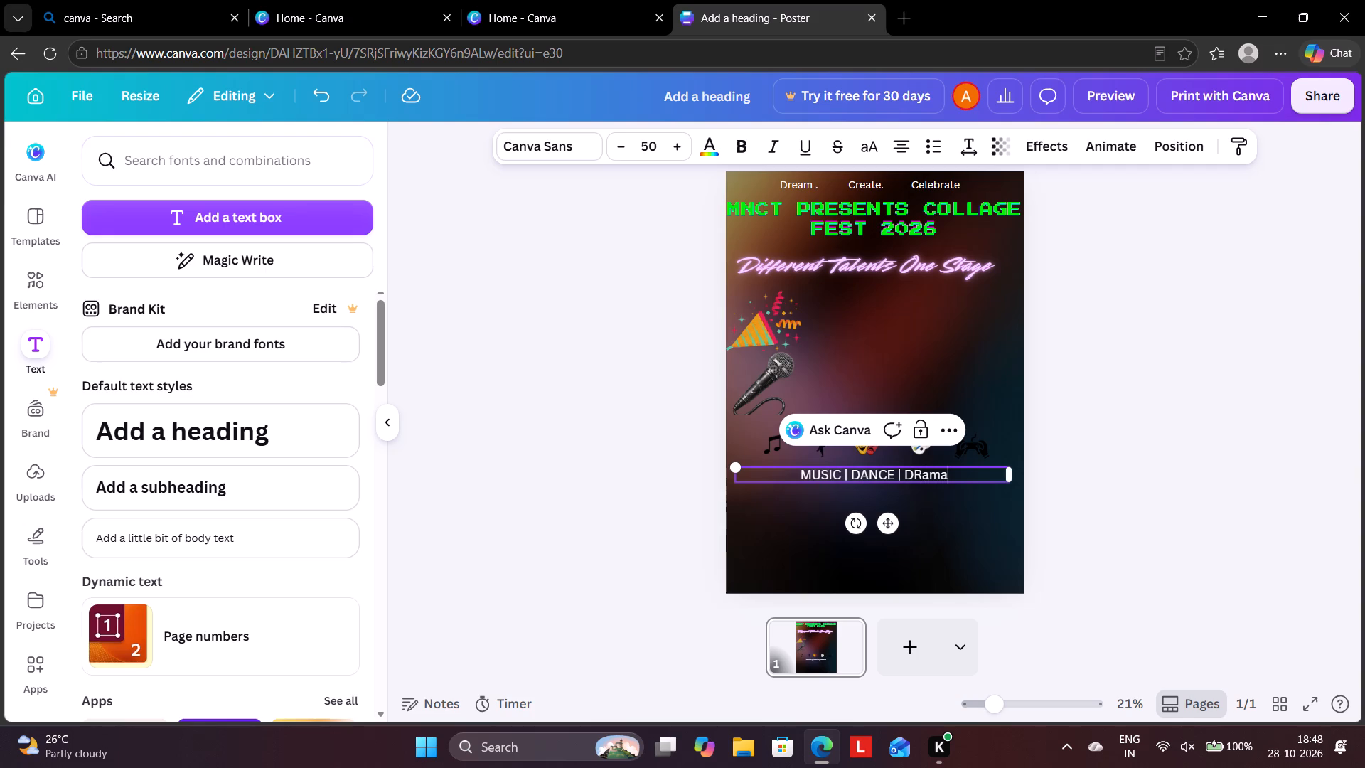
key("shift+BackSpace")
key("shift+BackSpace")
key("shift+BackSpace")
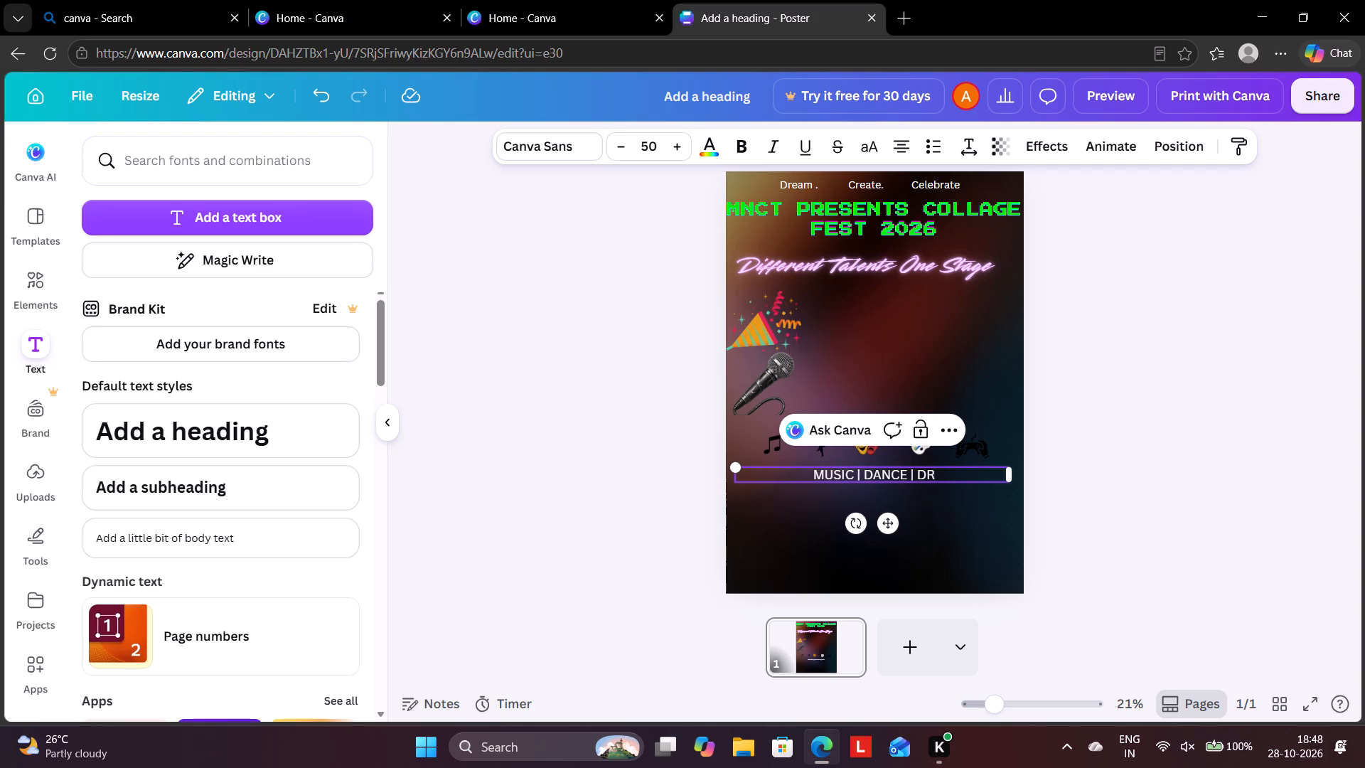
type("AMA")
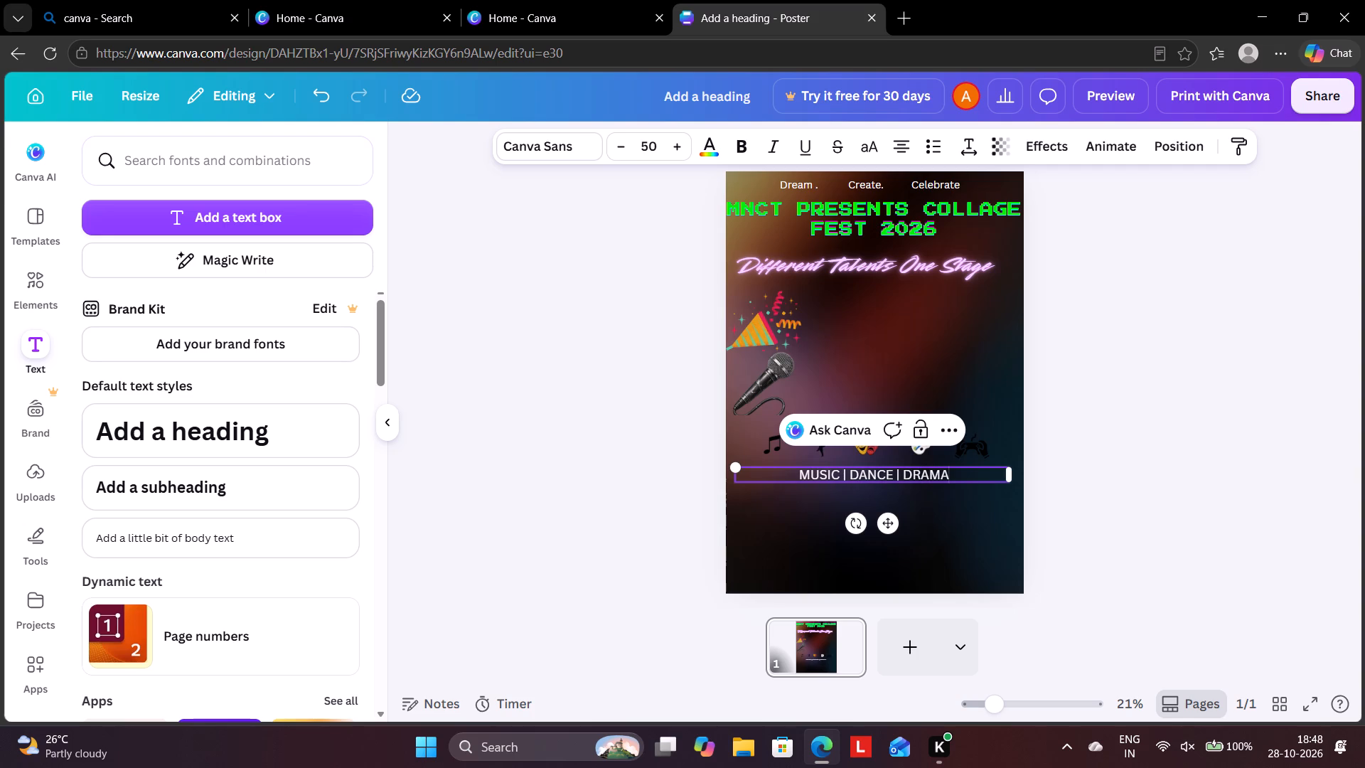
key("space")
key("backslash")
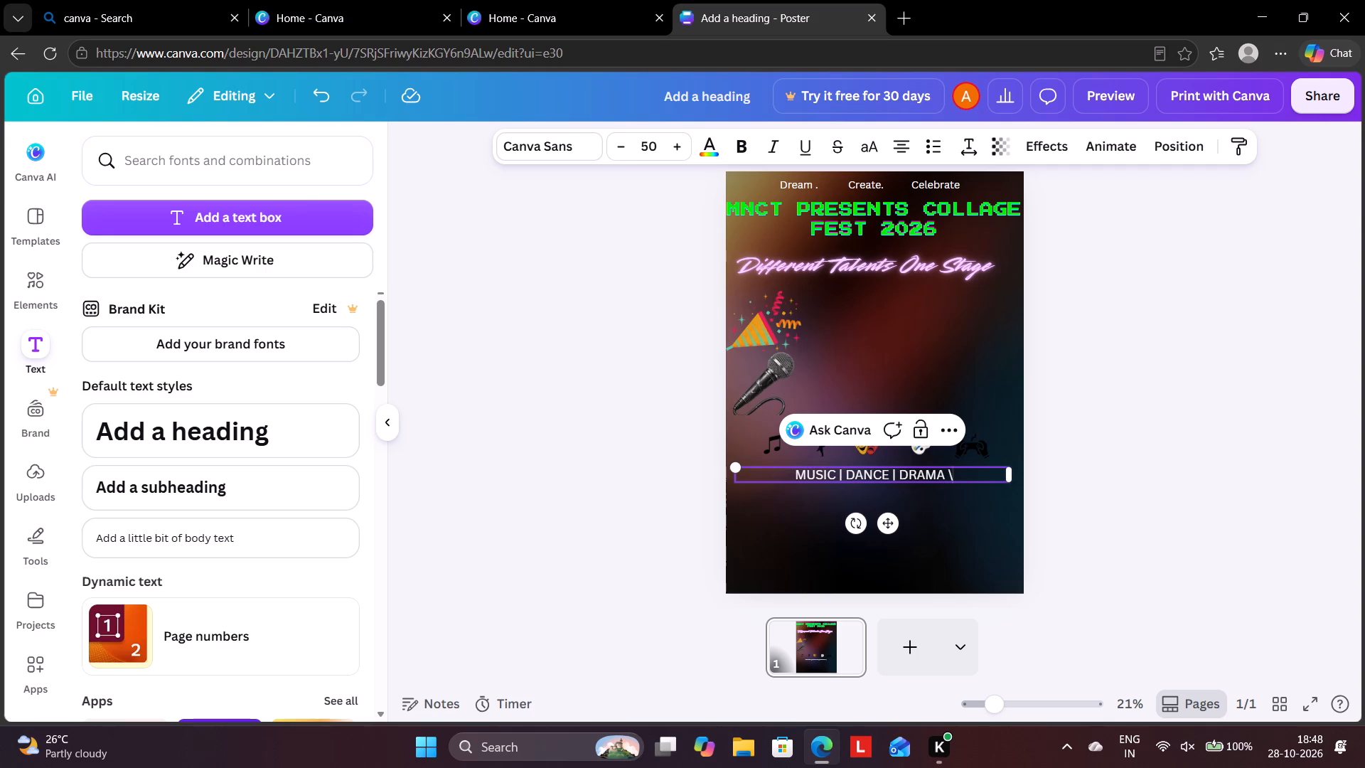
key("BackSpace")
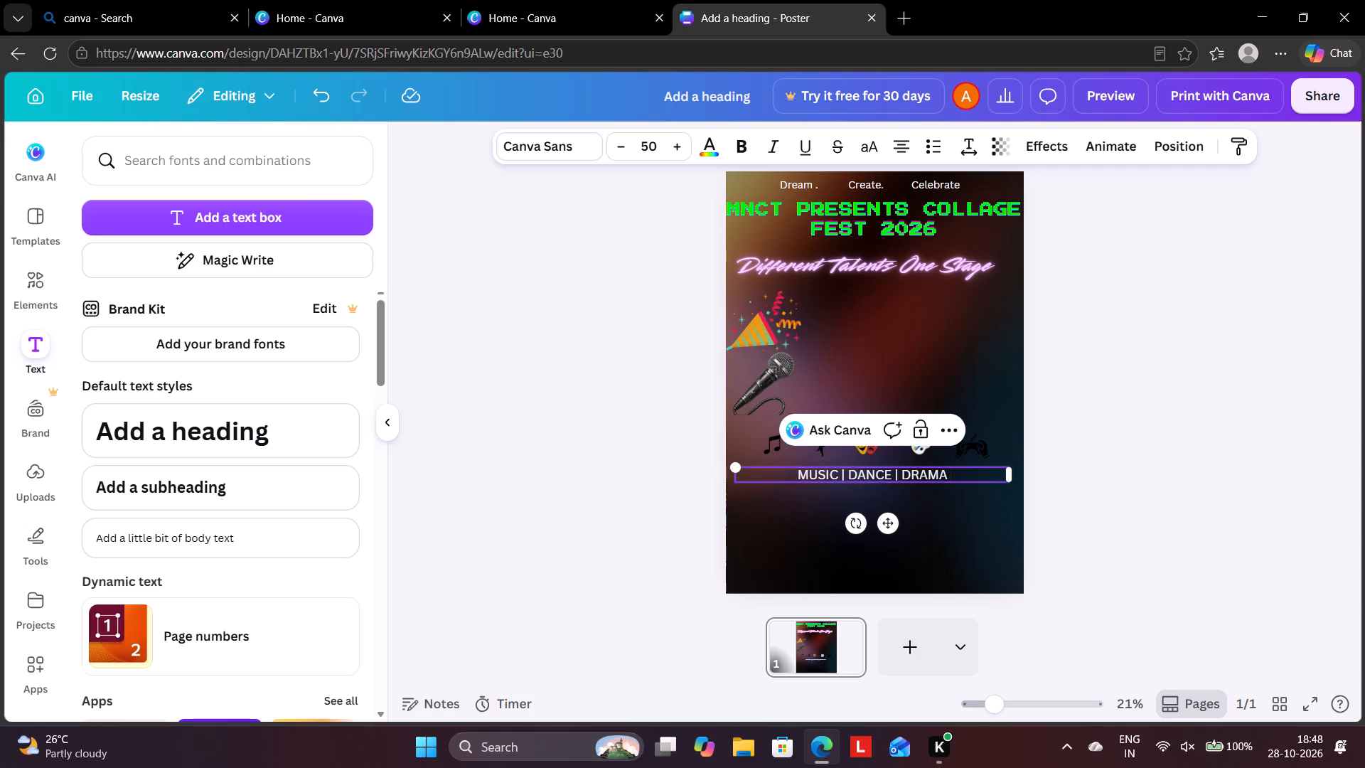
key("shift+bar")
key("space")
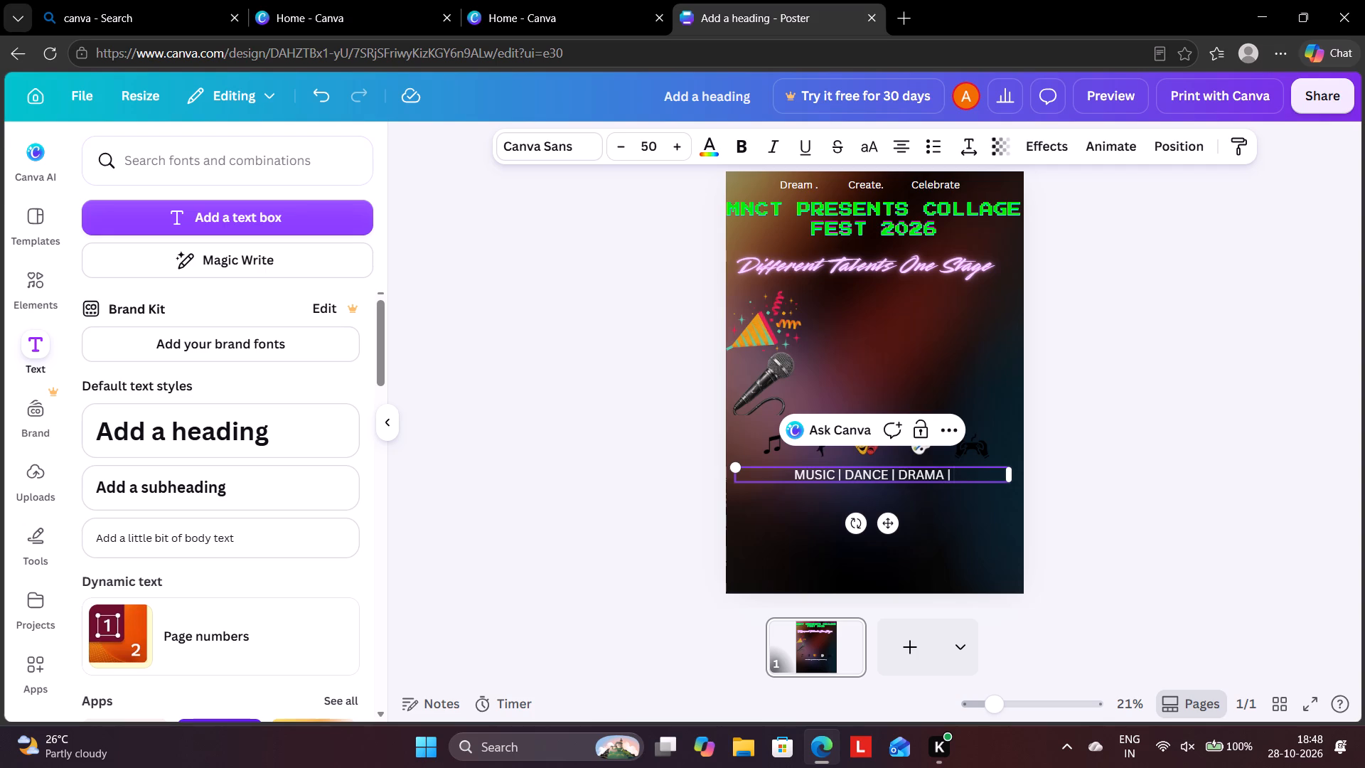
key("space")
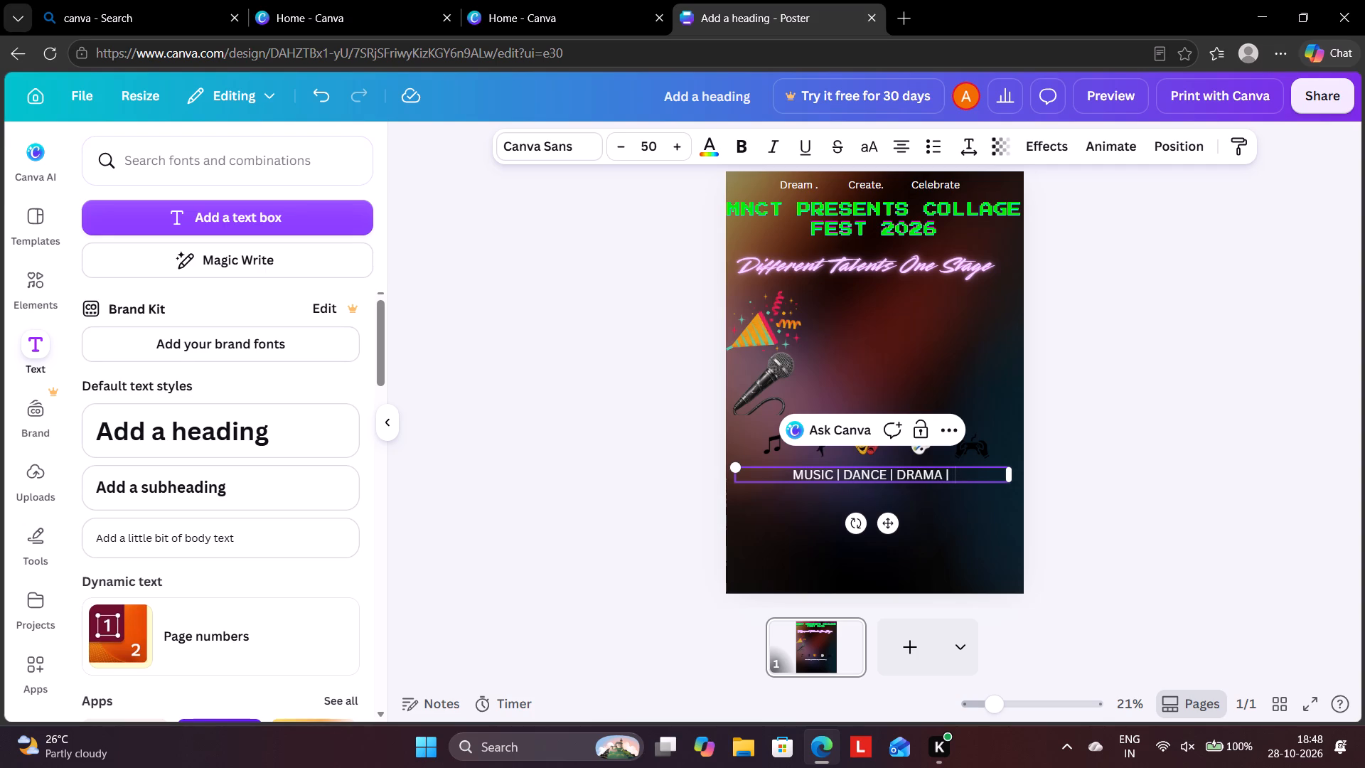
key("BackSpace")
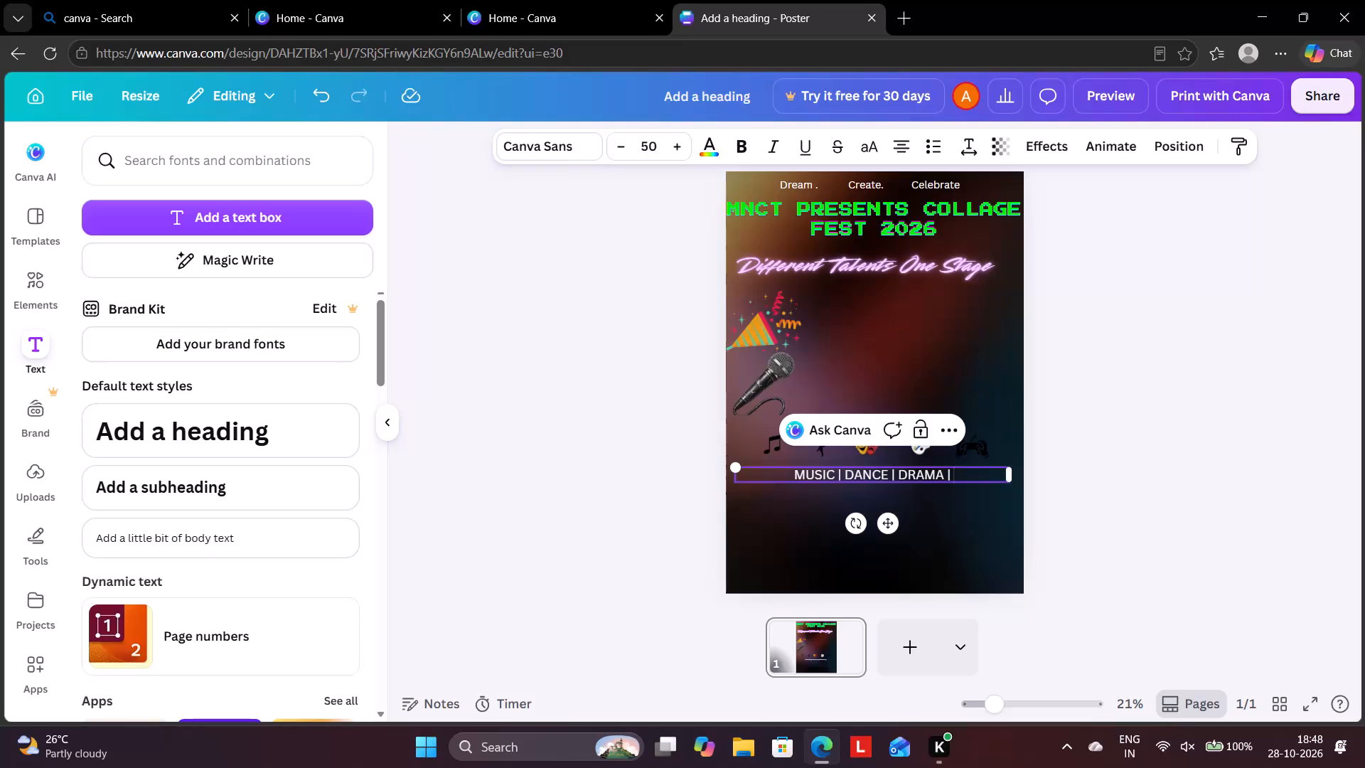
Complete the activity line after "DRAMA |" with "ART AND CRAFT | GAMING" in capitals.
key("a")
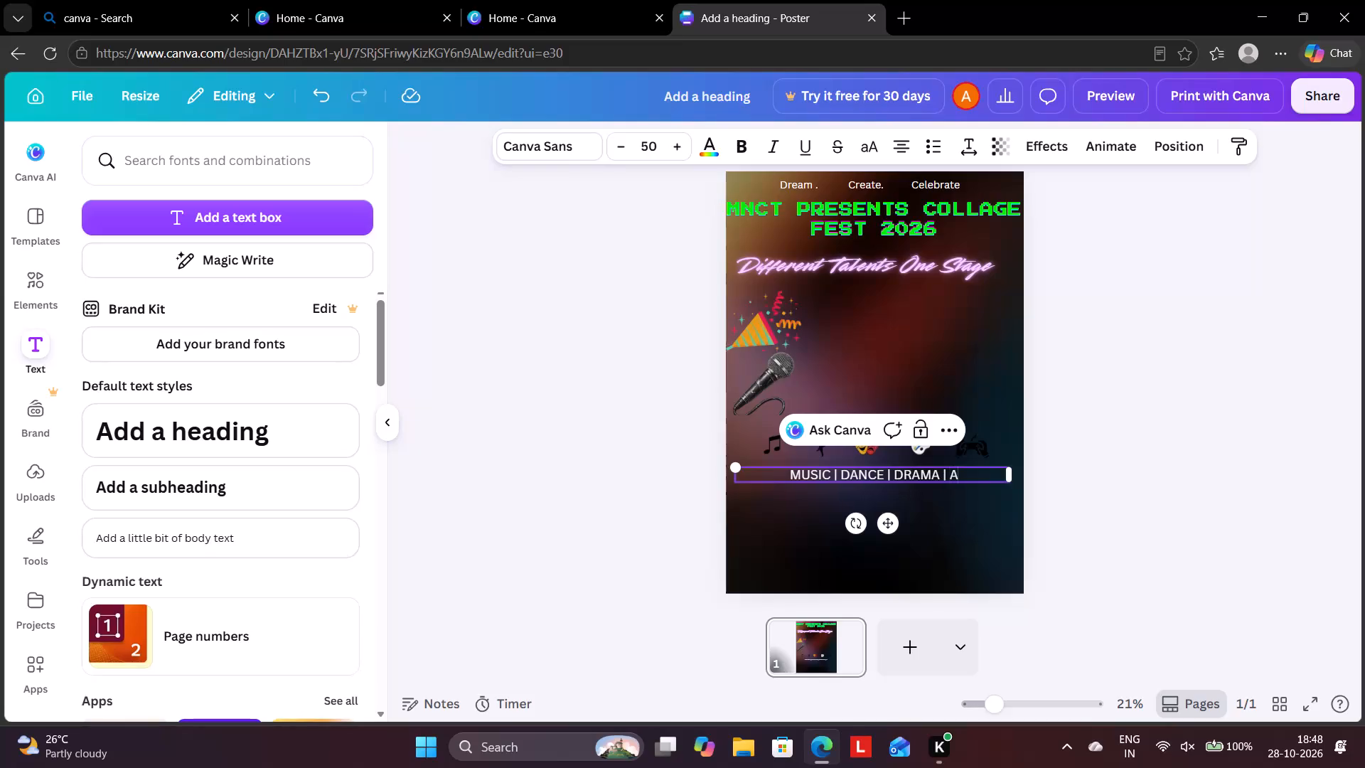
type("RT AND CRAFT")
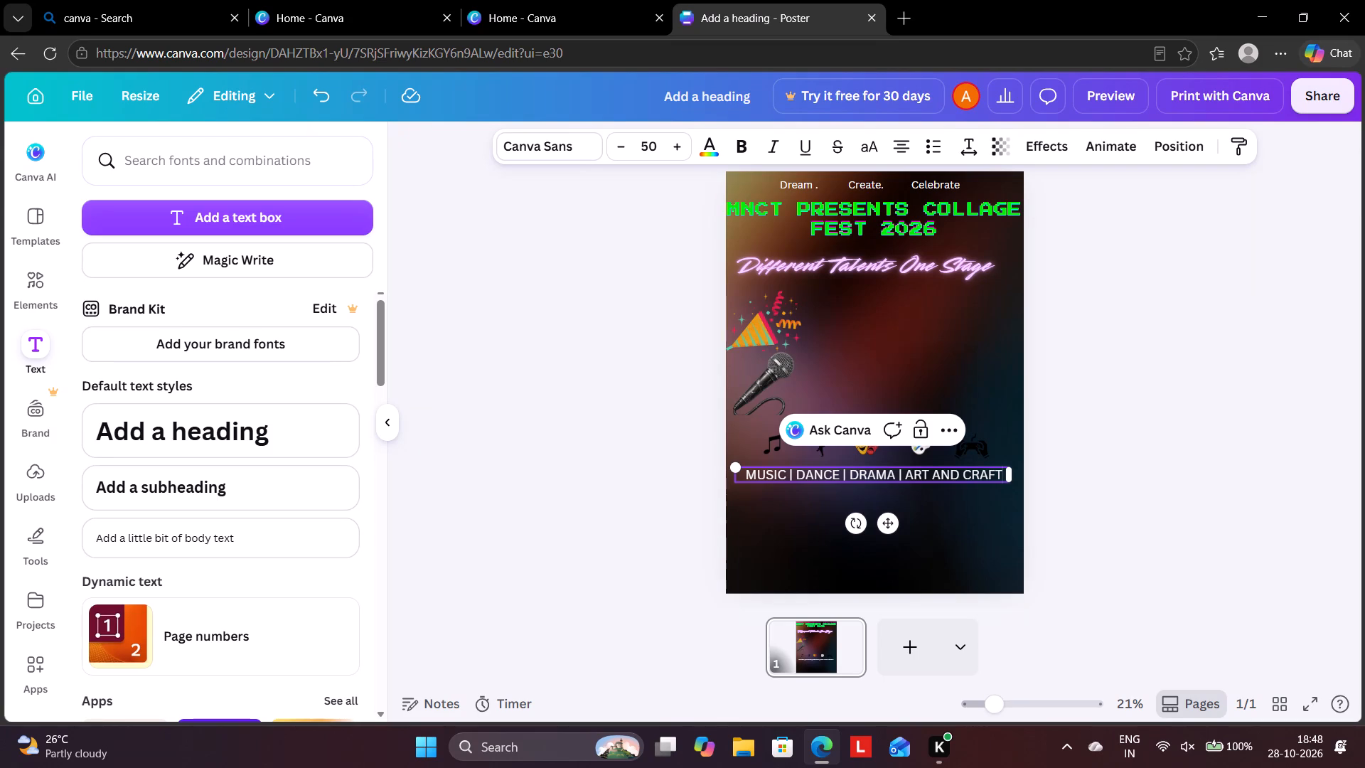
key("space")
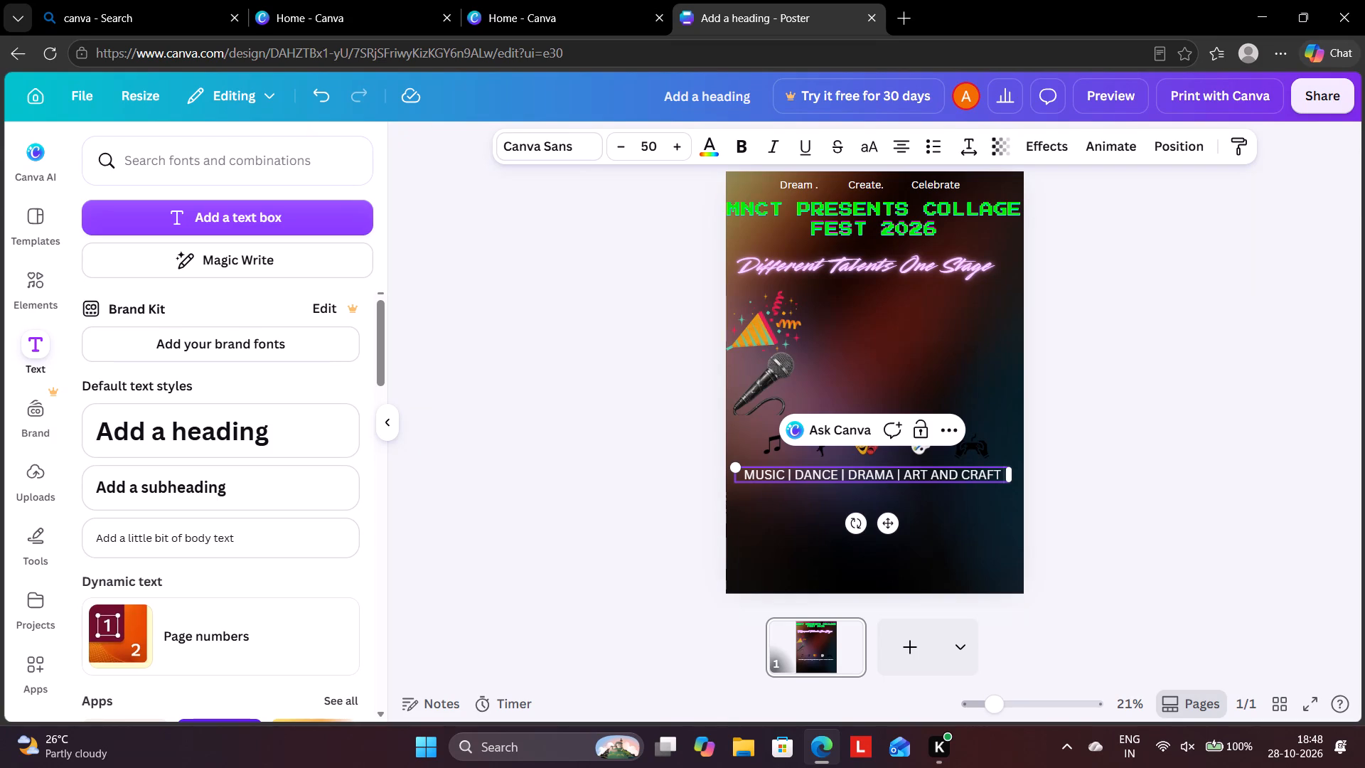
key("shift+bar")
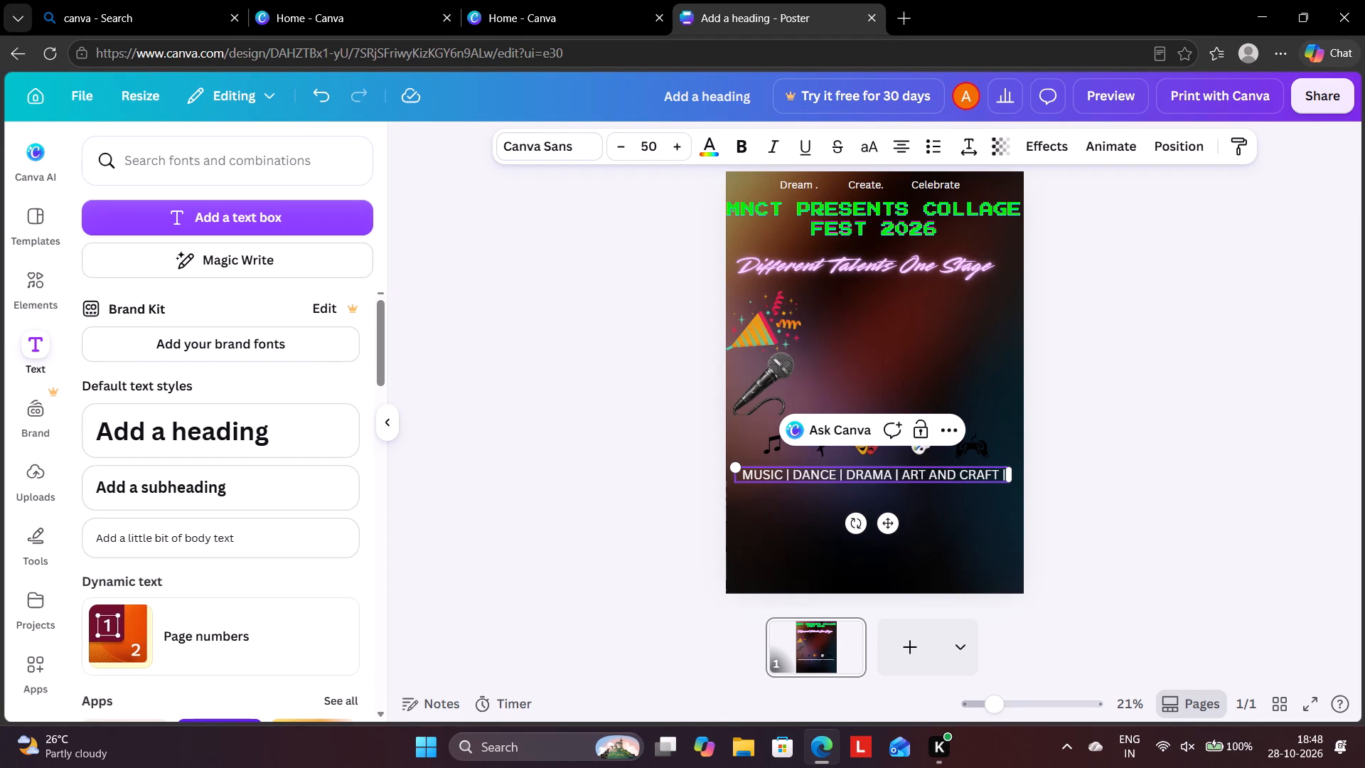
key("space")
key("space")
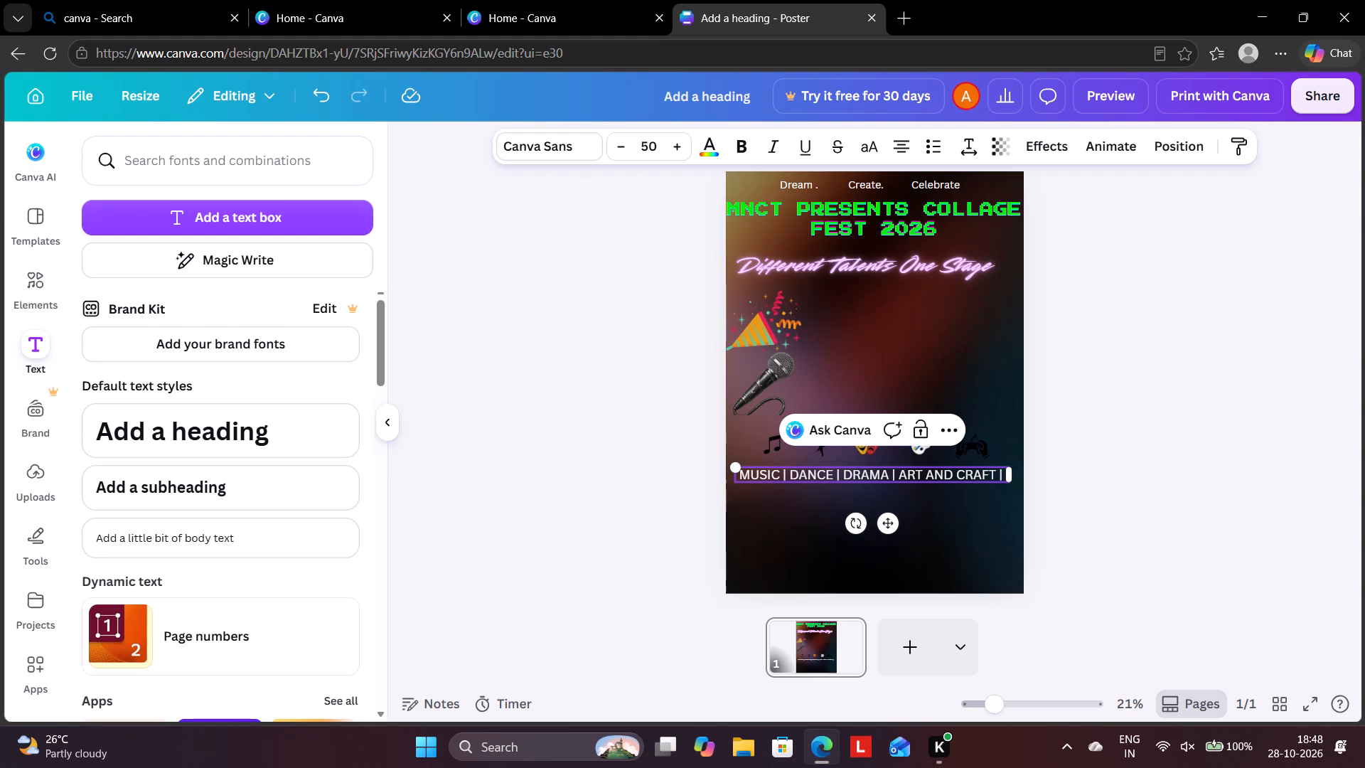
key("g")
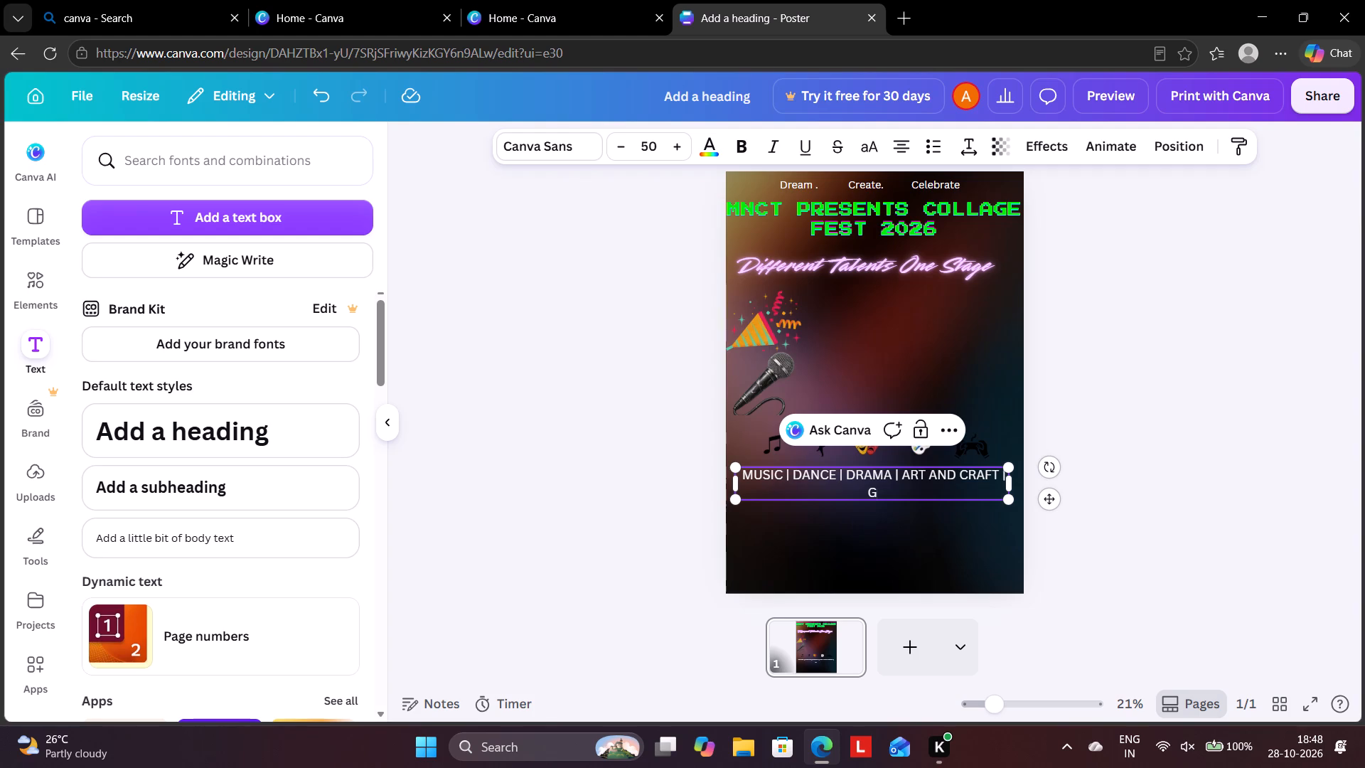
type("AM")
type("ING")
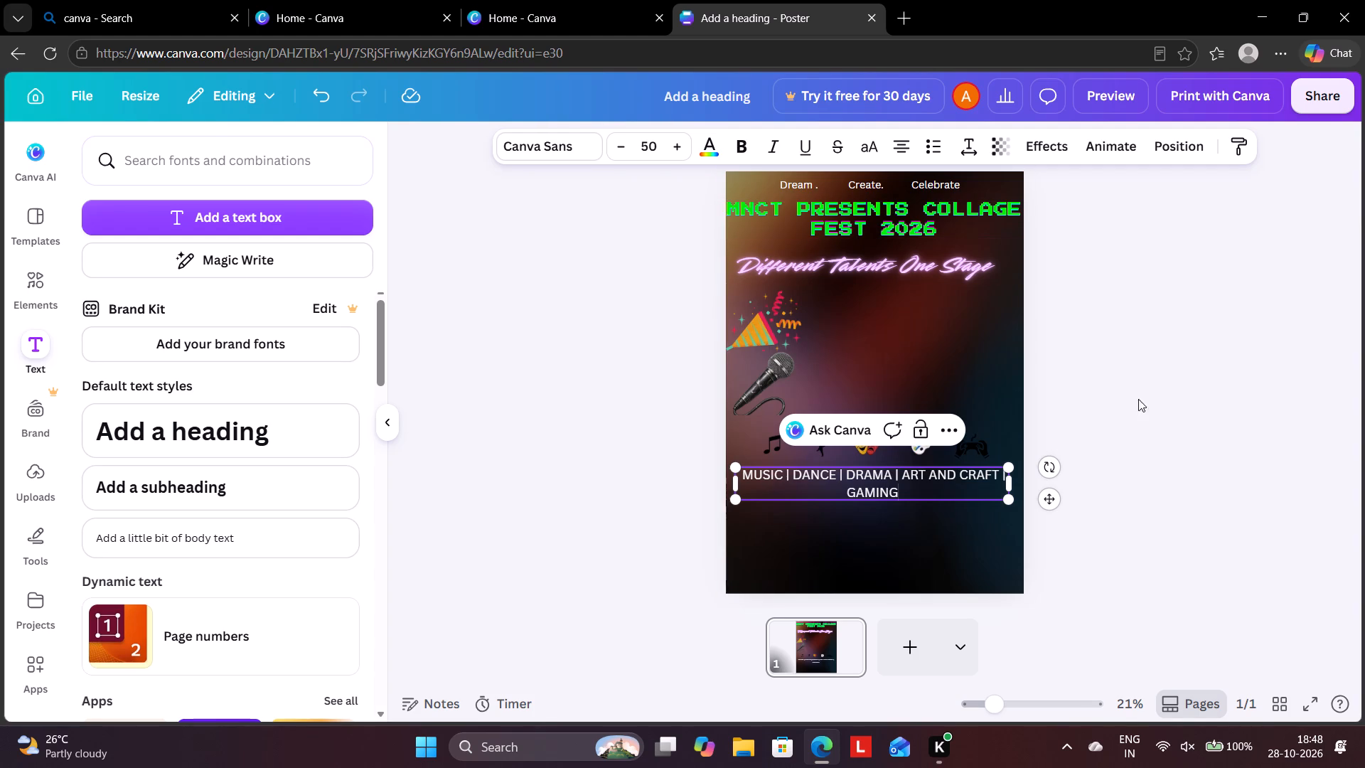
Reduce the activity line's font size to 41 so the whole text fits on one line.
triple_click(619, 144)
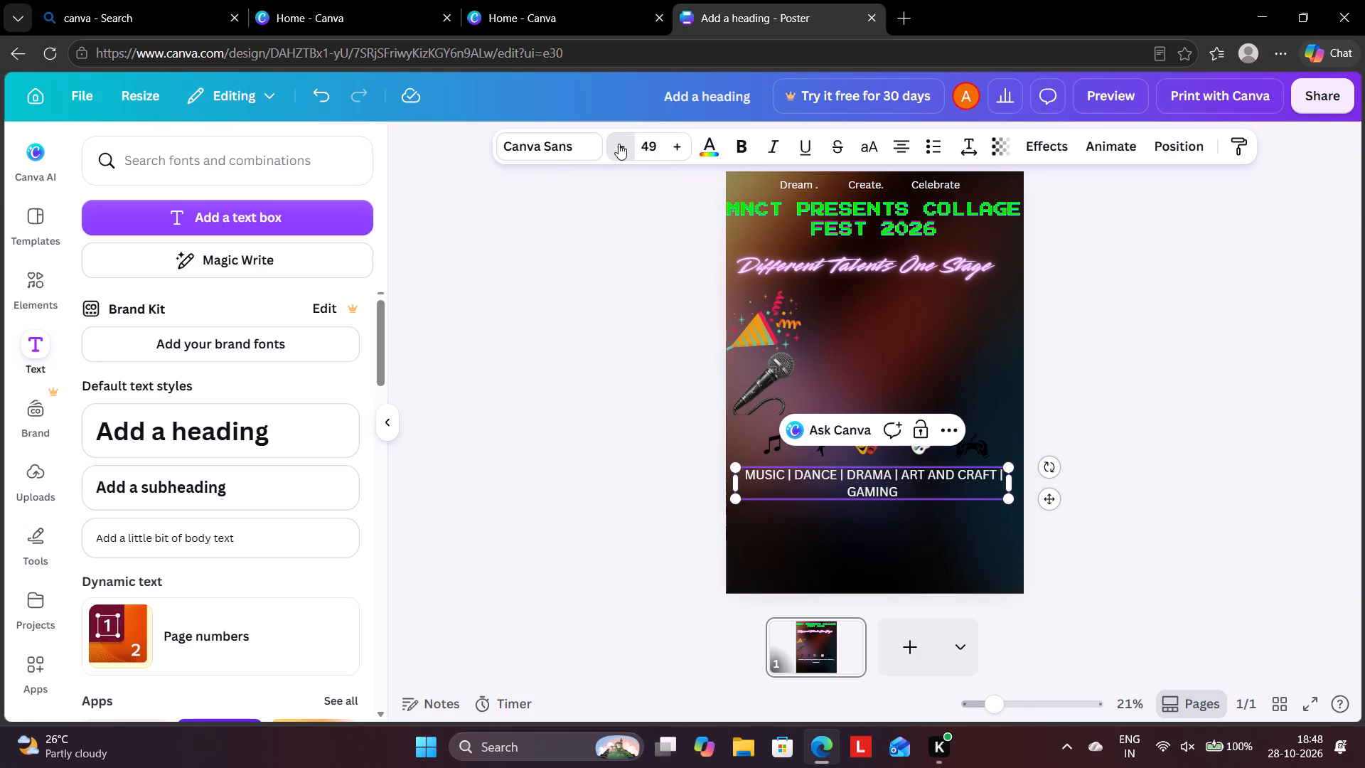
triple_click(619, 144)
triple_click(619, 144)
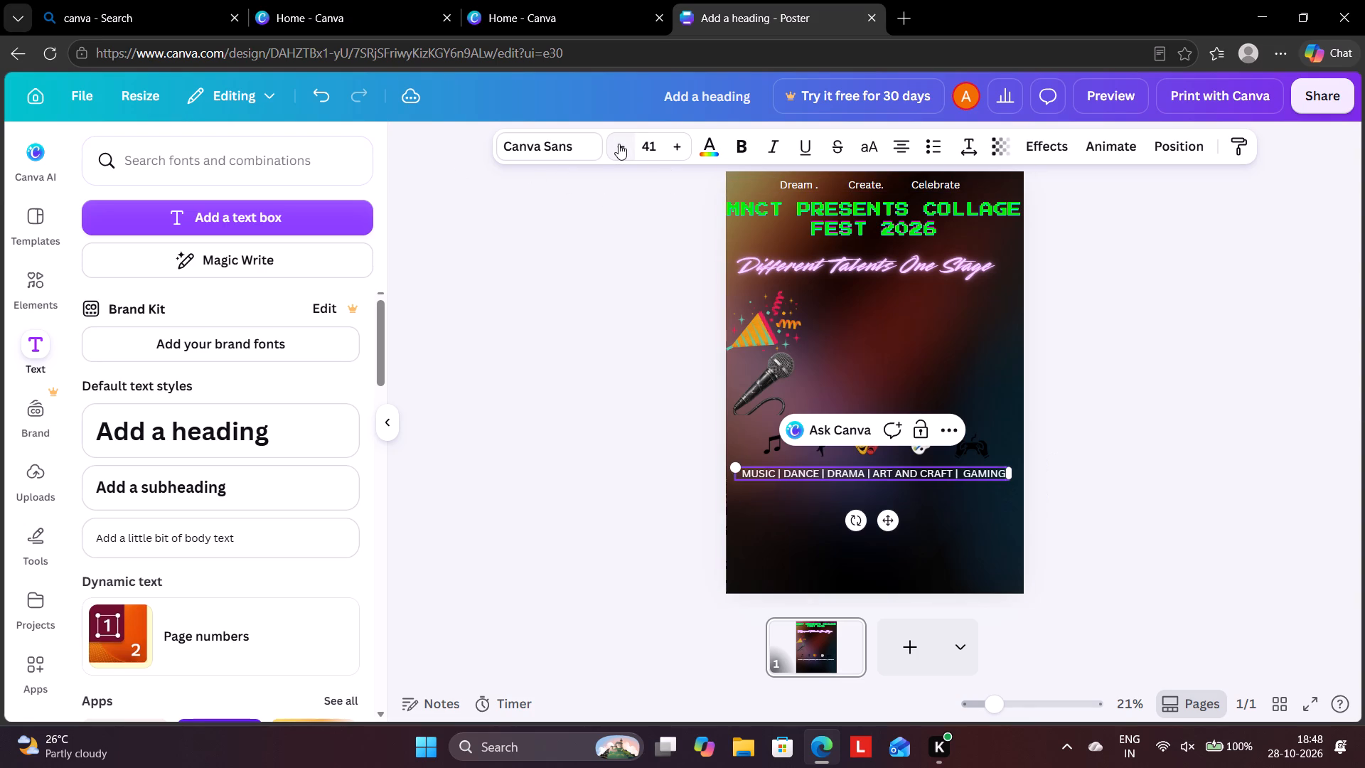
Reduce the activity names line's font size to 33 and nudge the line slightly down beneath the icons.
triple_click(619, 144)
left_click(619, 144)
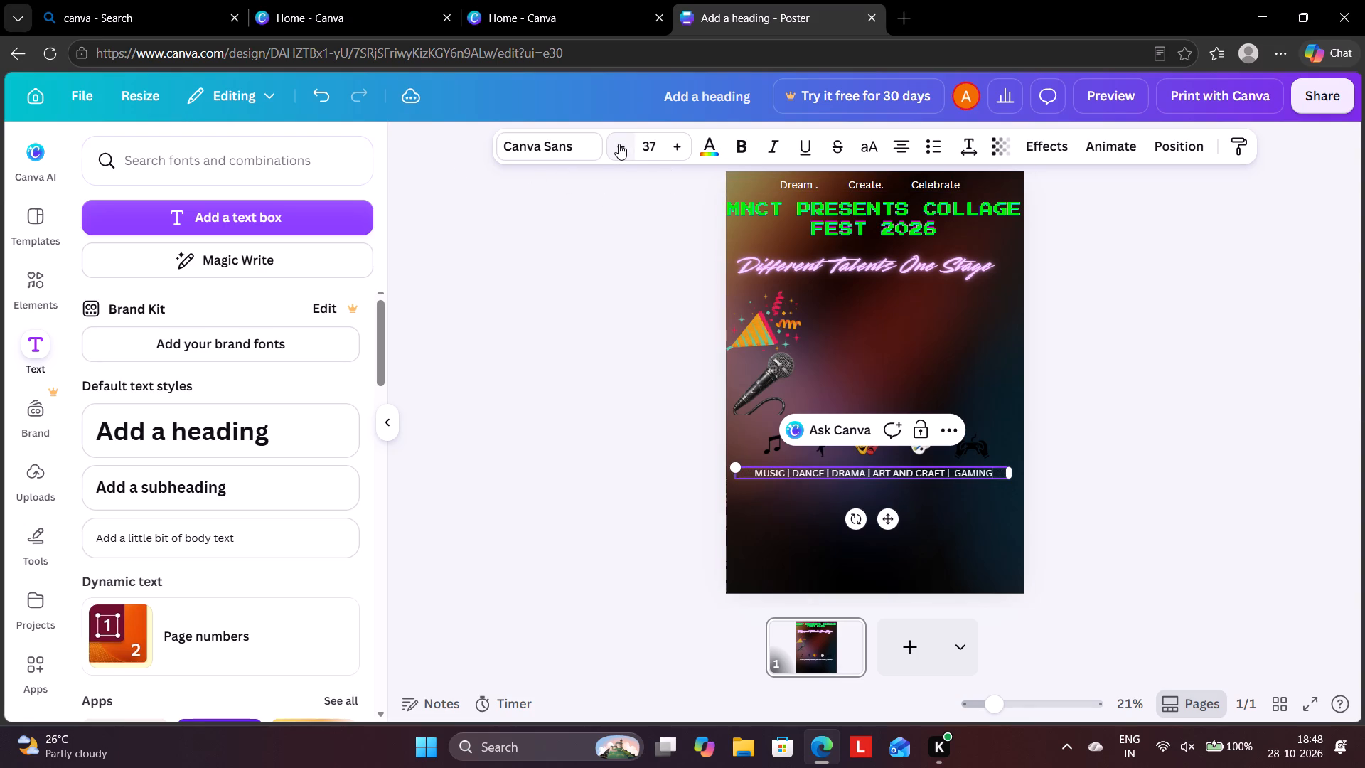
left_click(619, 144)
left_click(619, 144)
left_click(619, 144)
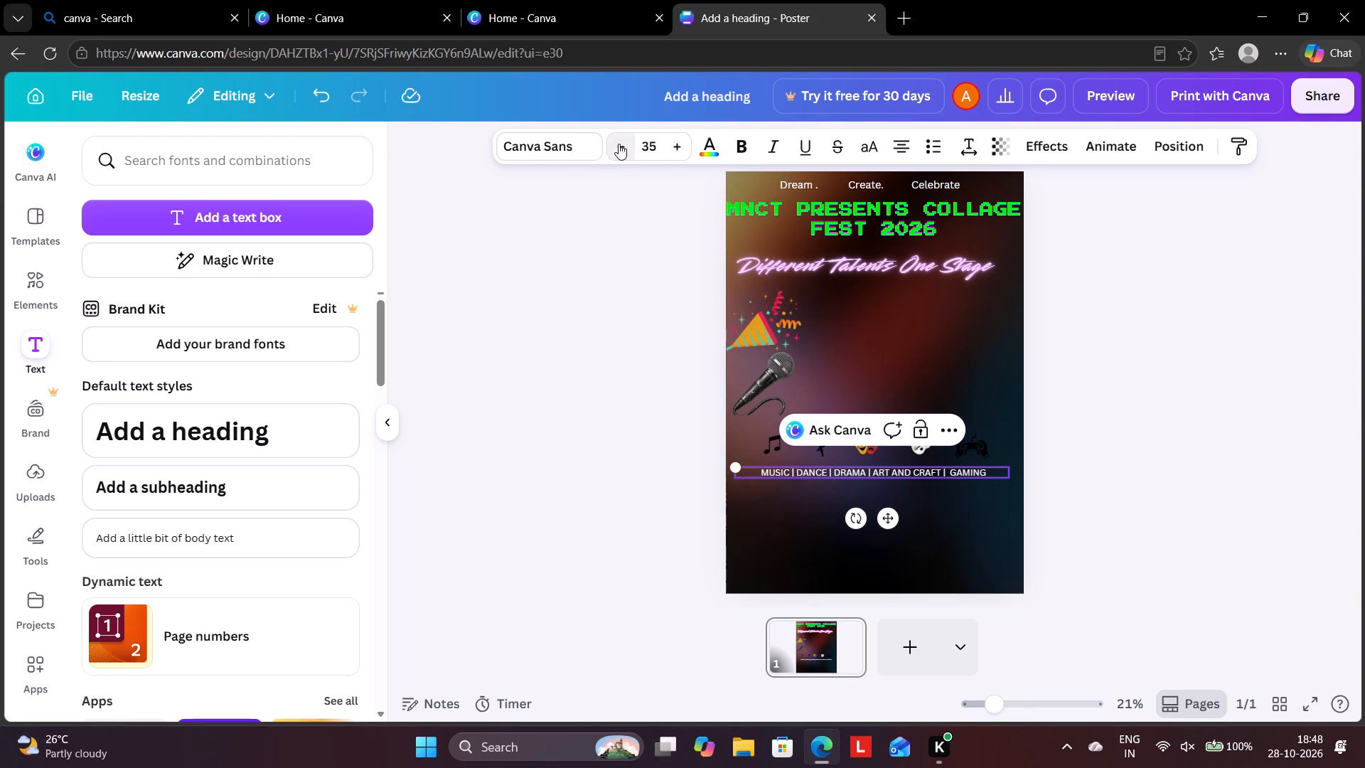
left_click(619, 144)
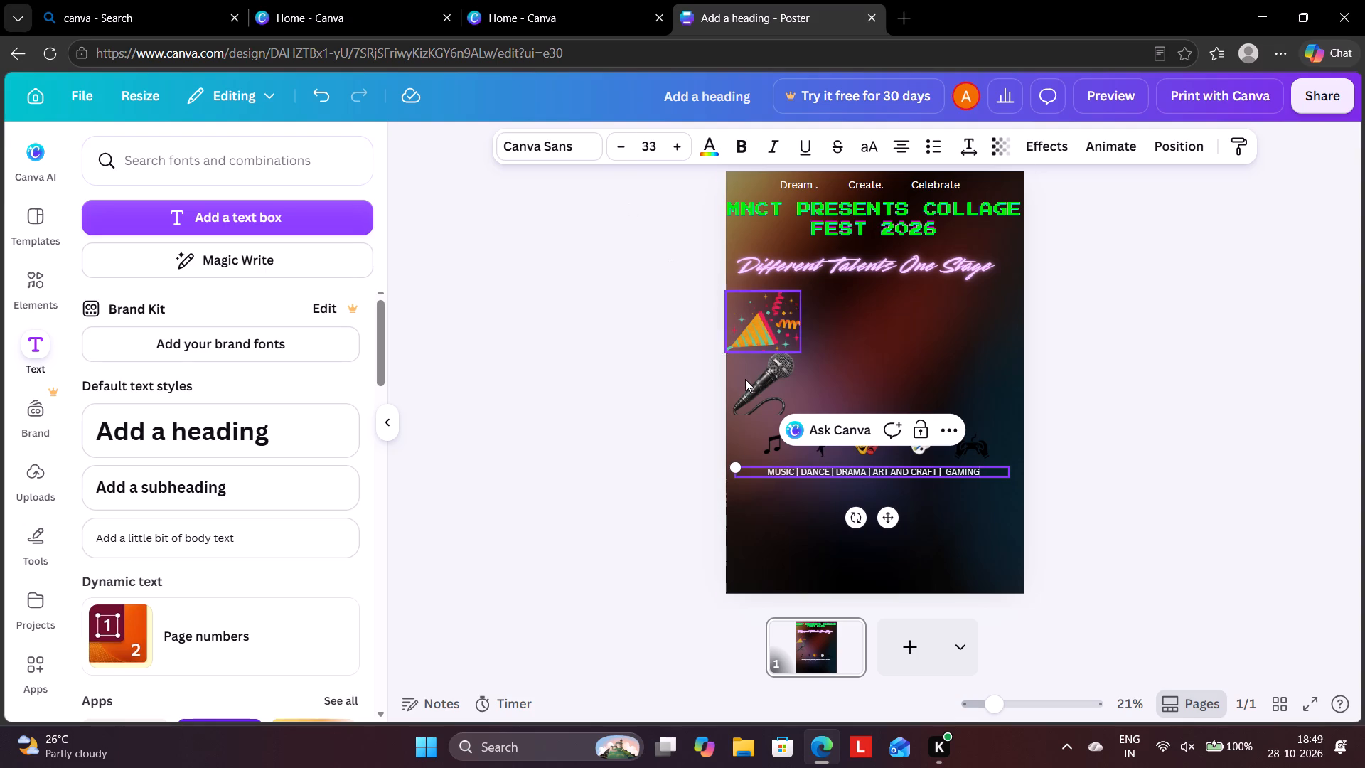
left_click(887, 516)
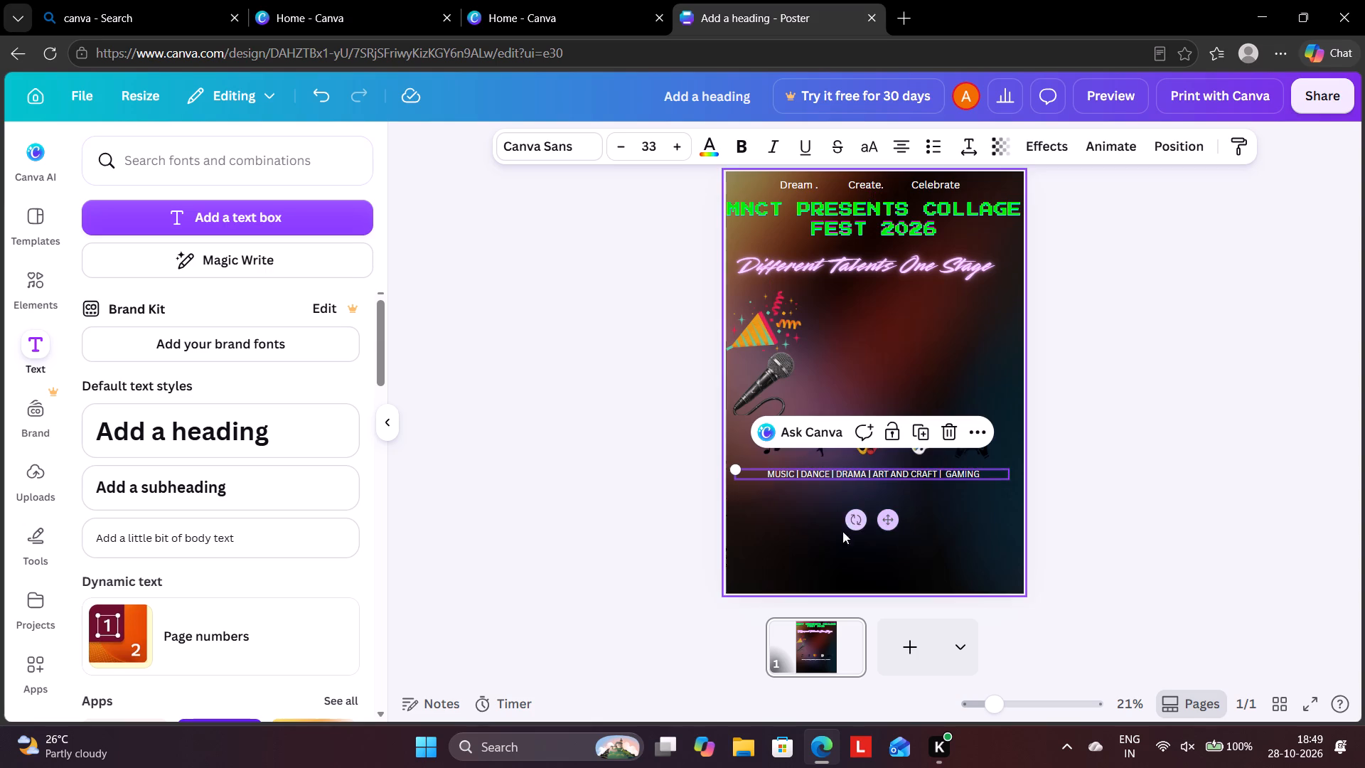
left_click(783, 518)
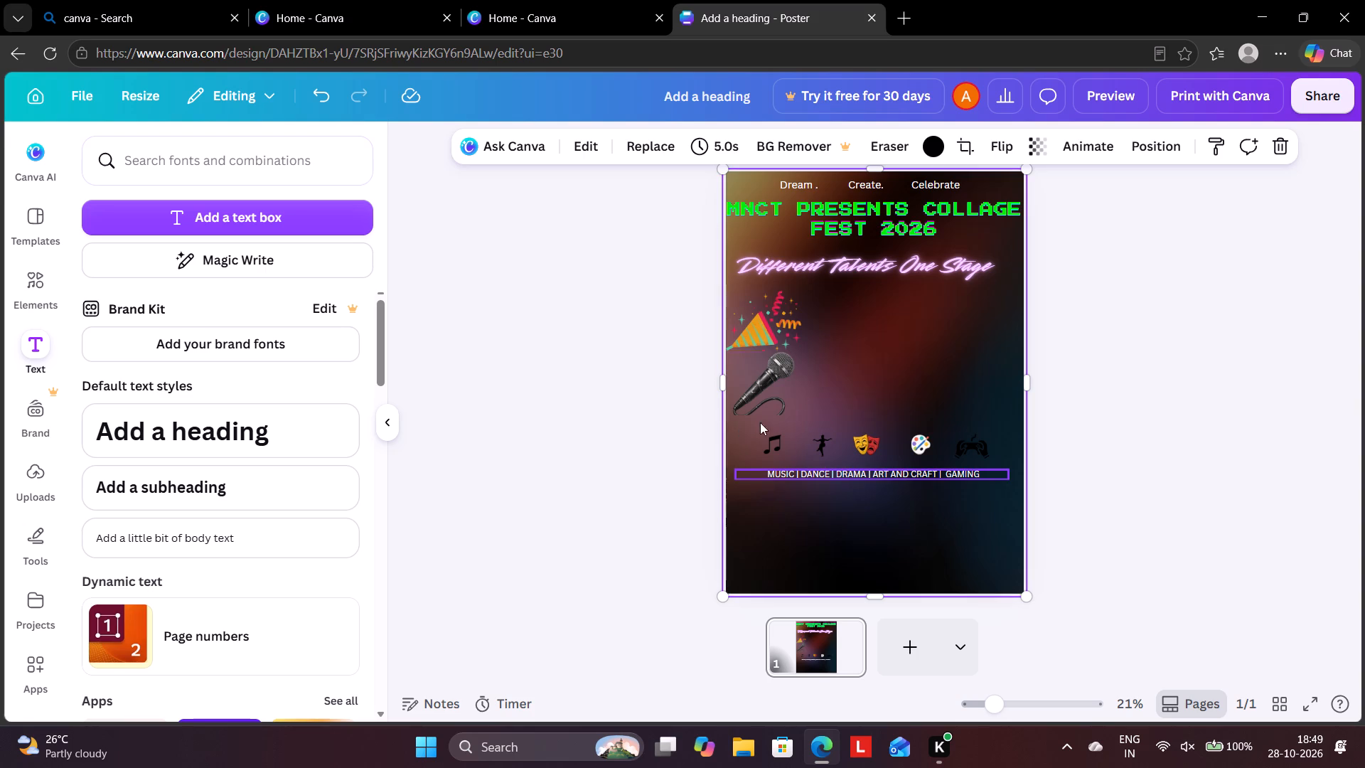
Move the "Different Talents One Stage" subheading down to the middle of the poster, just above the microphone.
left_click(839, 248)
left_click(842, 258)
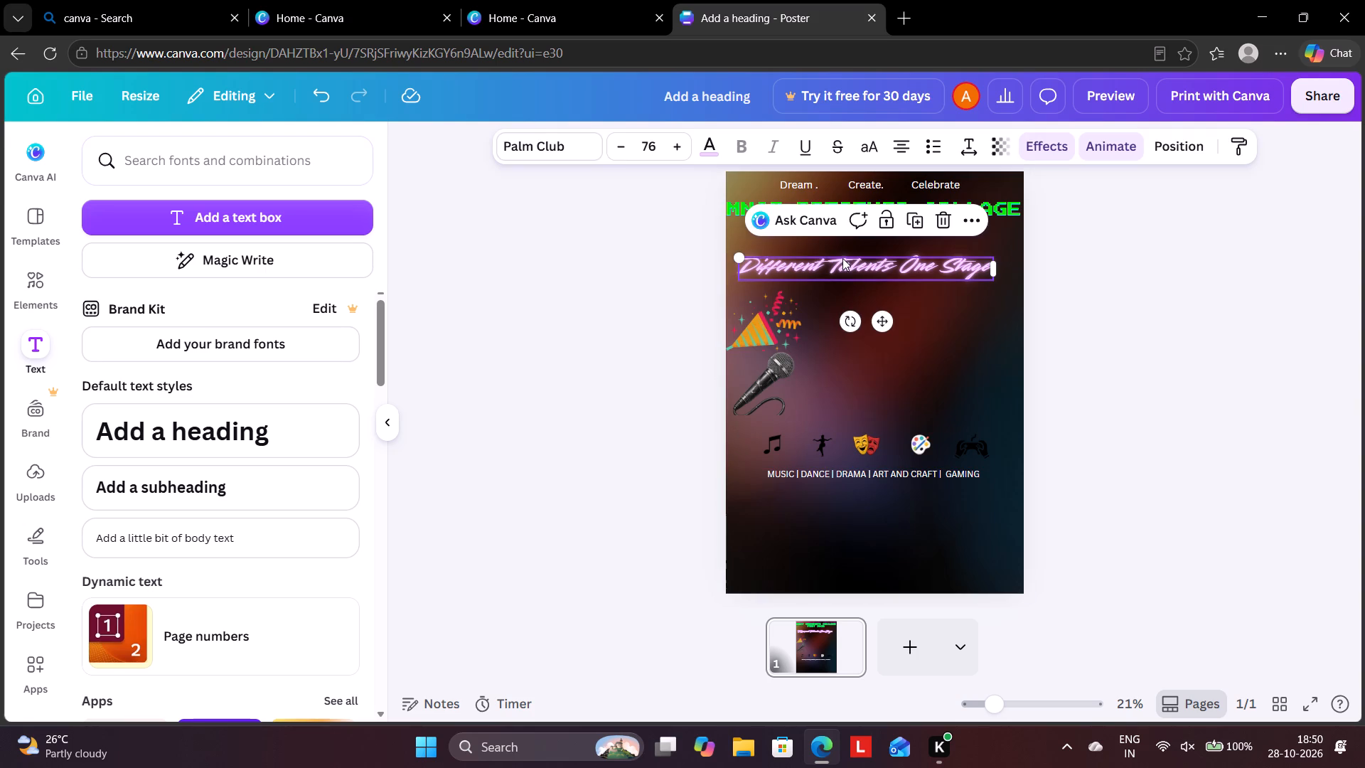
left_click_drag(887, 325, 892, 331)
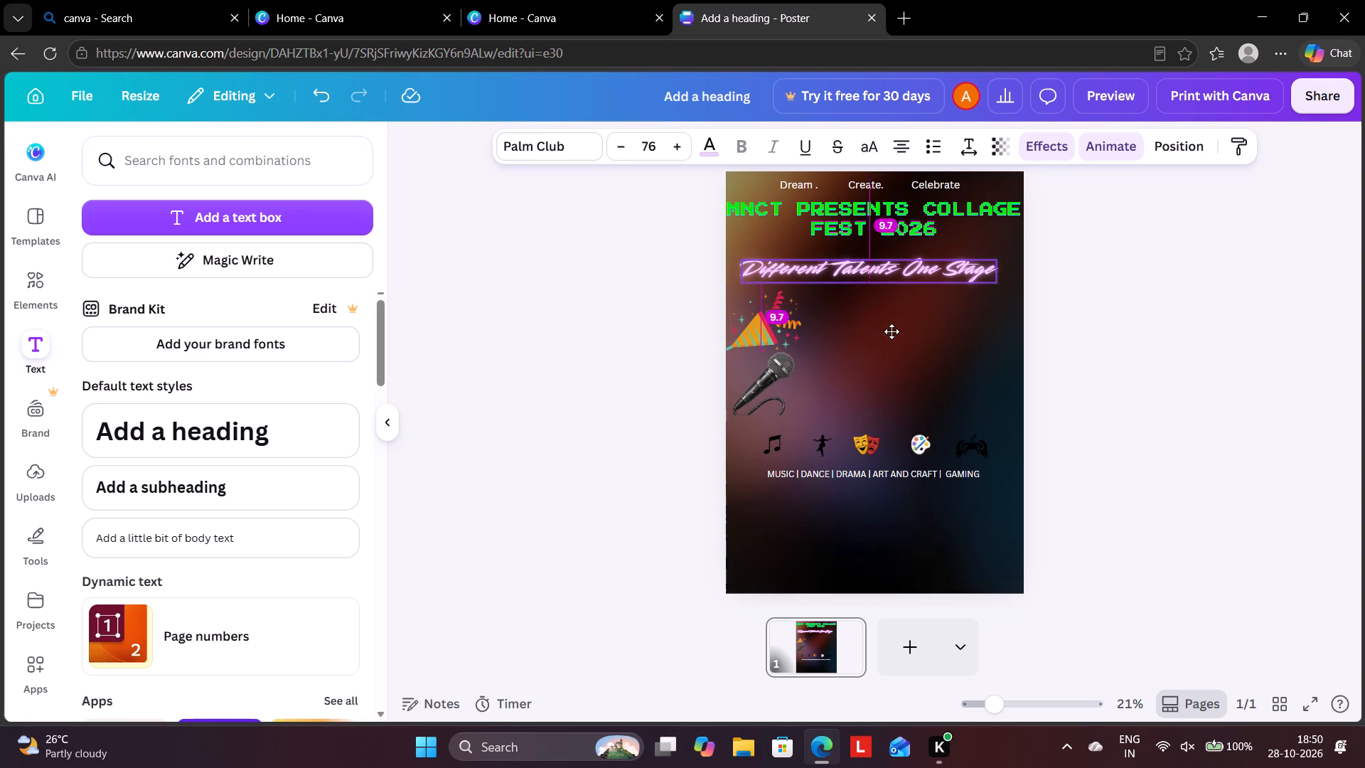
left_click_drag(892, 331, 921, 381)
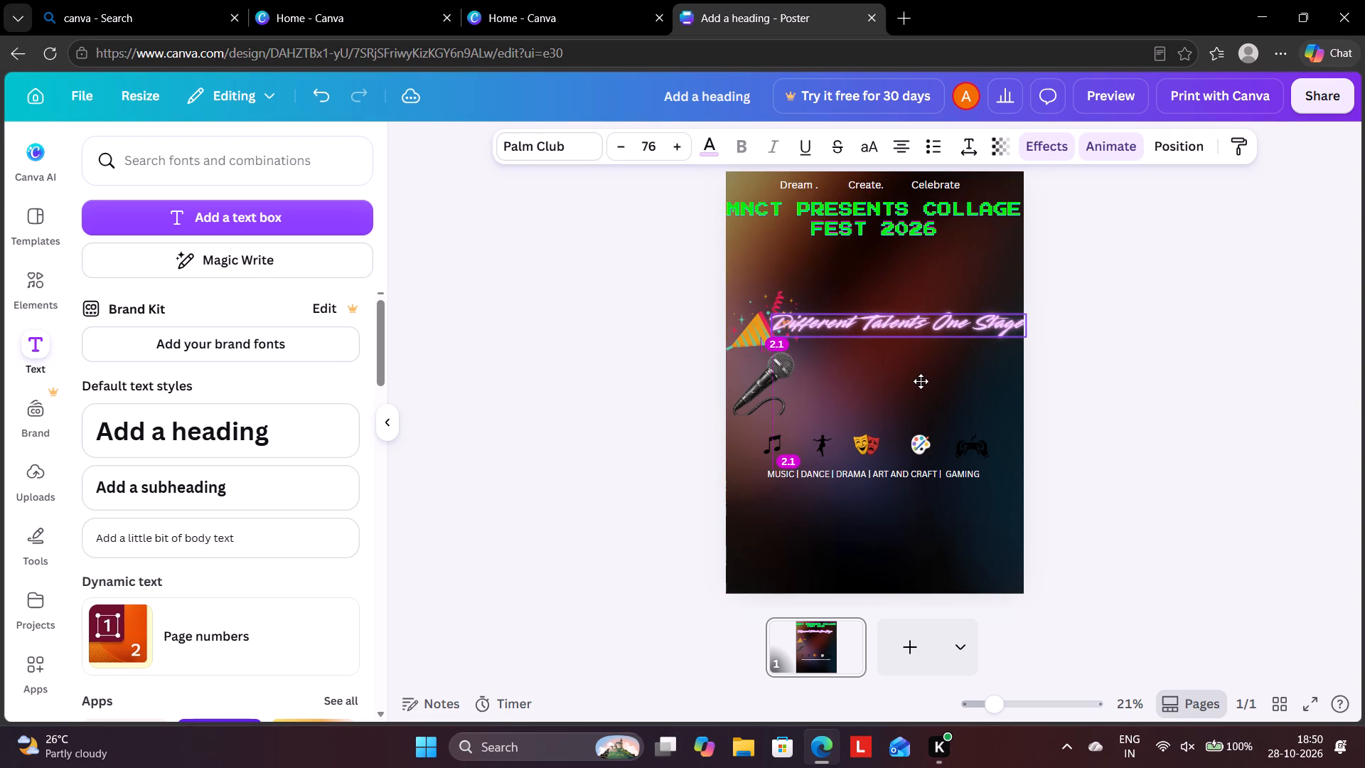
left_click_drag(921, 381, 903, 380)
Move the party popper graphic up to the poster's left edge, directly beneath the heading.
left_click(747, 338)
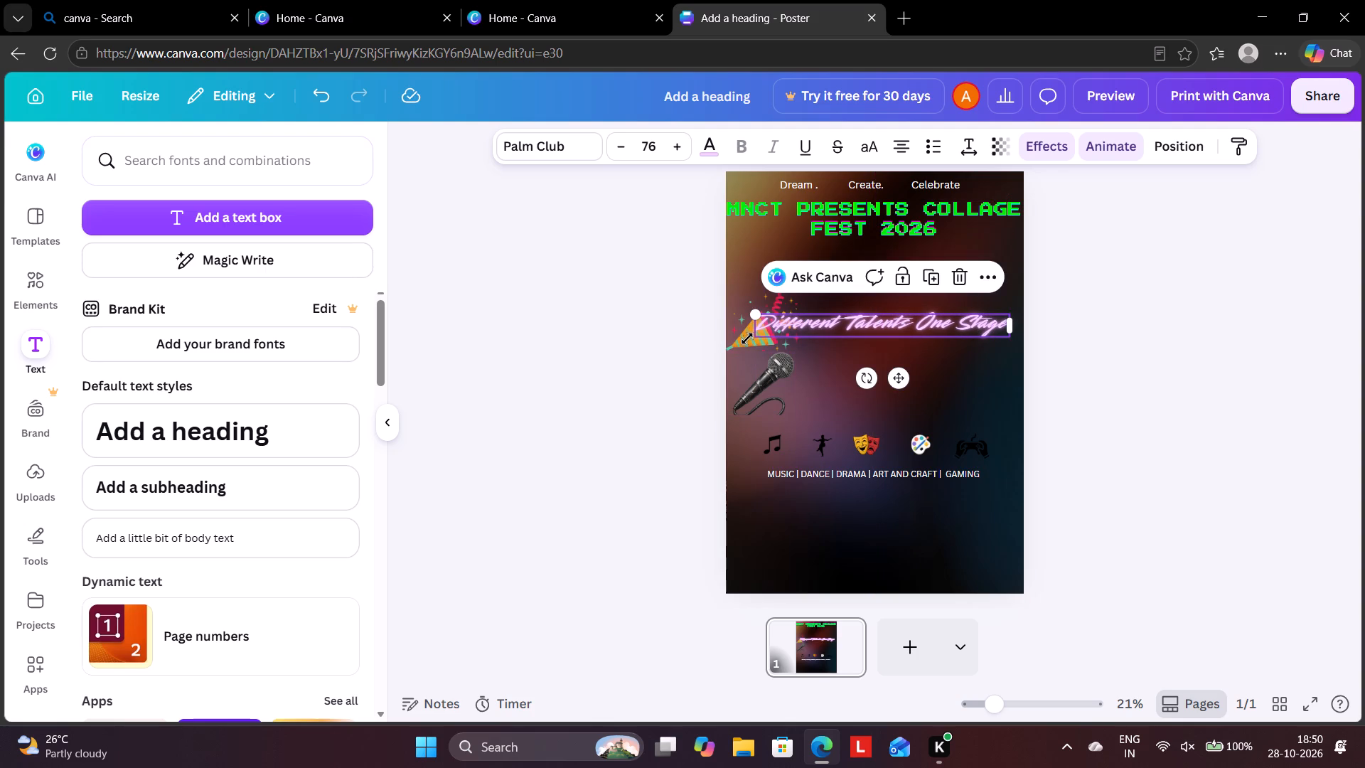
left_click(744, 340)
left_click_drag(744, 339, 732, 297)
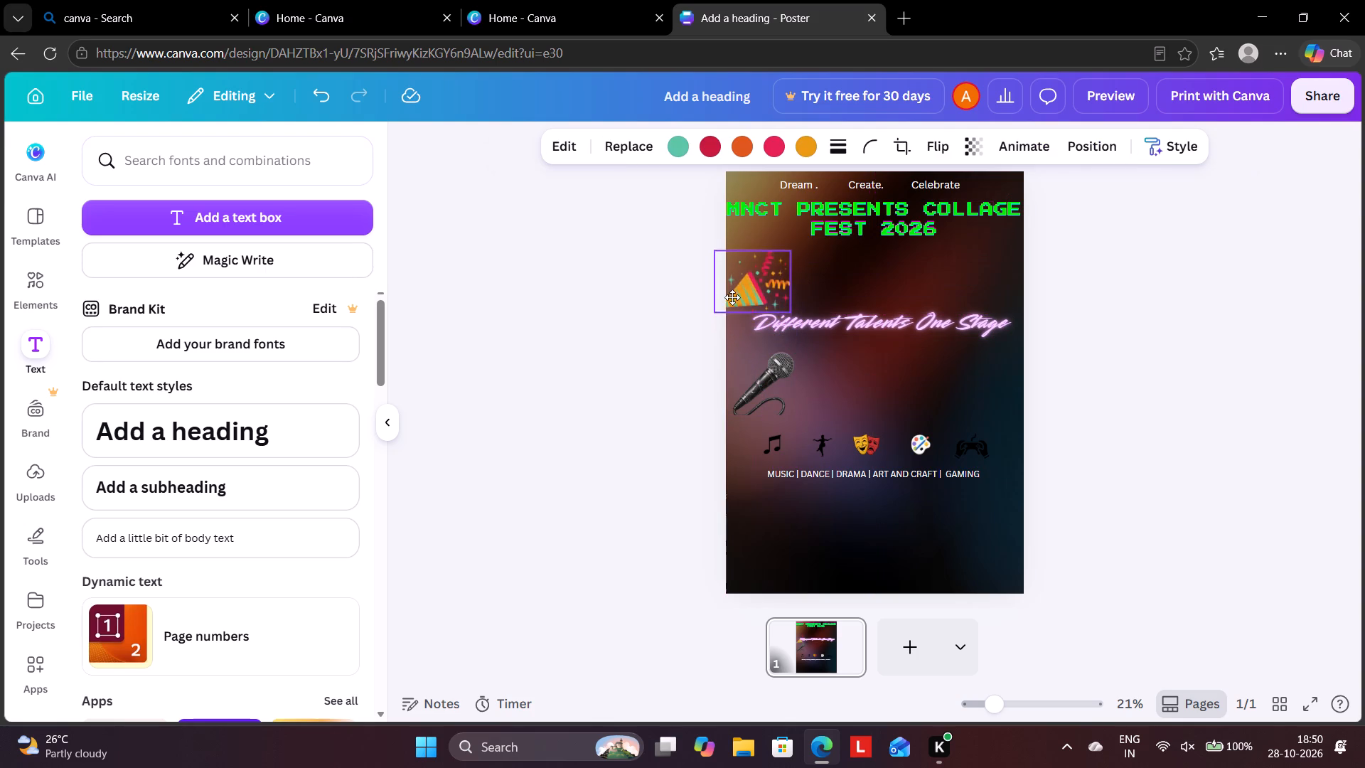
left_click_drag(732, 297, 739, 277)
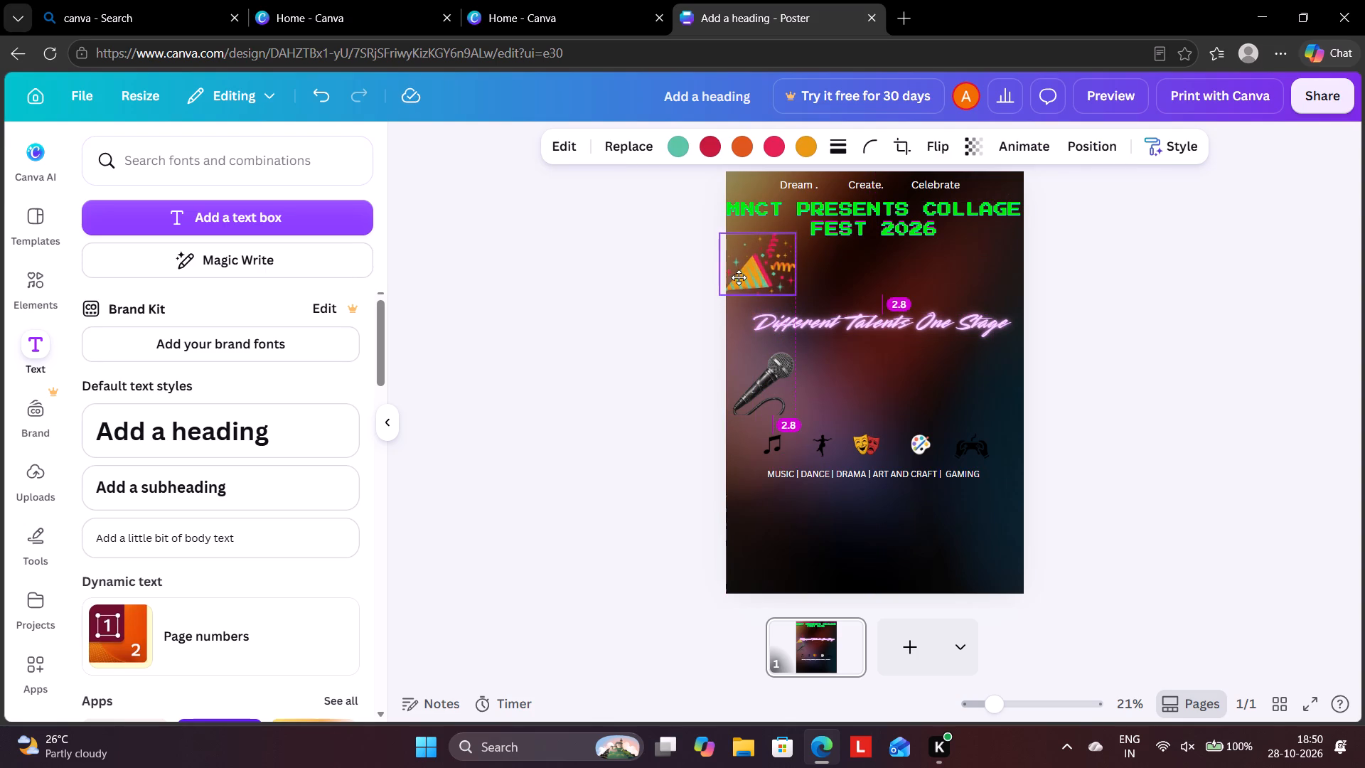
left_click_drag(739, 277, 739, 276)
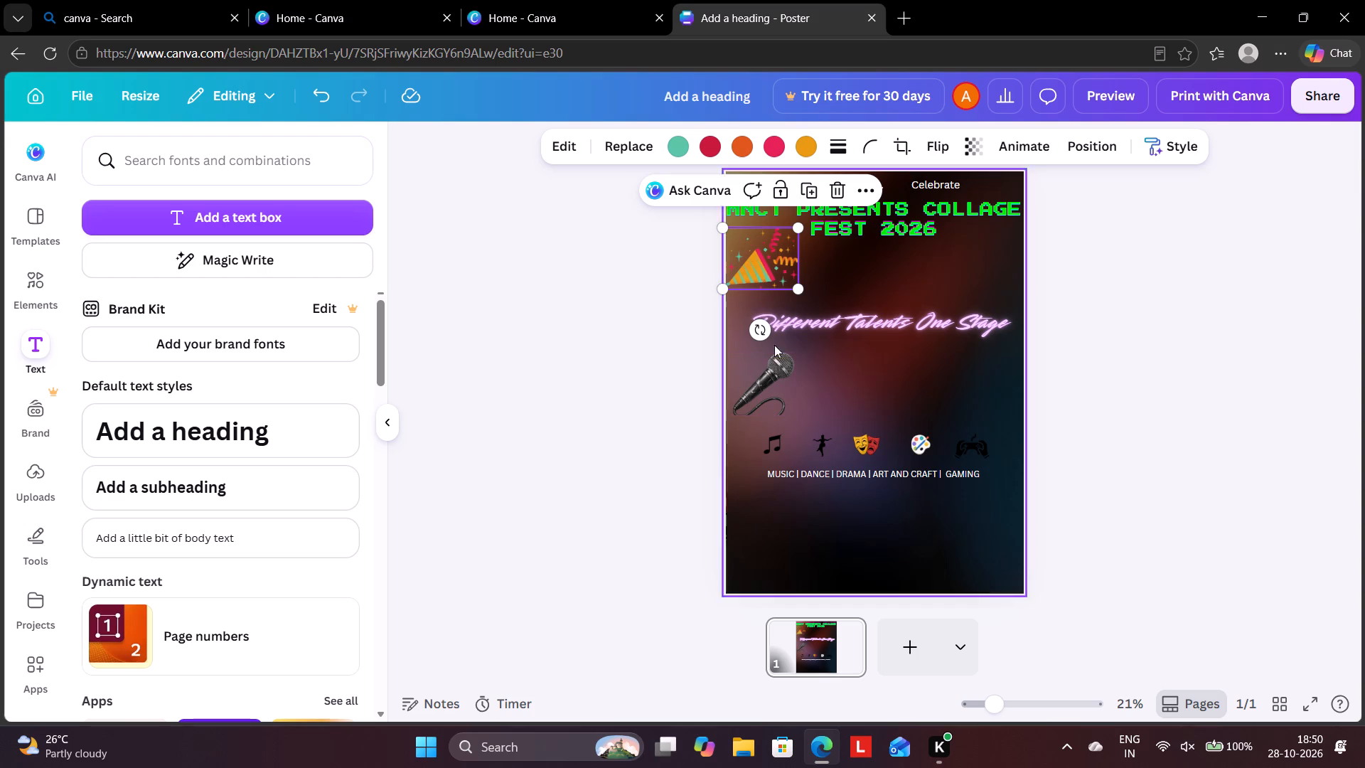
left_click(862, 322)
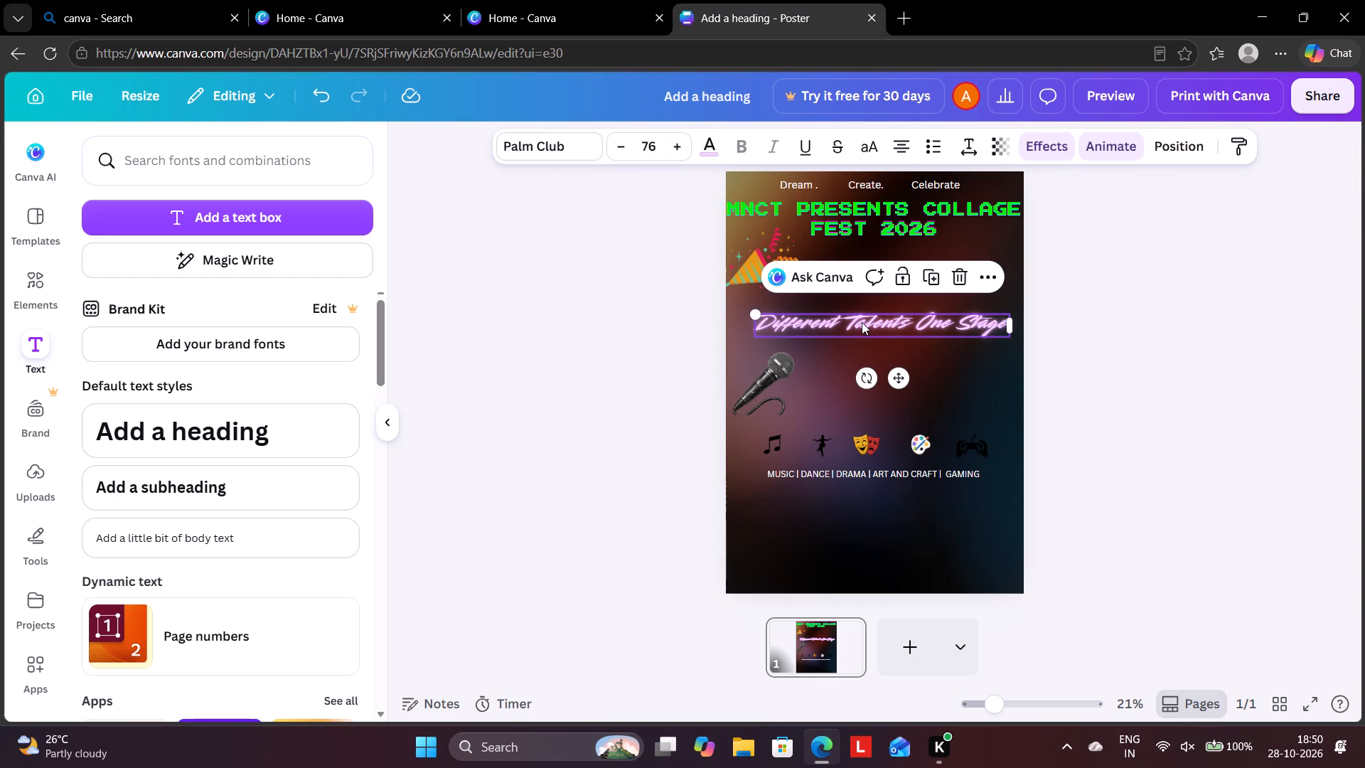
left_click(828, 358)
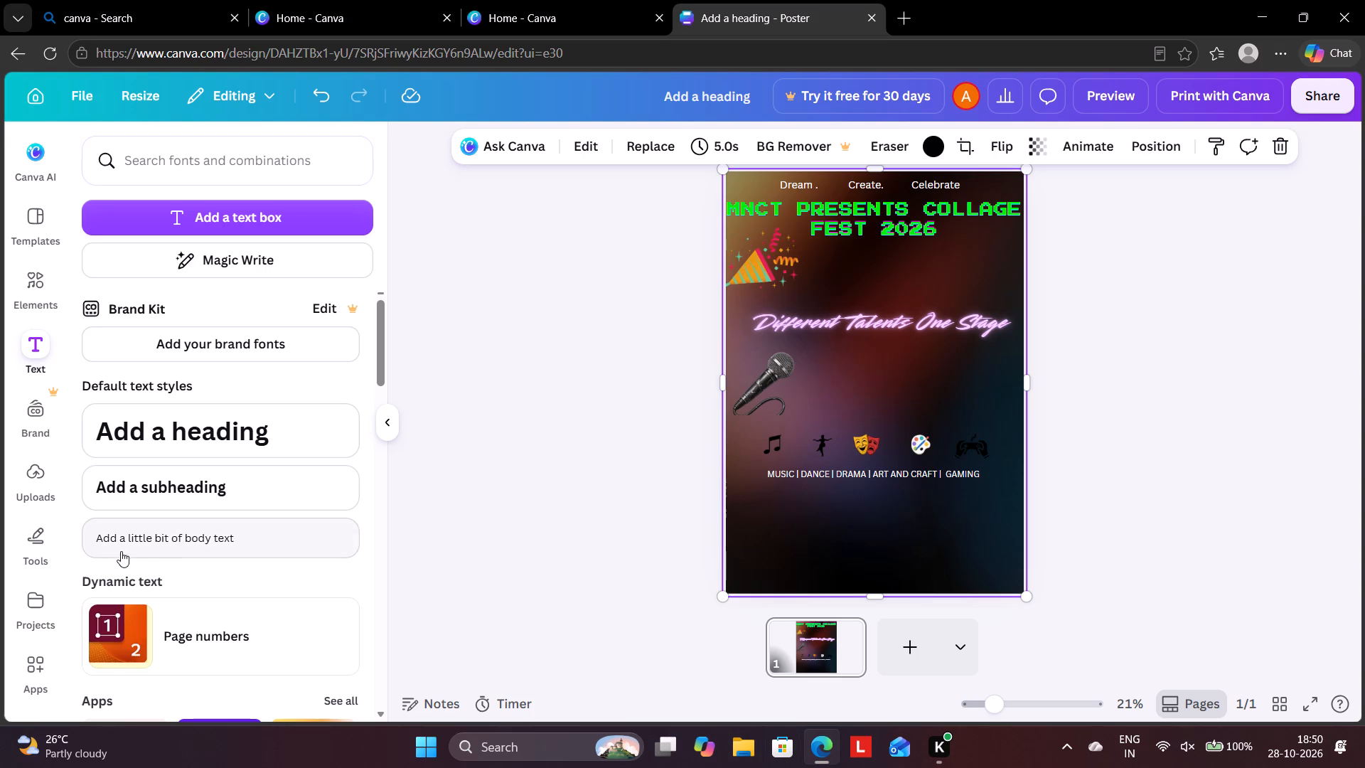
Add a body text box below the activity names line and delete the spare body text box from the poster's centre.
left_click(151, 543)
left_click(153, 554)
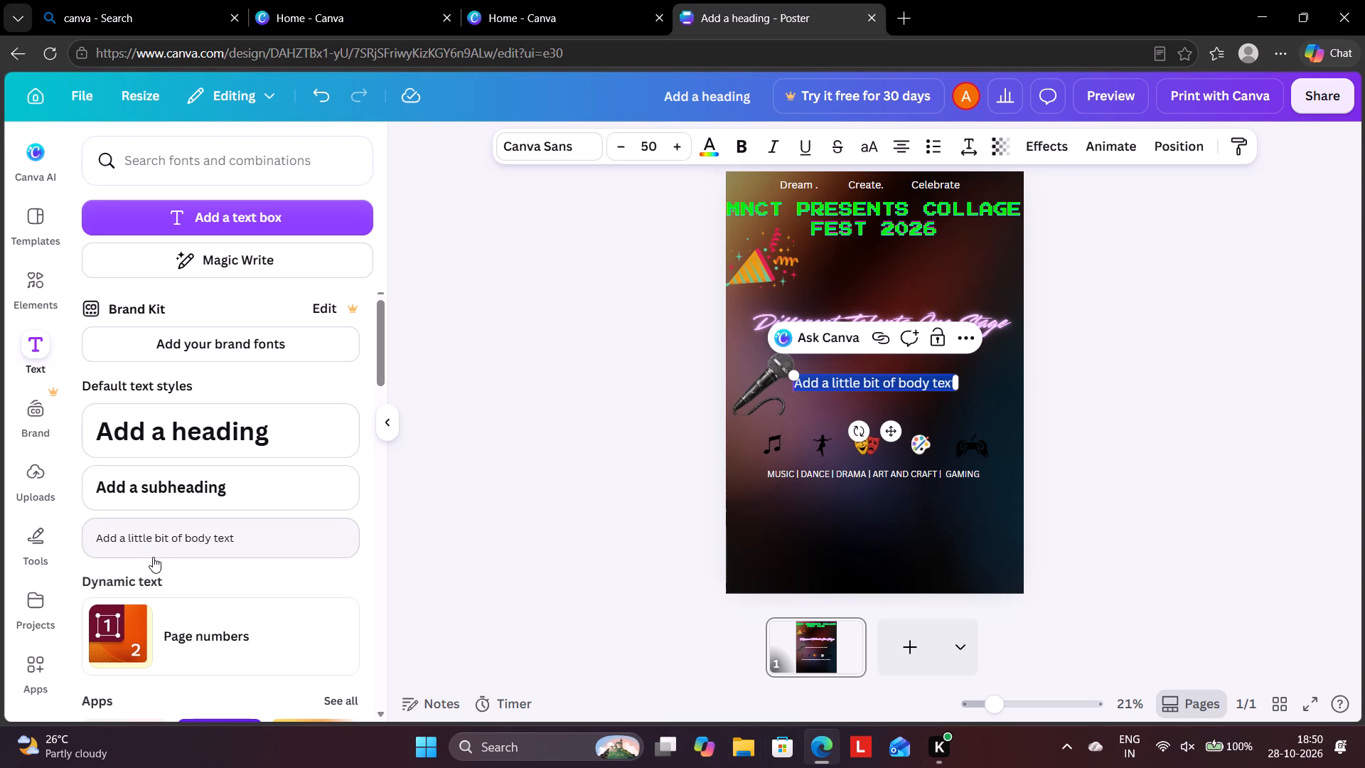
left_click(808, 501)
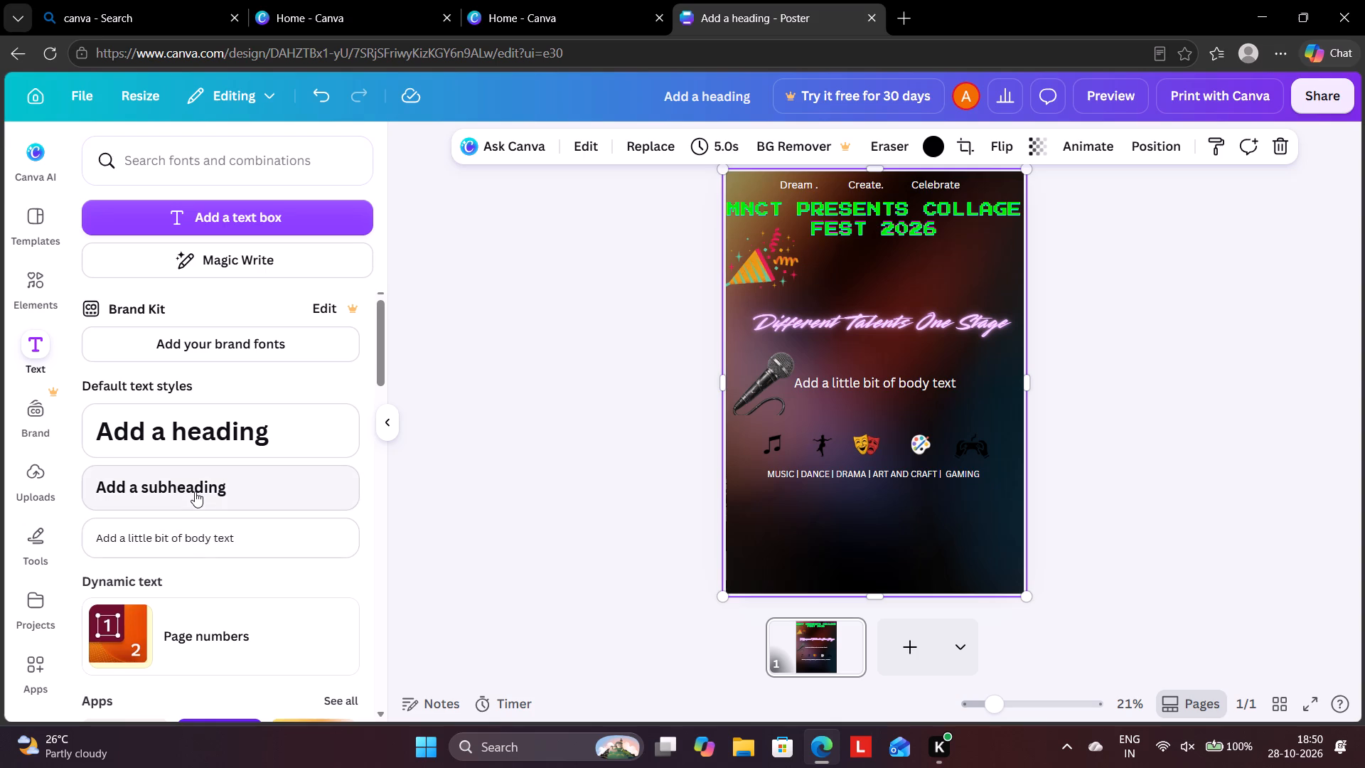
left_click(202, 543)
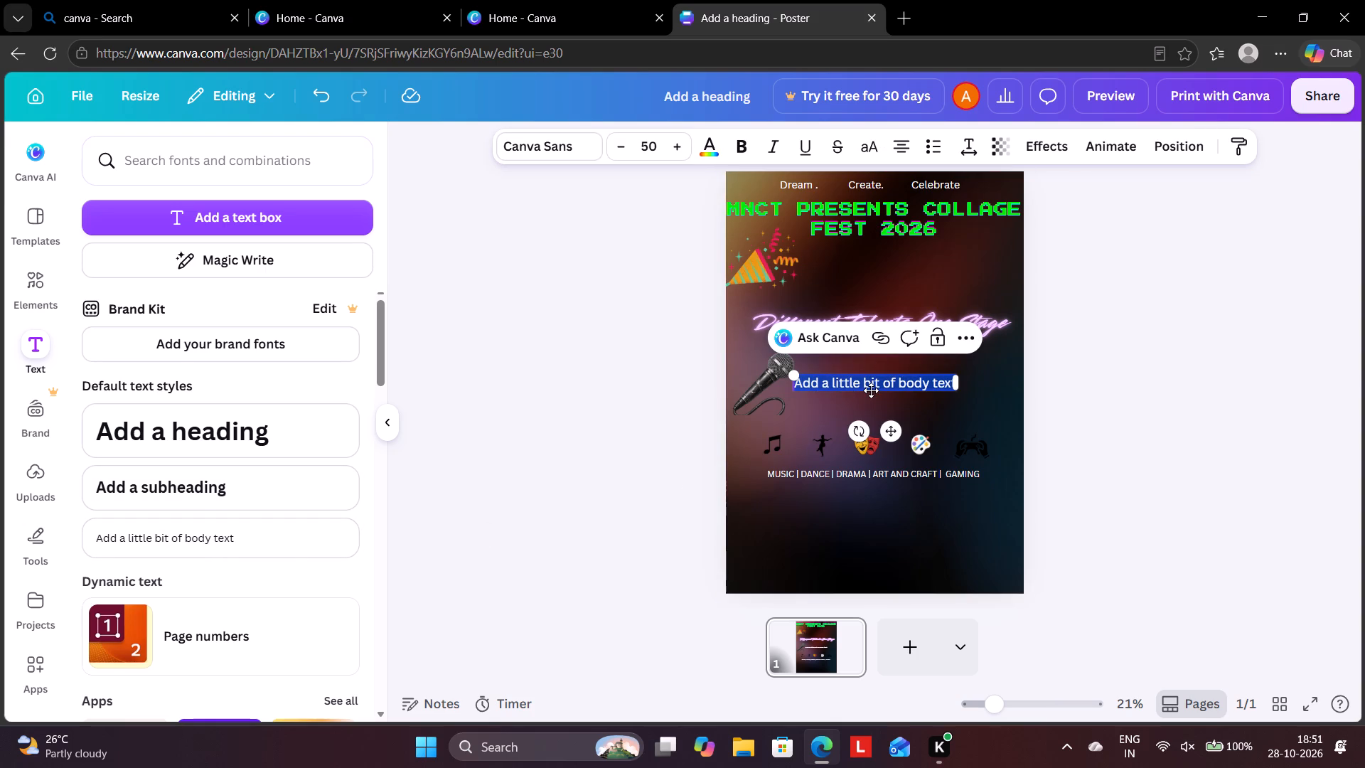
left_click_drag(871, 390, 857, 530)
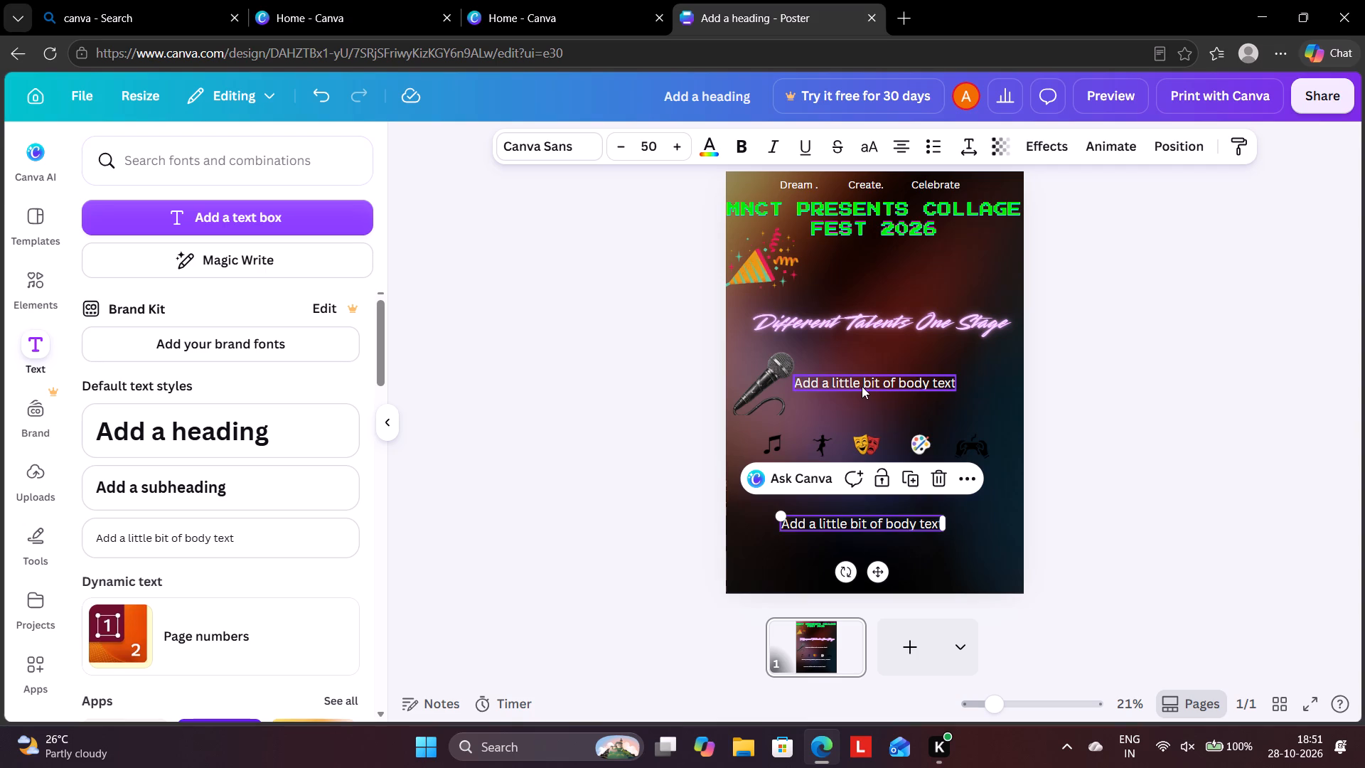
left_click(862, 385)
key("BackSpace")
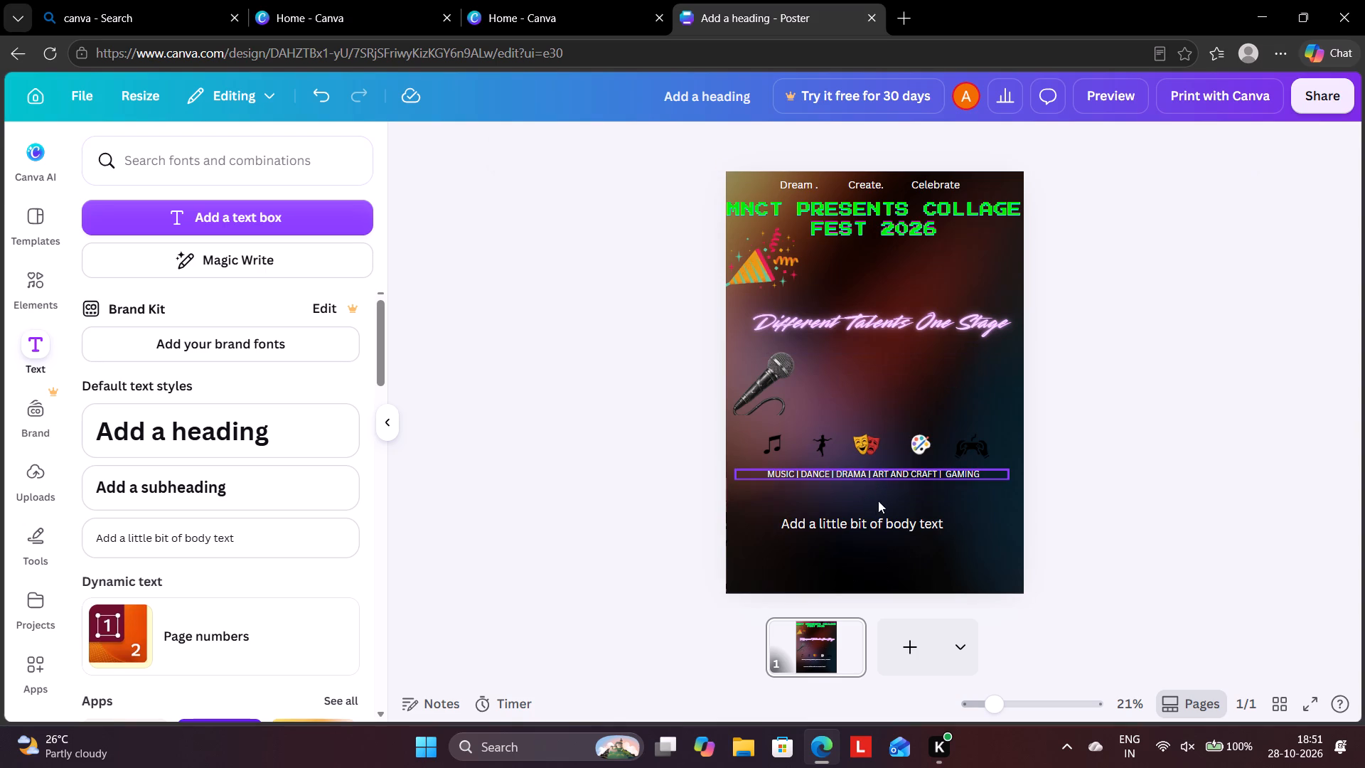
Replace the placeholder in the new body text box with "MORE THAN JUST A FEST" in capitals.
left_click(857, 525)
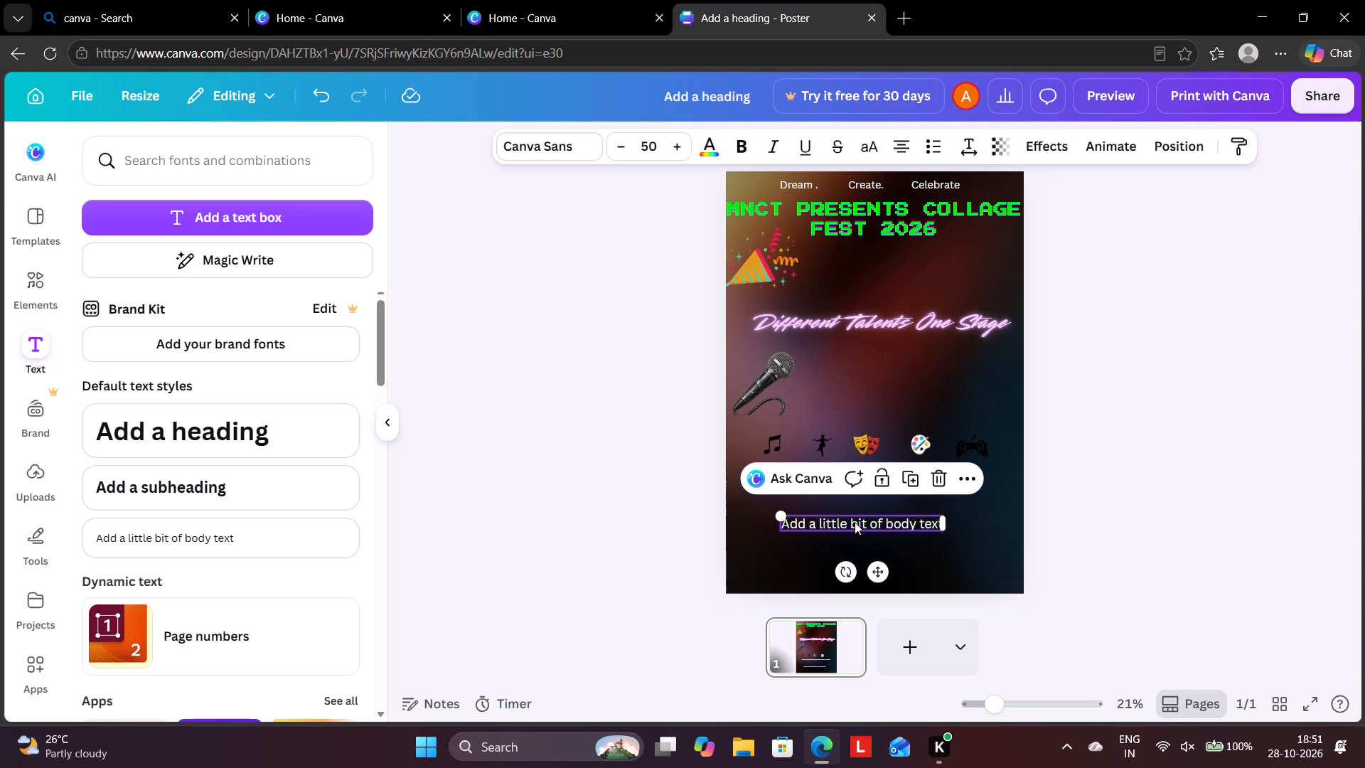
left_click(855, 522)
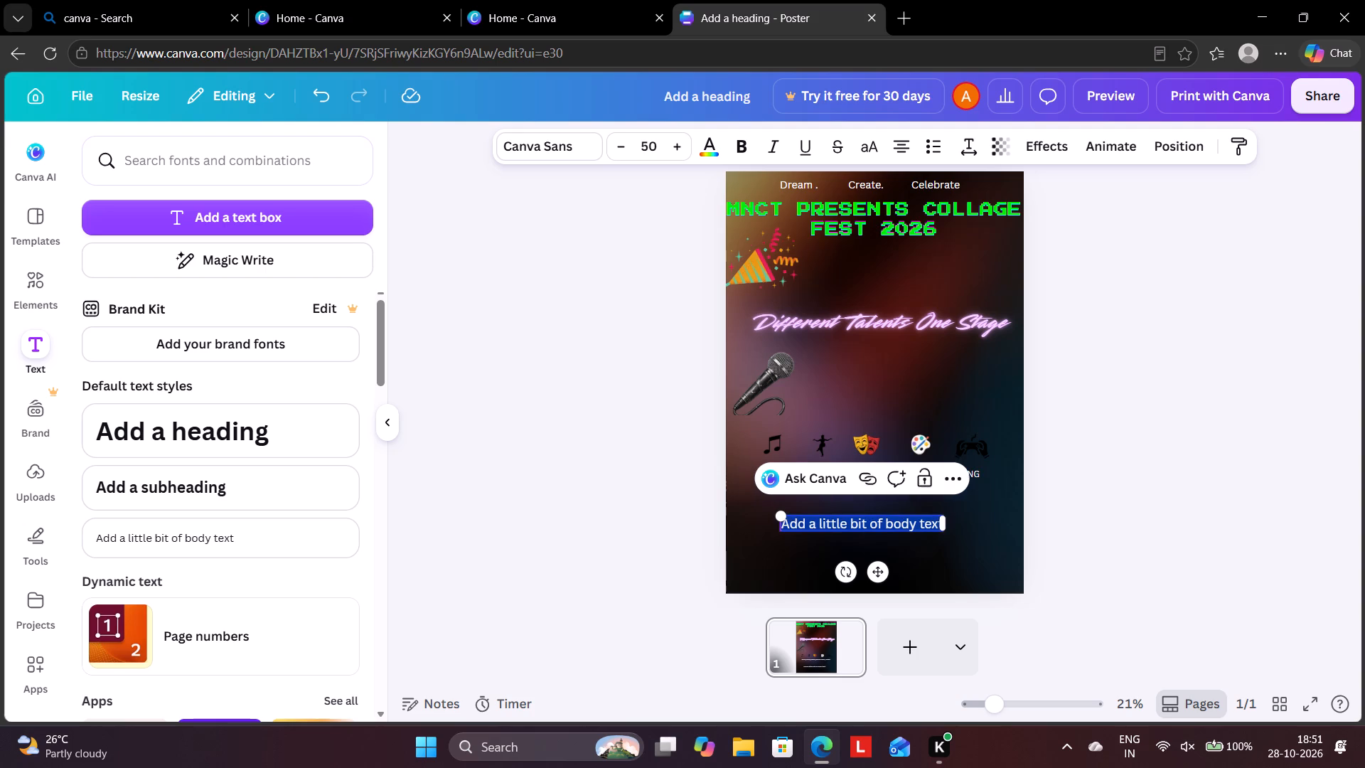
key("BackSpace")
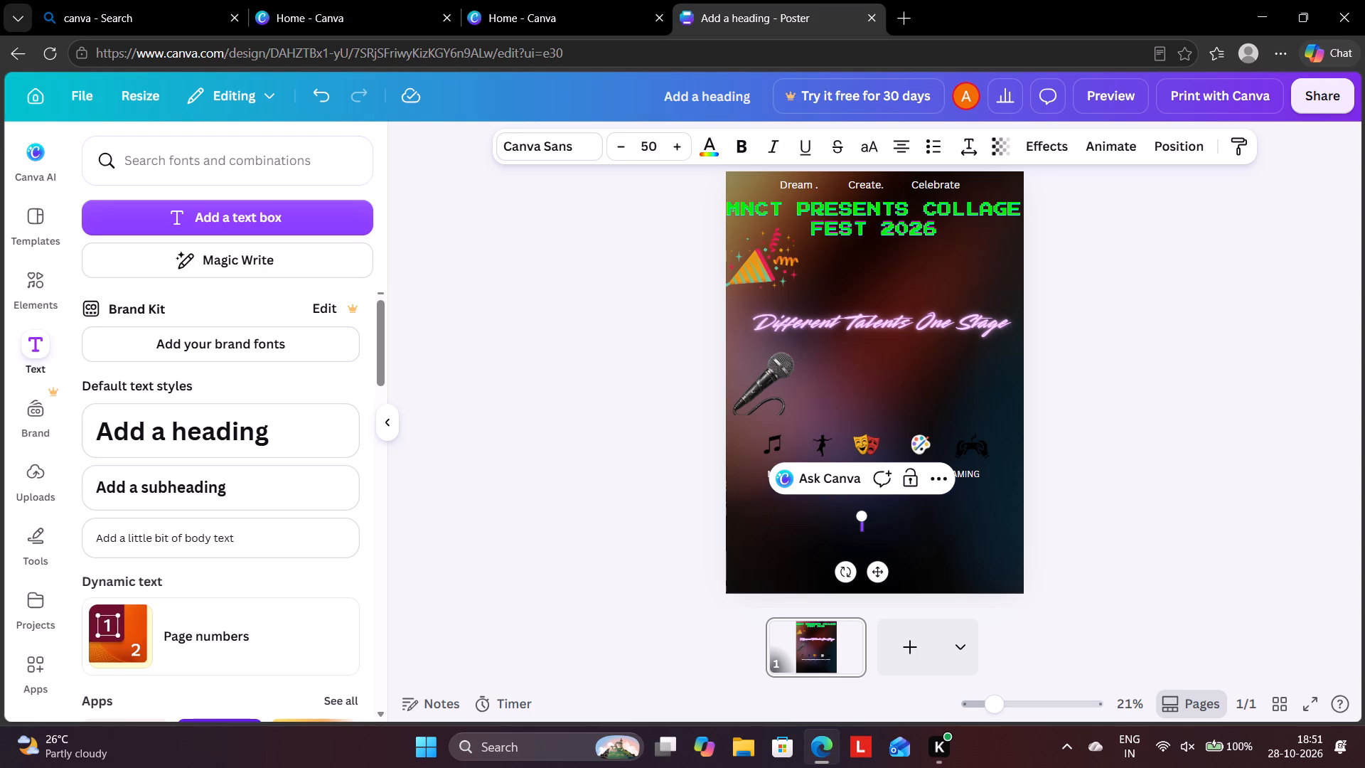
key("shift+m")
key("BackSpace")
type("MORE THAN")
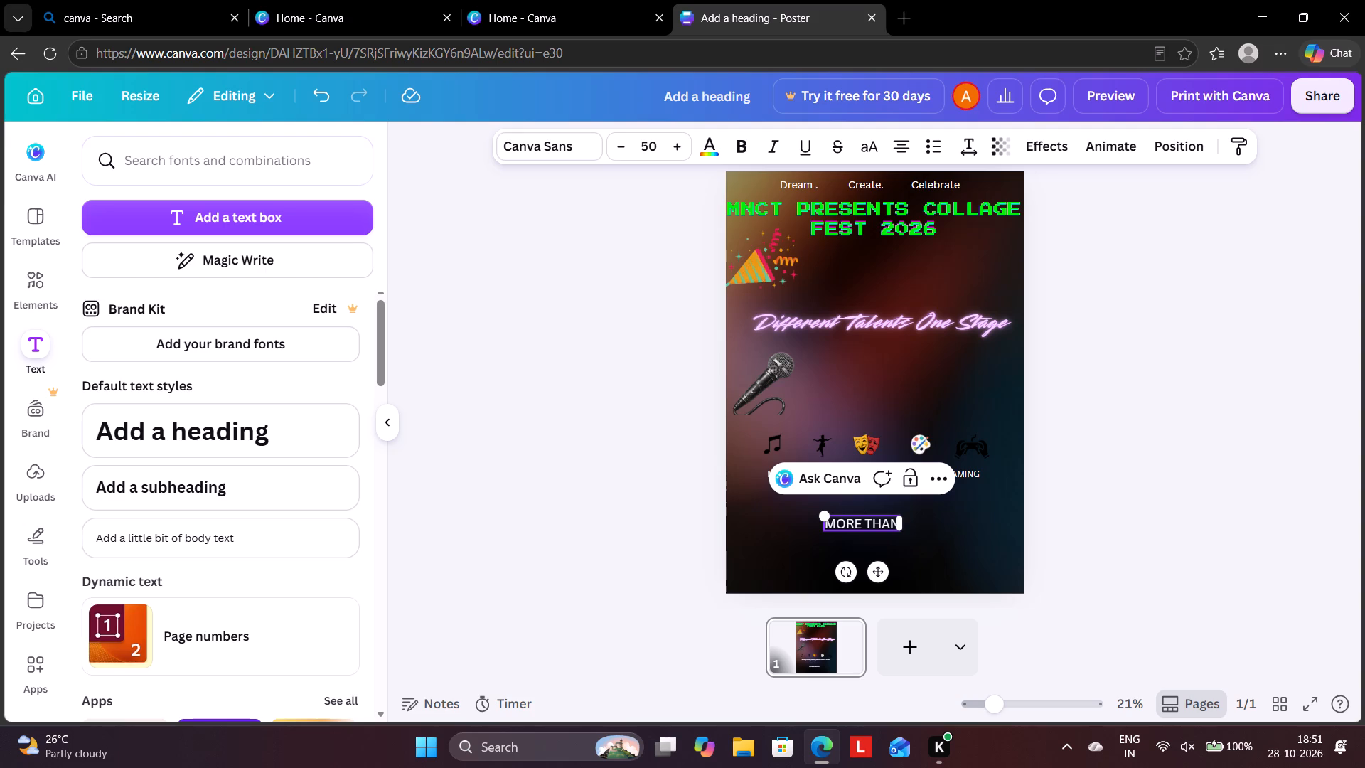
key("space")
type("JUST")
key("space")
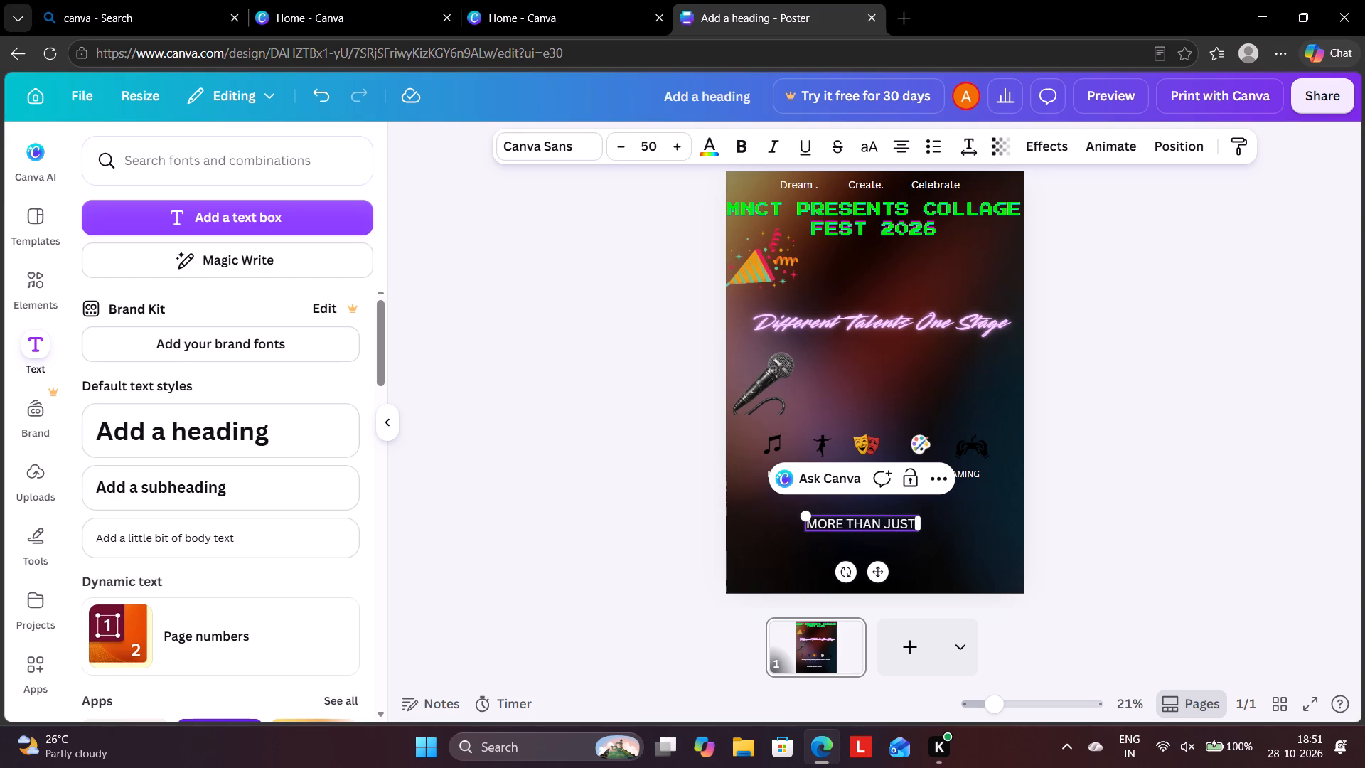
type("A")
key("space")
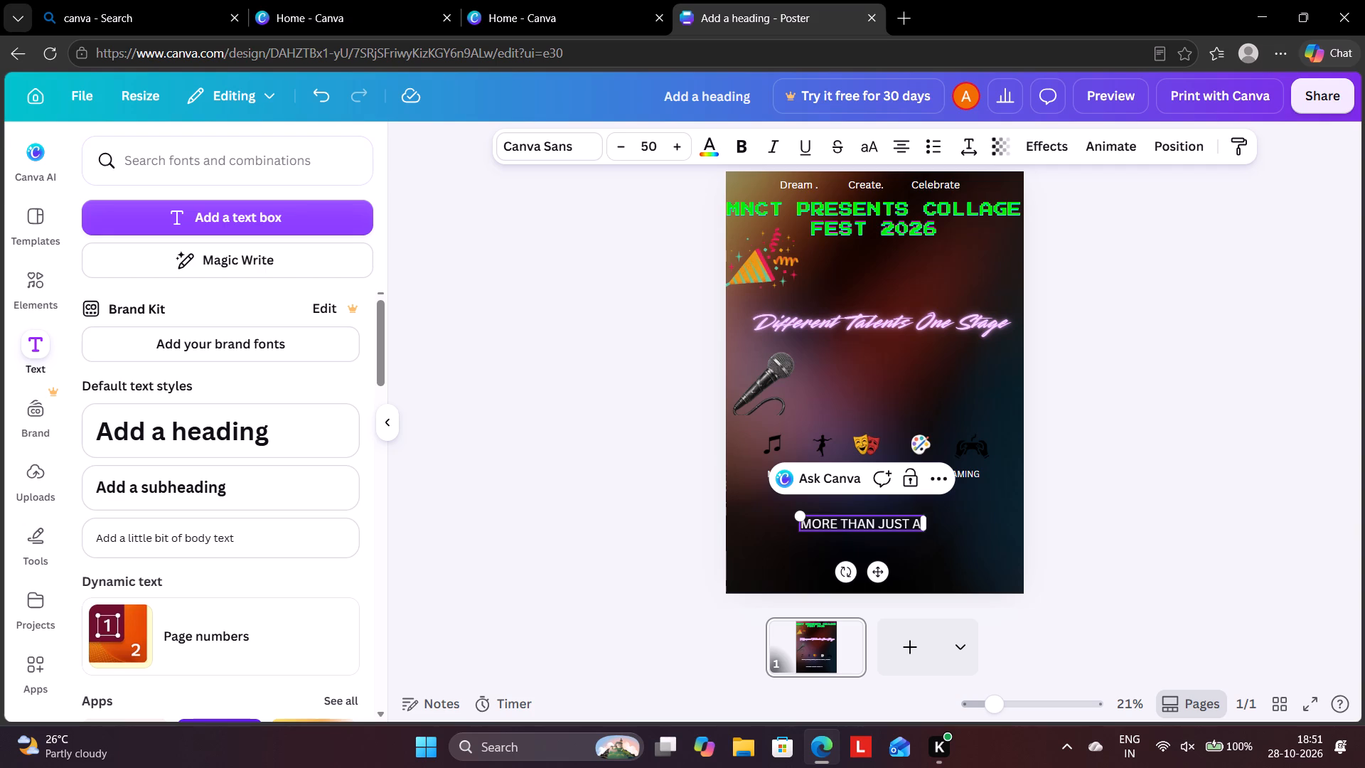
type("FEST")
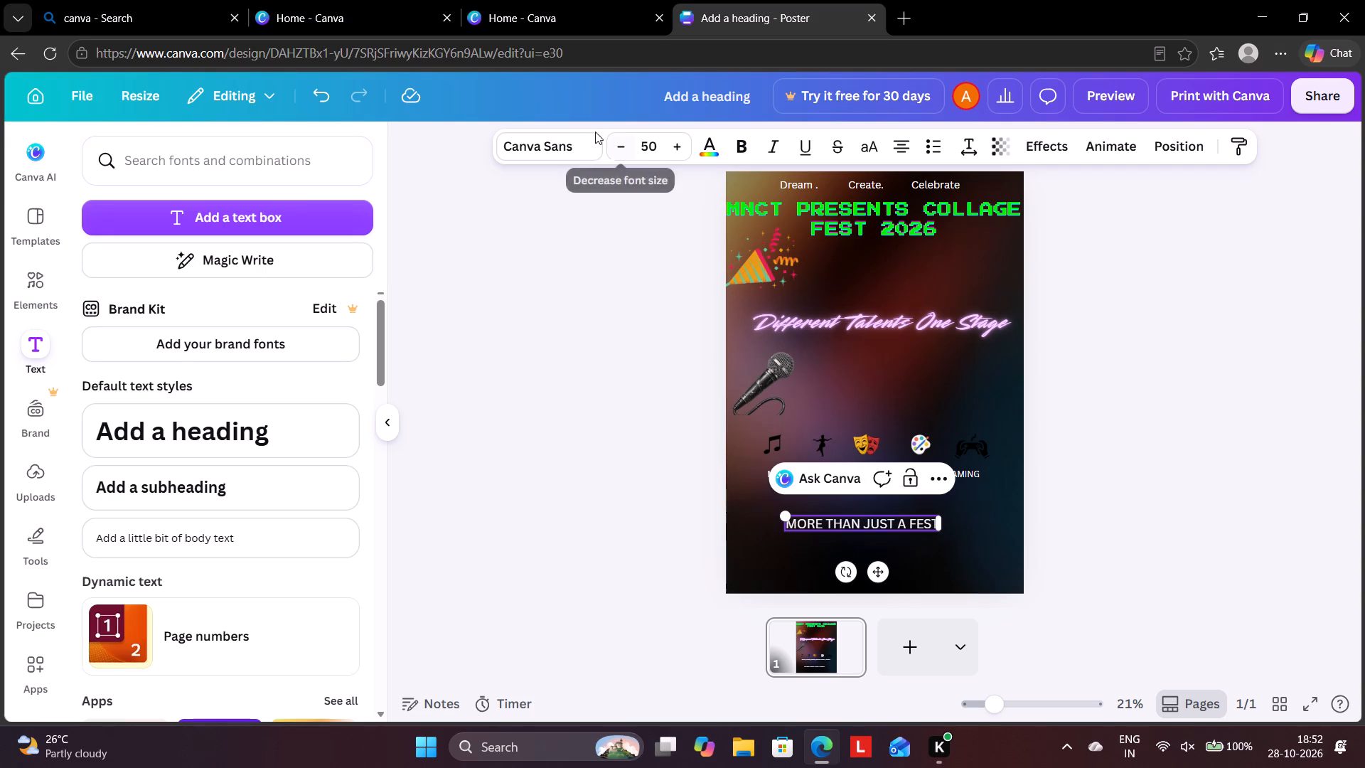
Reduce the "MORE THAN JUST A FEST" line's font size to 42.
triple_click(621, 137)
left_click(621, 137)
triple_click(620, 137)
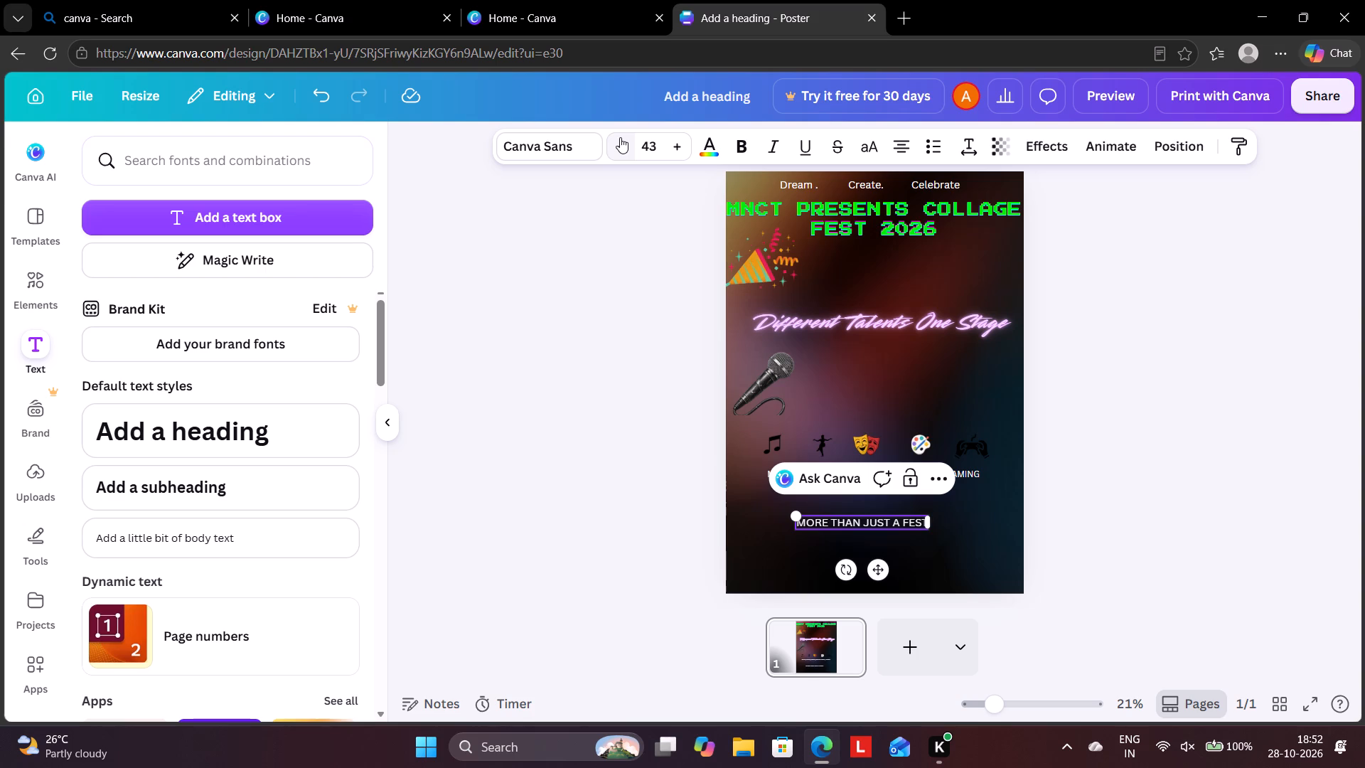
left_click(620, 137)
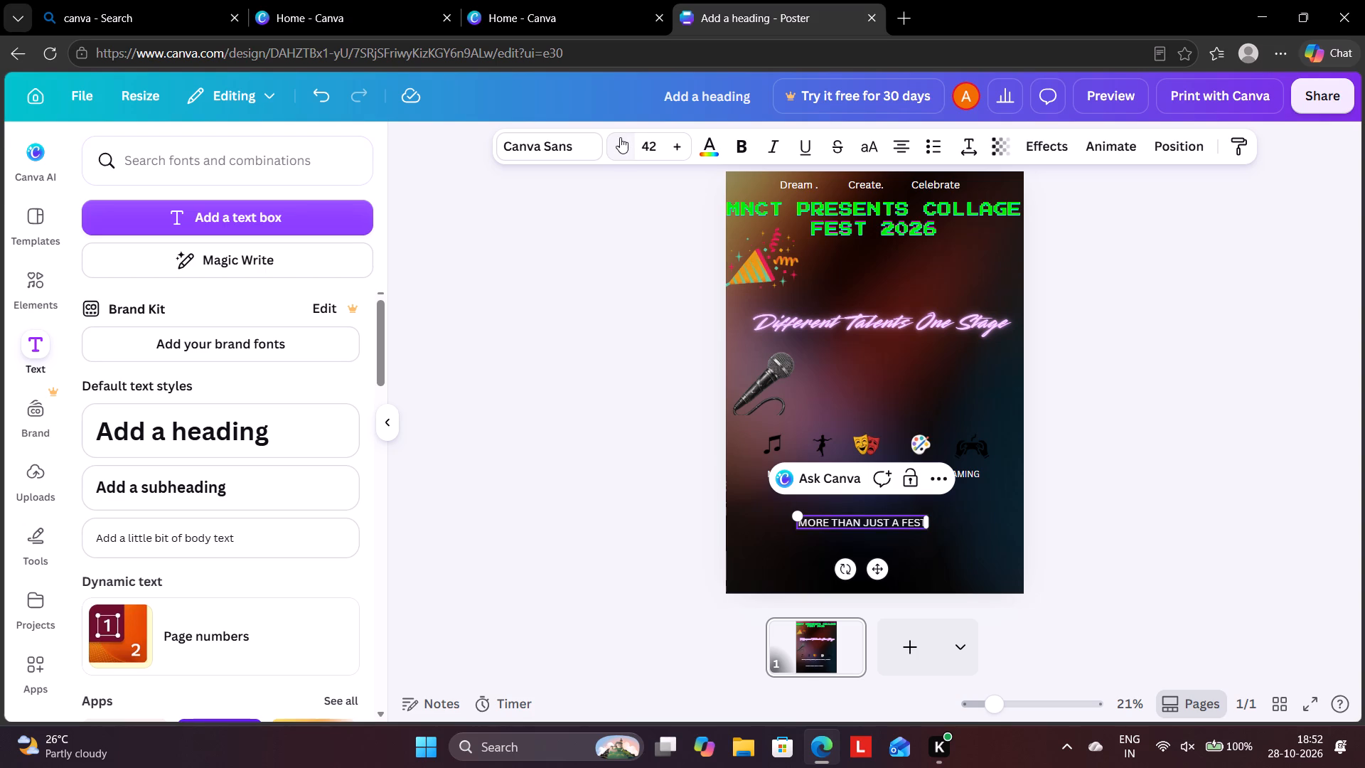
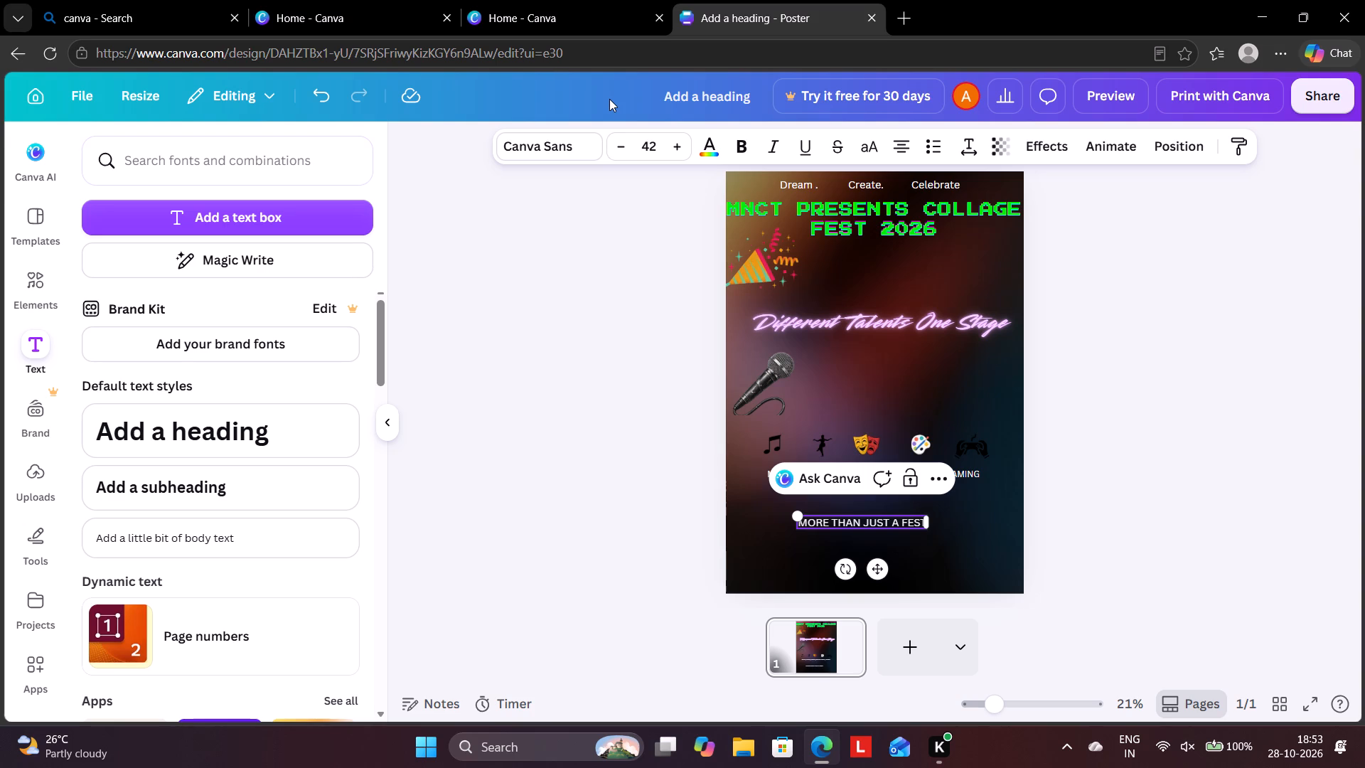
Reduce the "MORE THAN JUST A FEST" line's font size to 40.
double_click(617, 141)
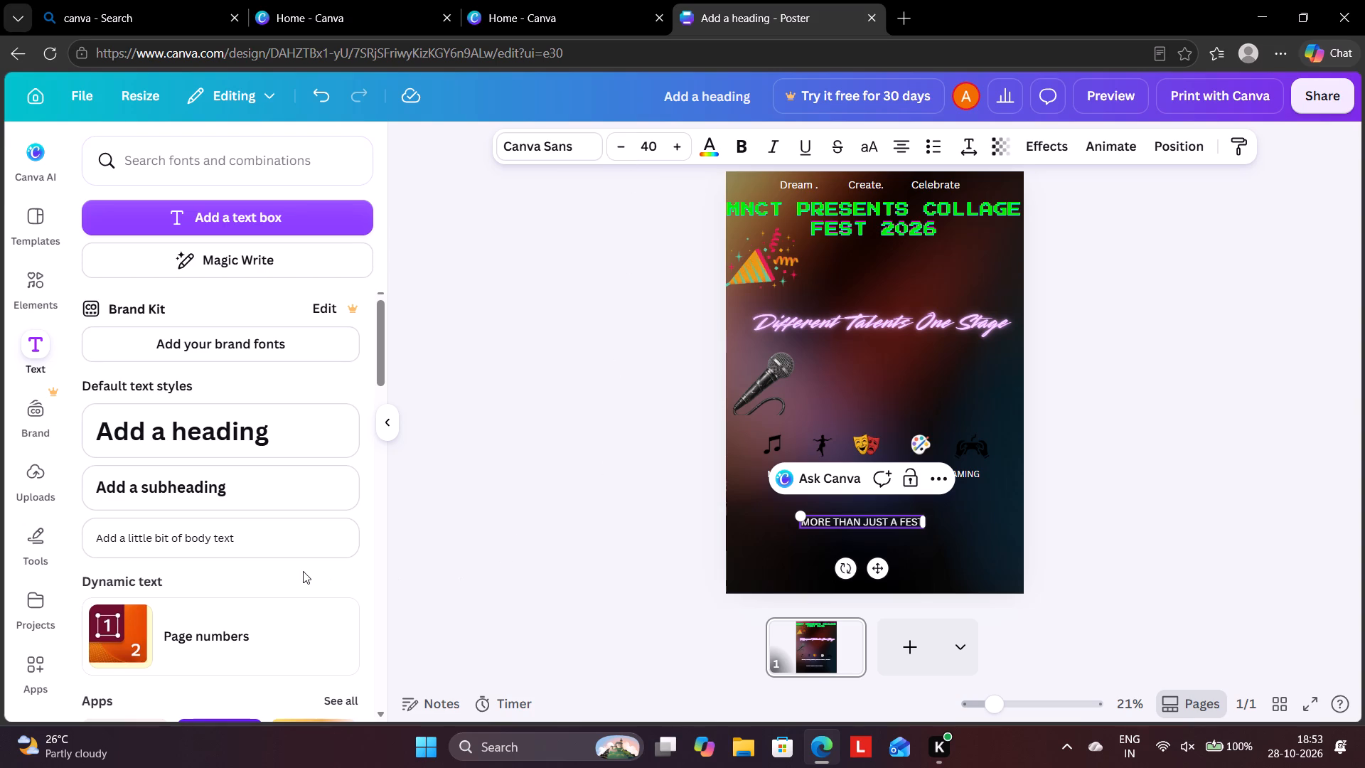
Add another body text box directly beneath the "MORE THAN JUST A FEST" line.
left_click(242, 527)
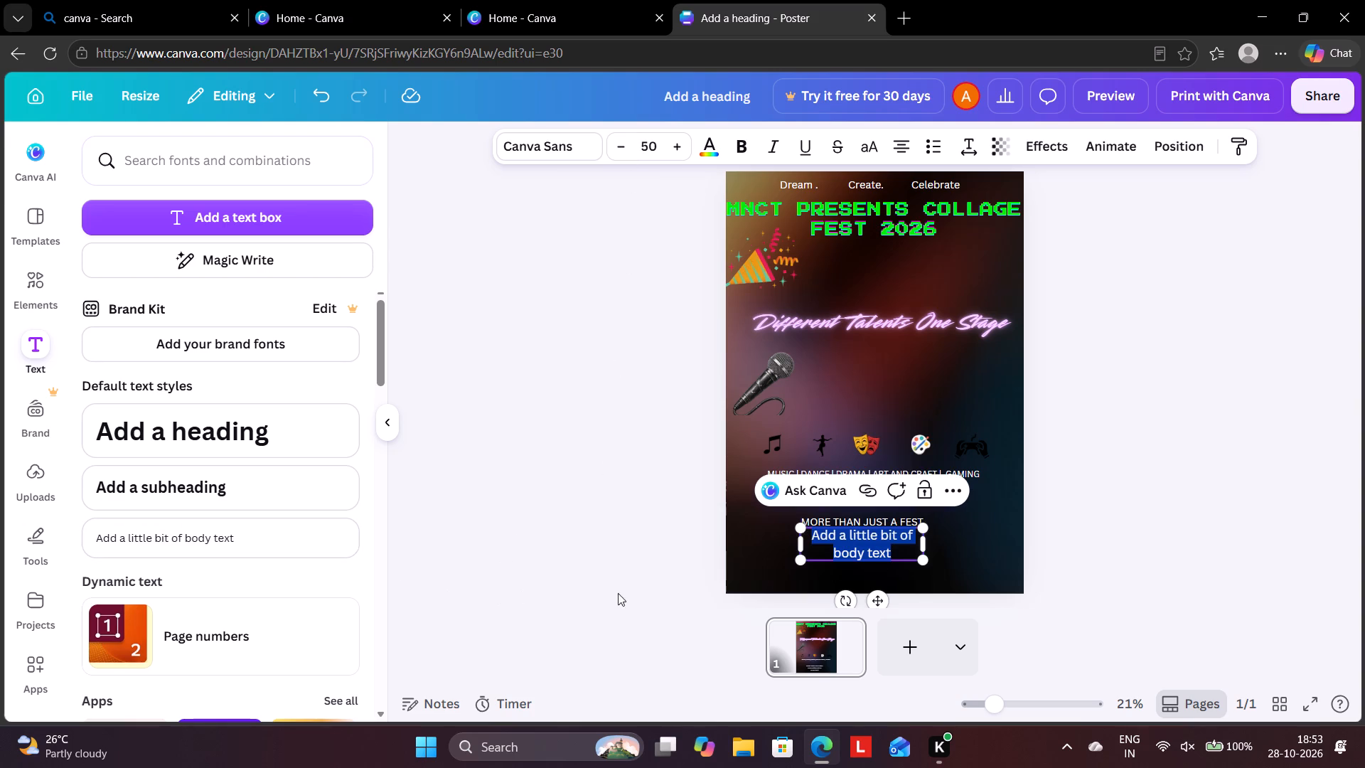
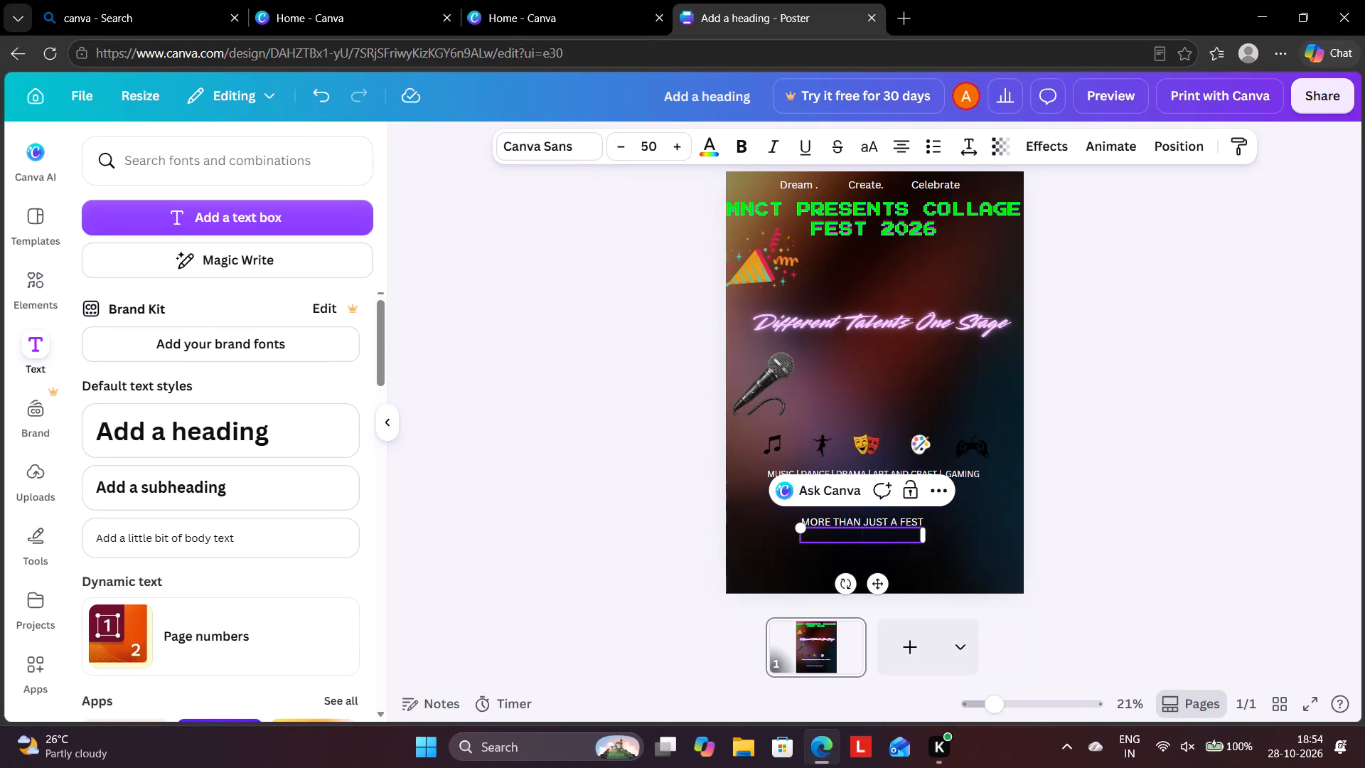
Enter the second slogan line beginning "IT'S A CELEB" in the new text box beneath "MORE THAN JUST A FEST".
key("i")
key("t")
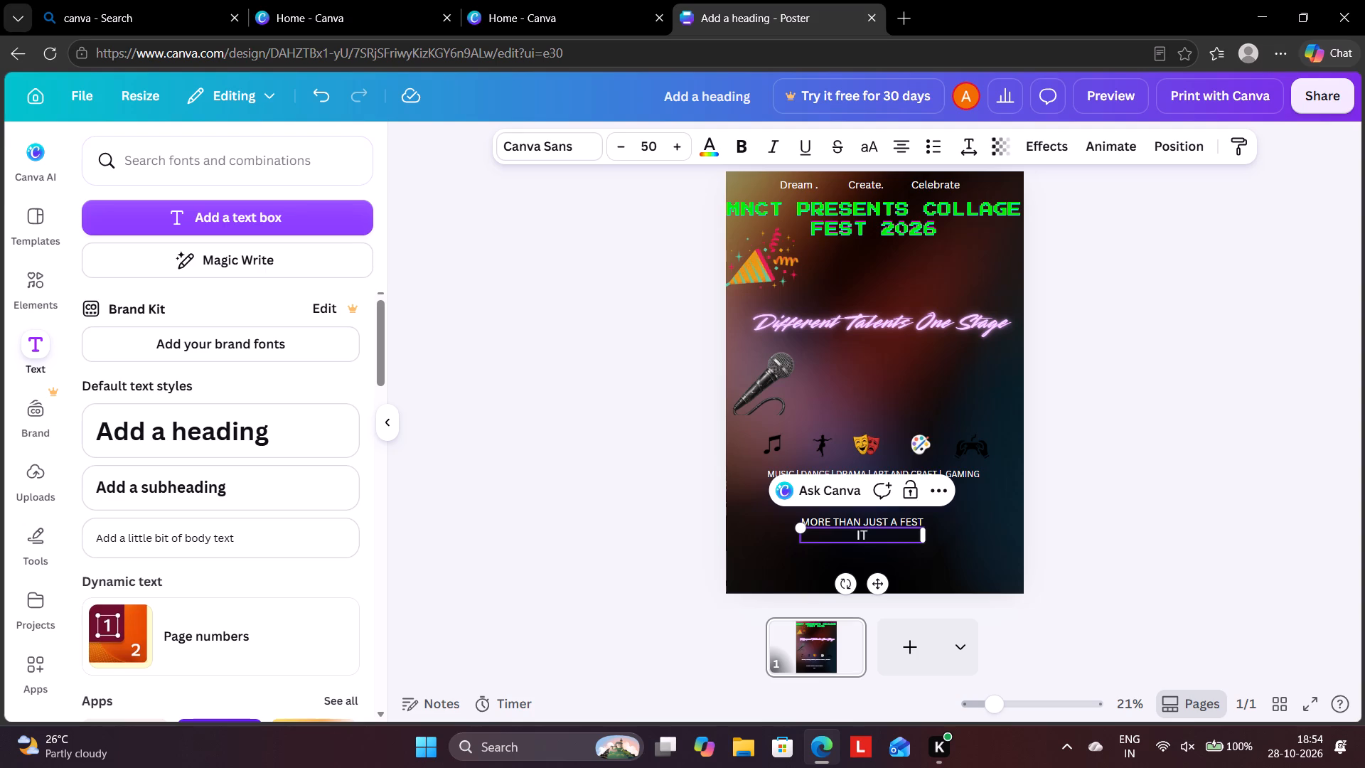
key("apostrophe")
key("s")
key("space")
type("A")
key("space")
type("CE")
type("LE")
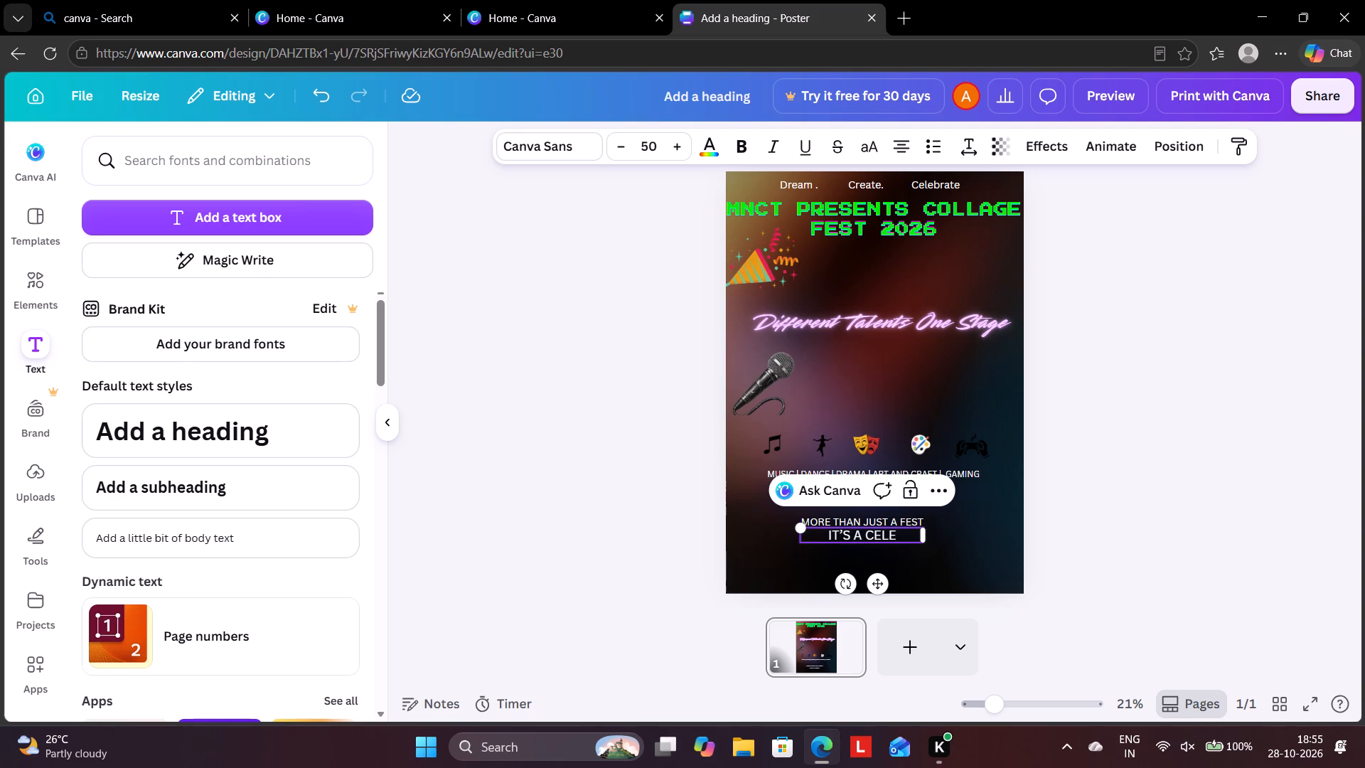
key("b")
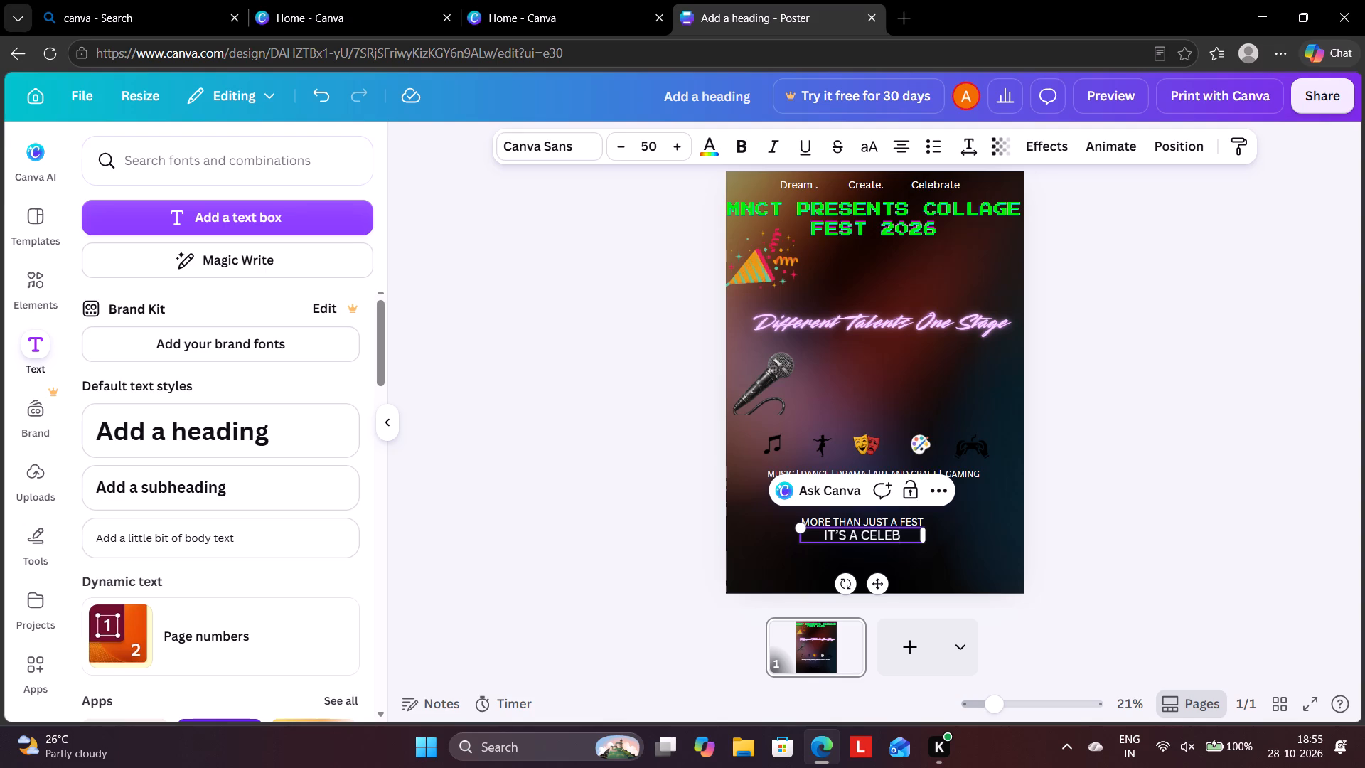
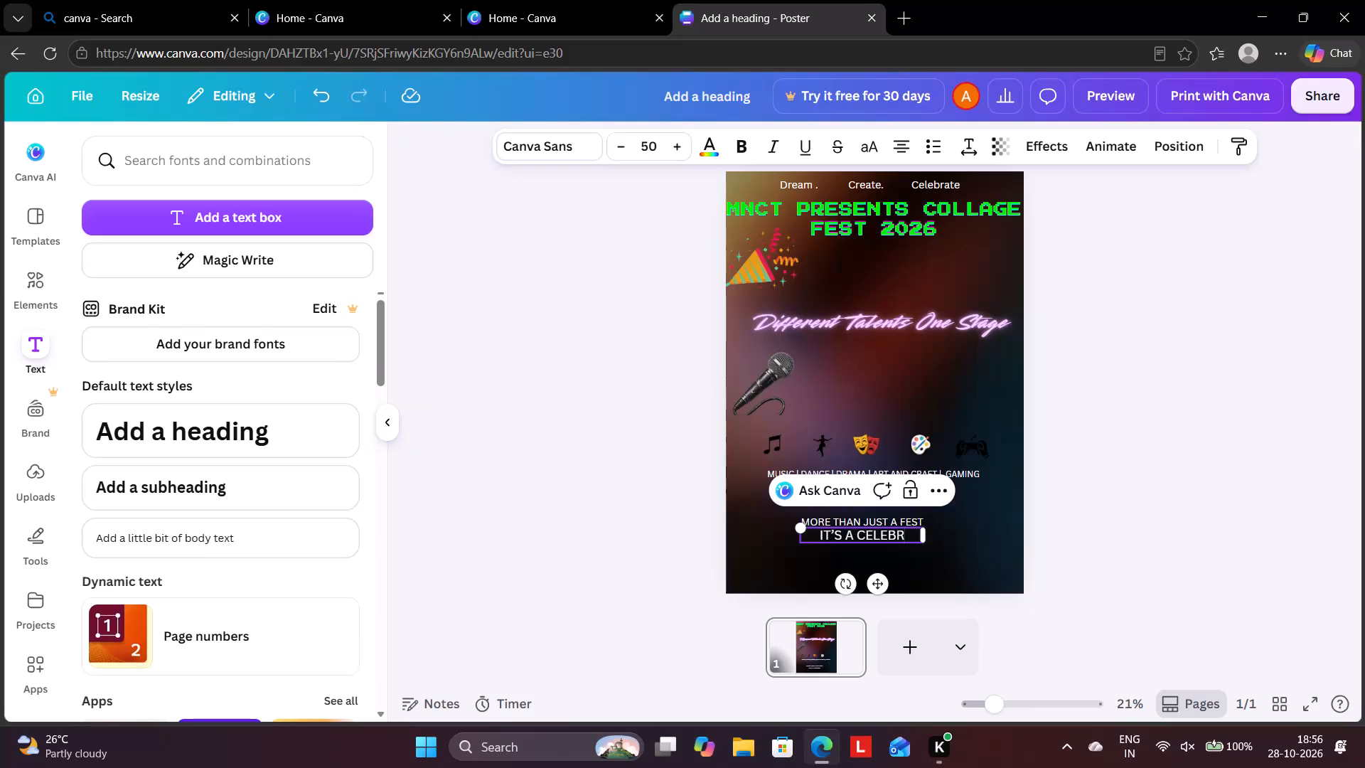
Complete the second slogan line beneath "MORE THAN JUST A FEST" so it reads "IT'S A CELEBRATION OF YOU".
type("AT")
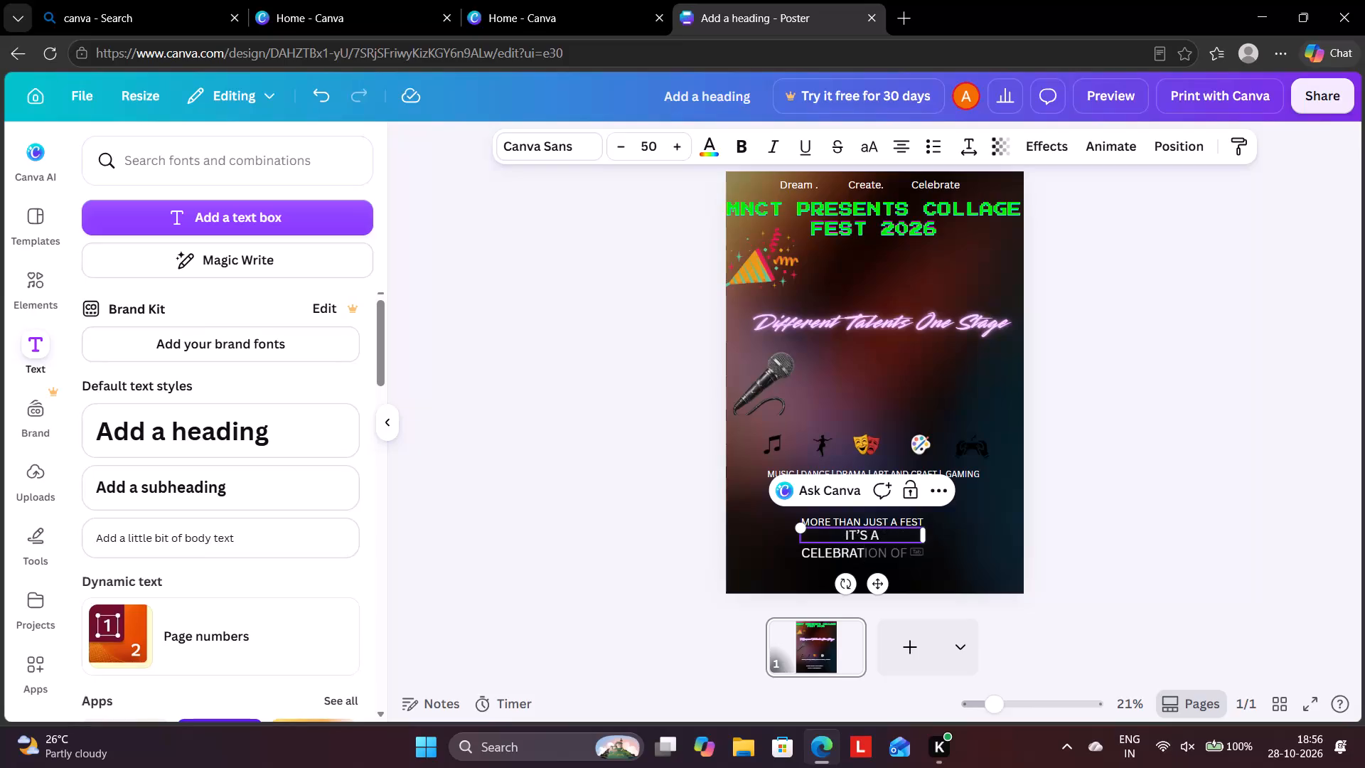
left_click(860, 560)
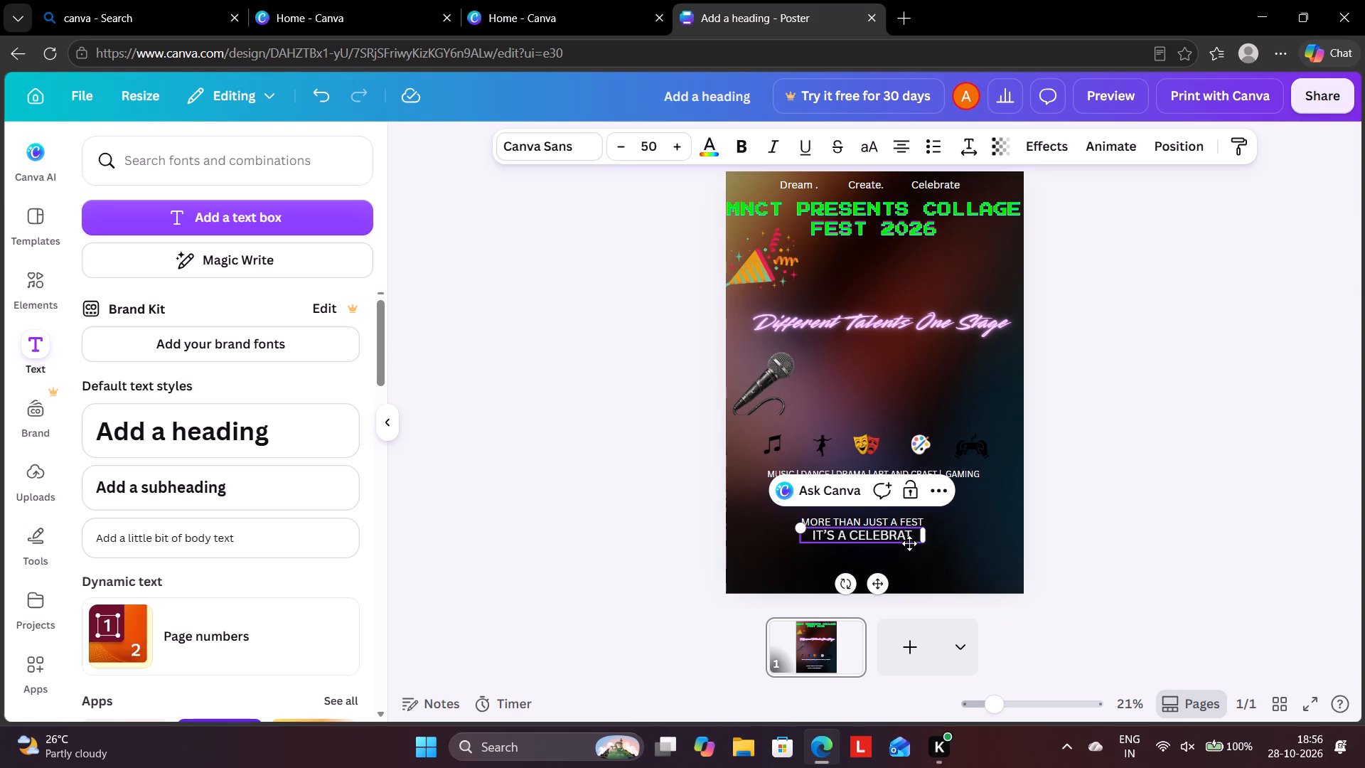
key("space")
key("space")
key("space")
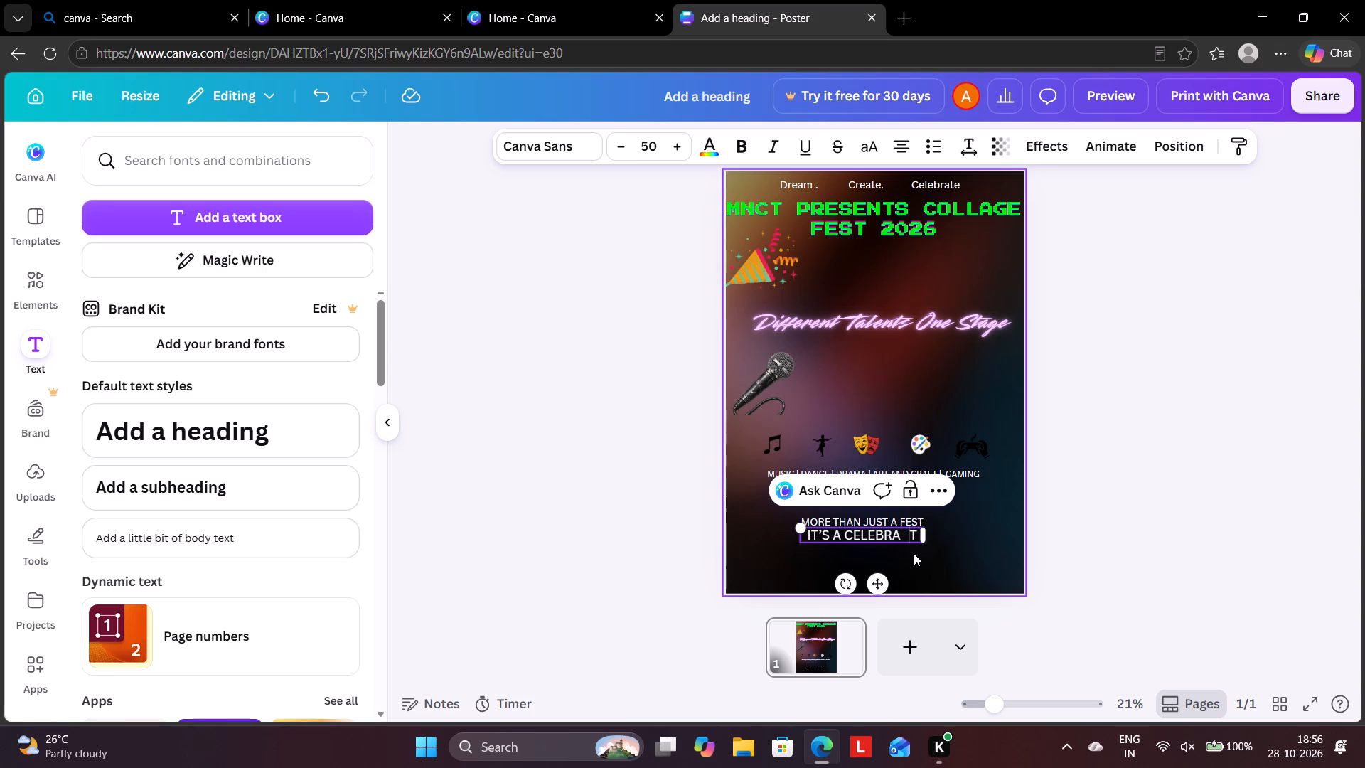
key("BackSpace")
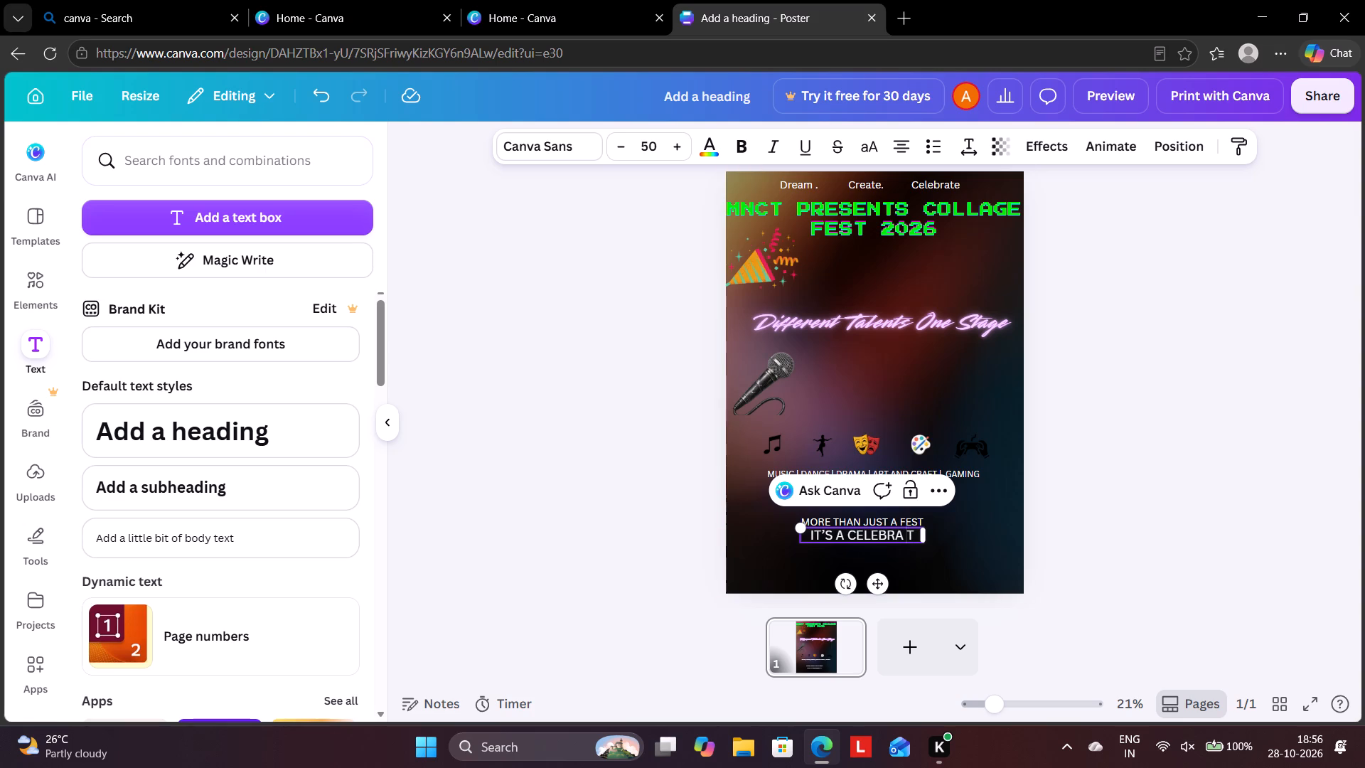
key("BackSpace")
key("BackSpace")
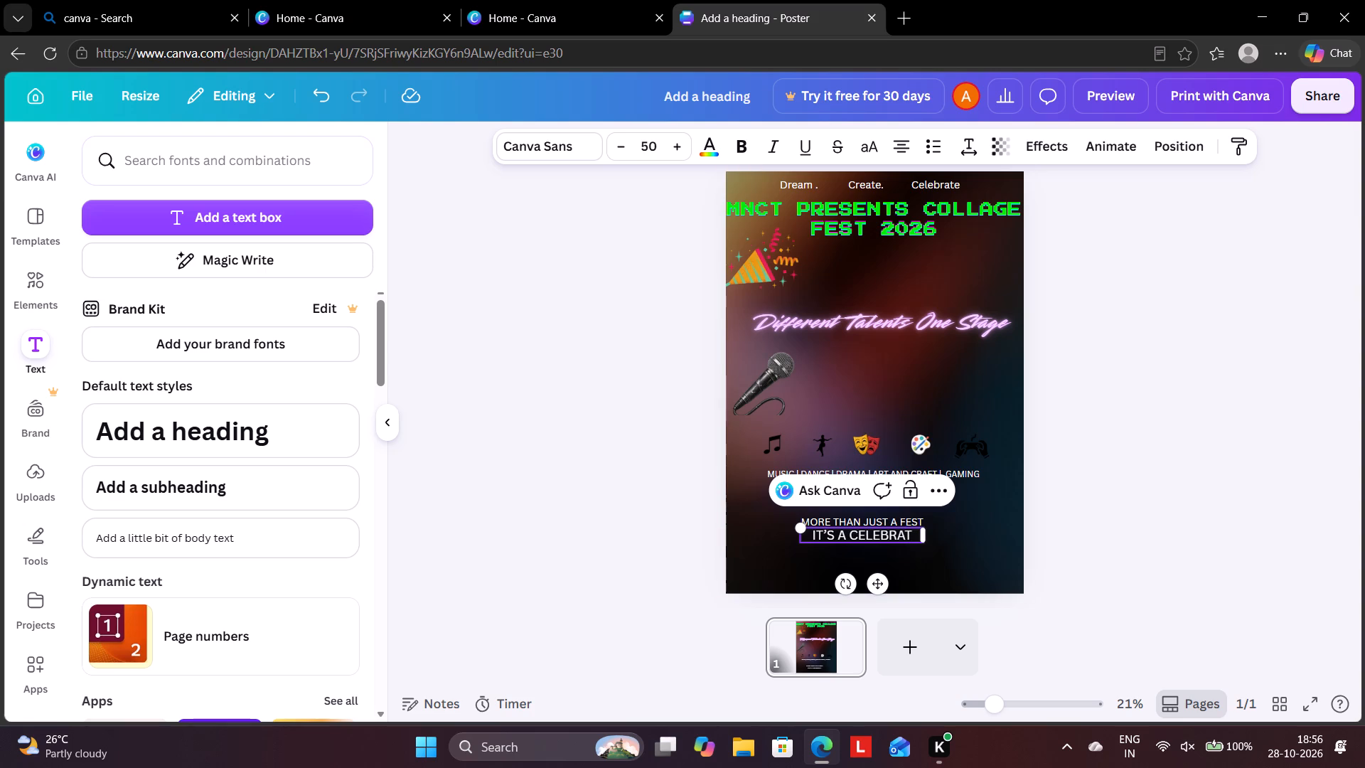
key("i")
type("ON")
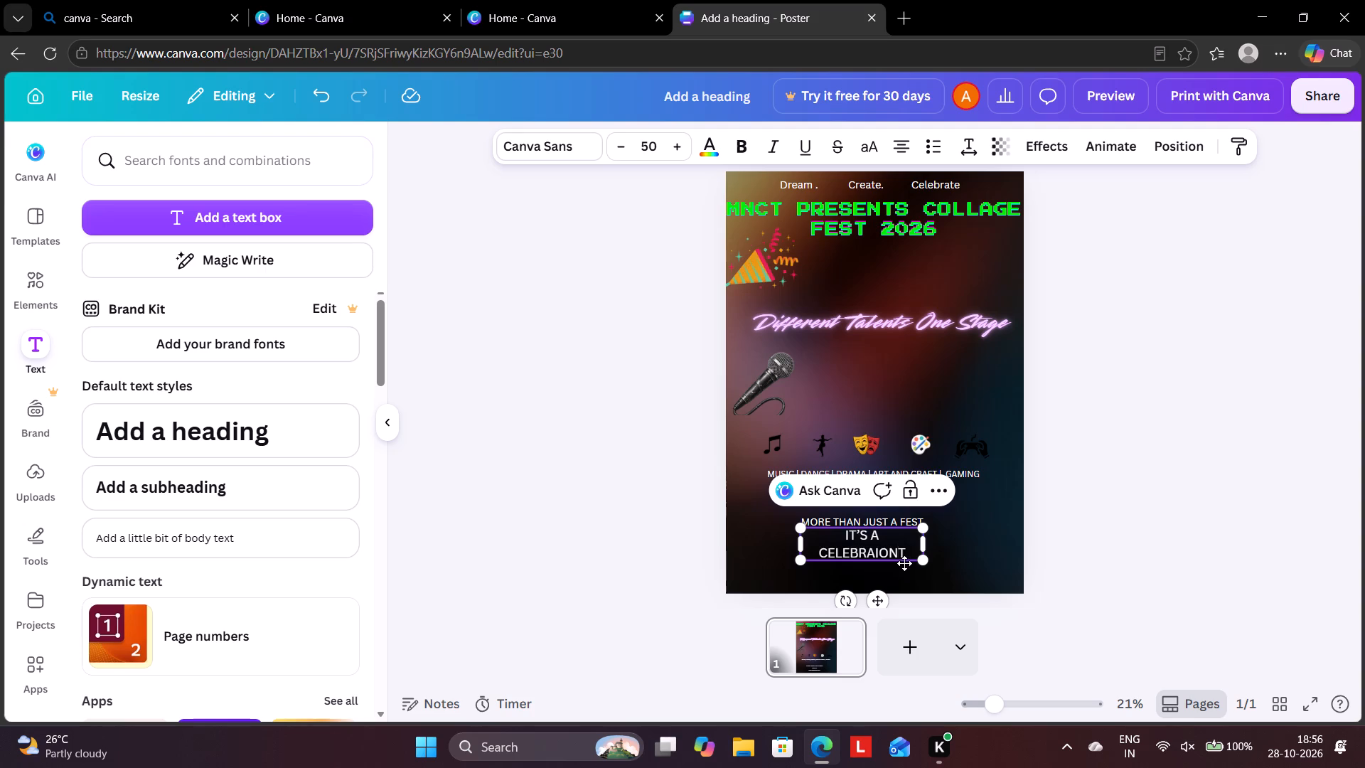
left_click(909, 558)
key("BackSpace")
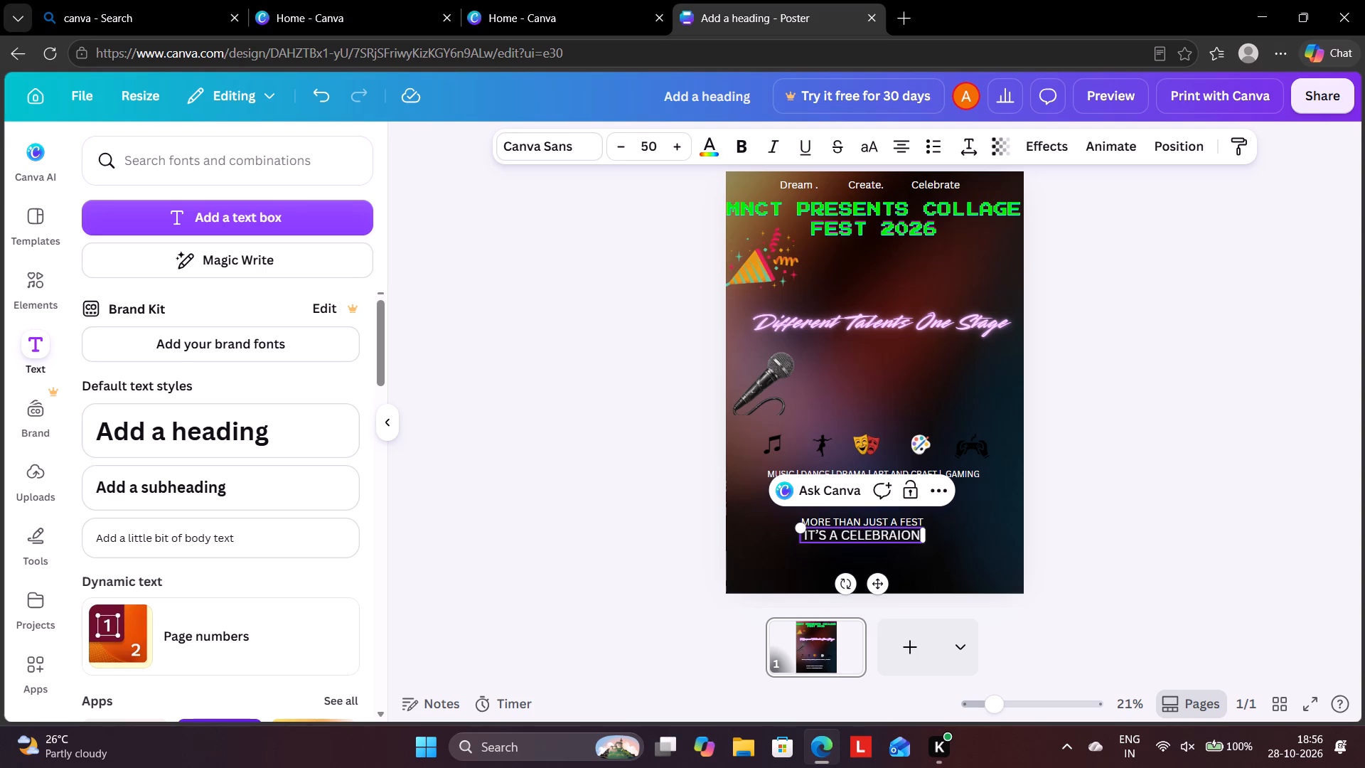
key("BackSpace")
key("BackSpace")
key("BackSpace")
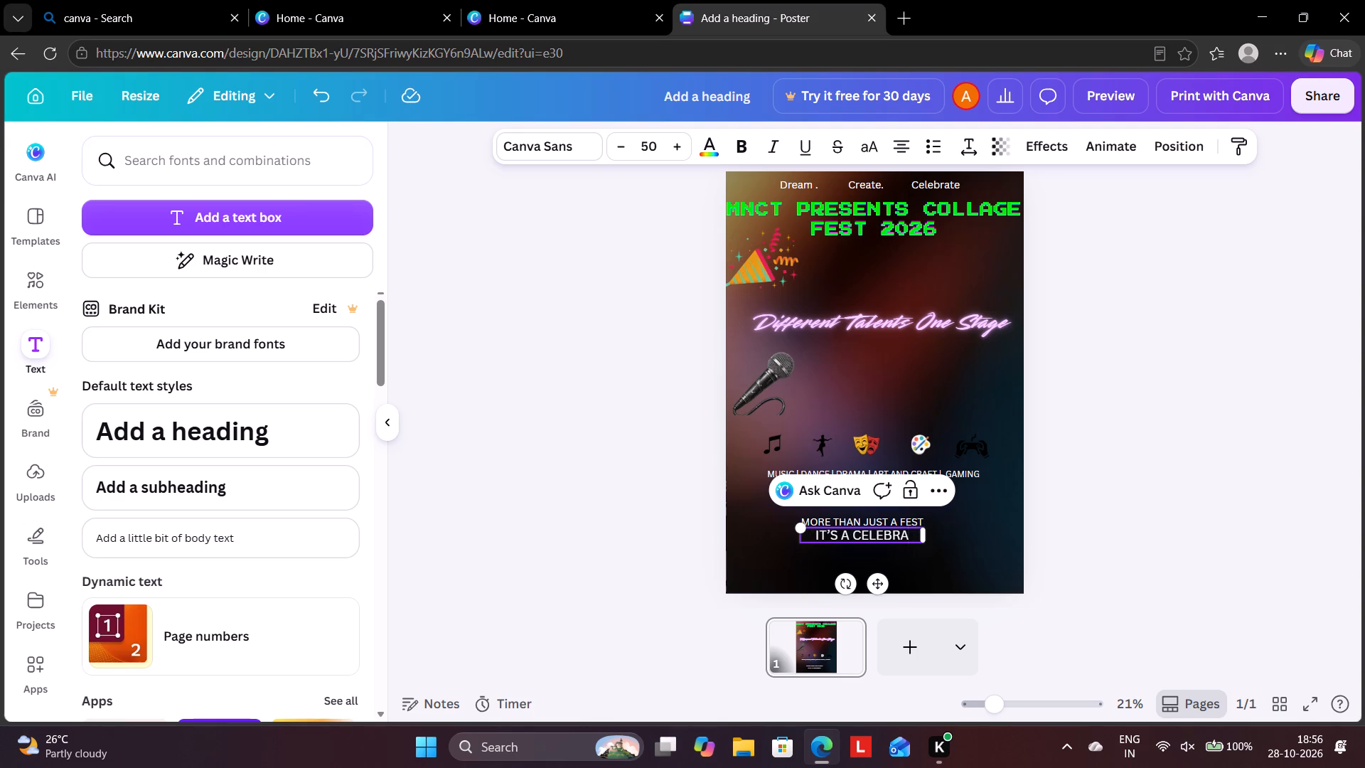
type("TION")
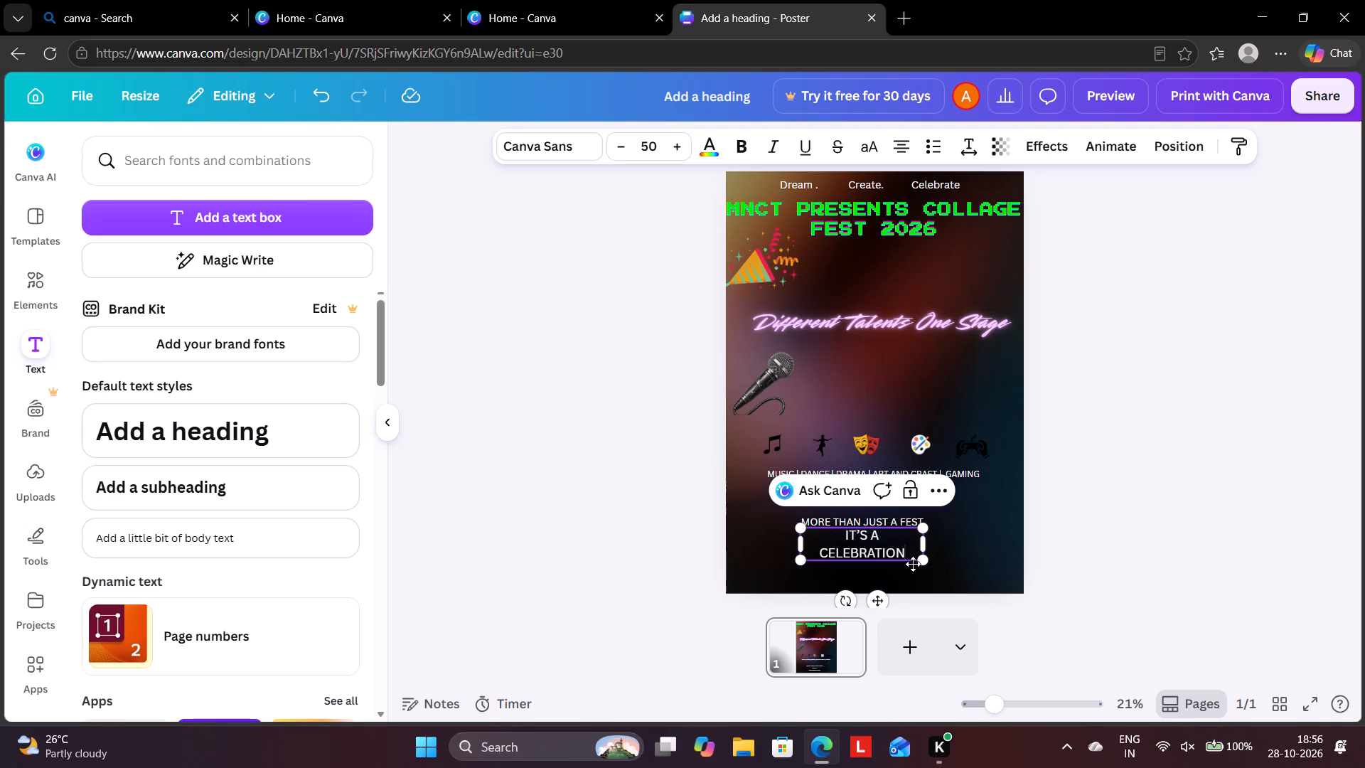
key("space")
type("OF YOU")
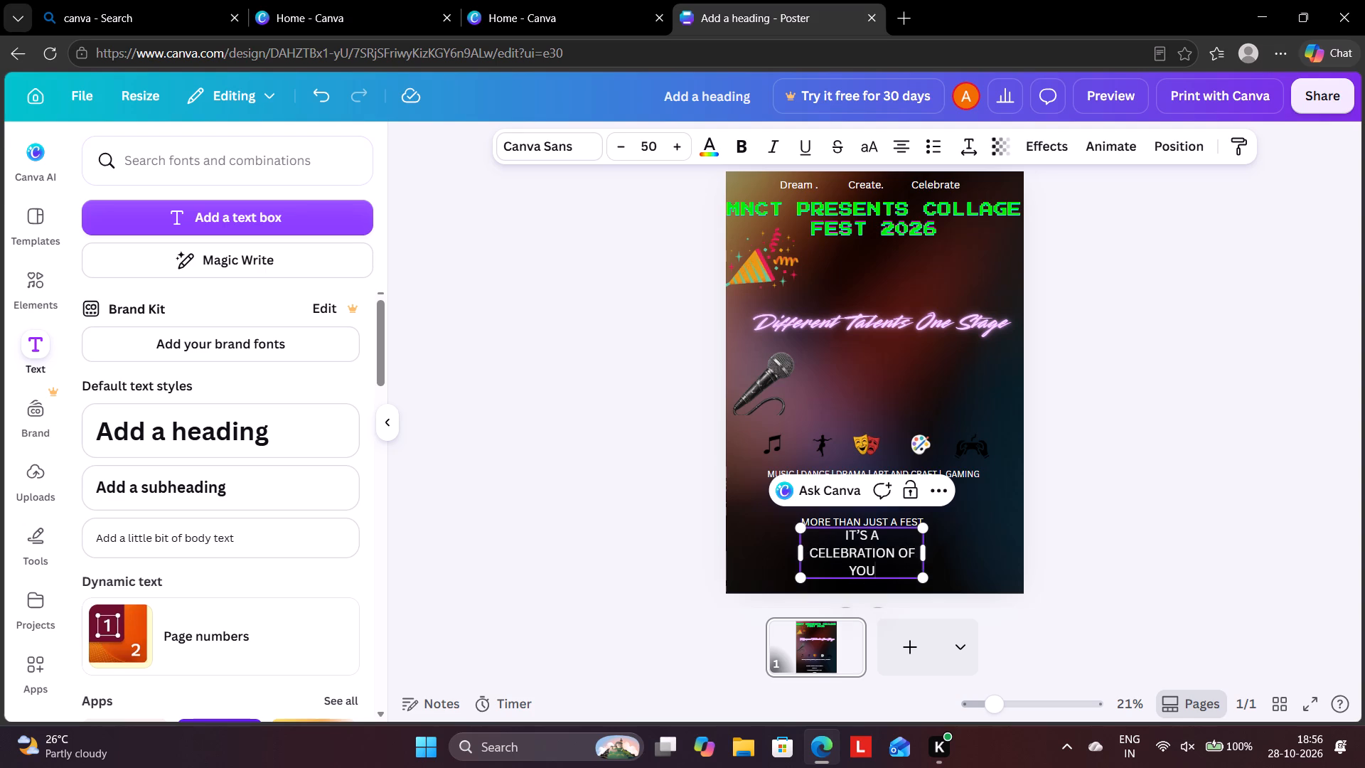
Reduce the font size of the "IT'S A CELEBRATION OF YOU" line to 34 so it fits on one line.
scroll(913, 564, "left", 4)
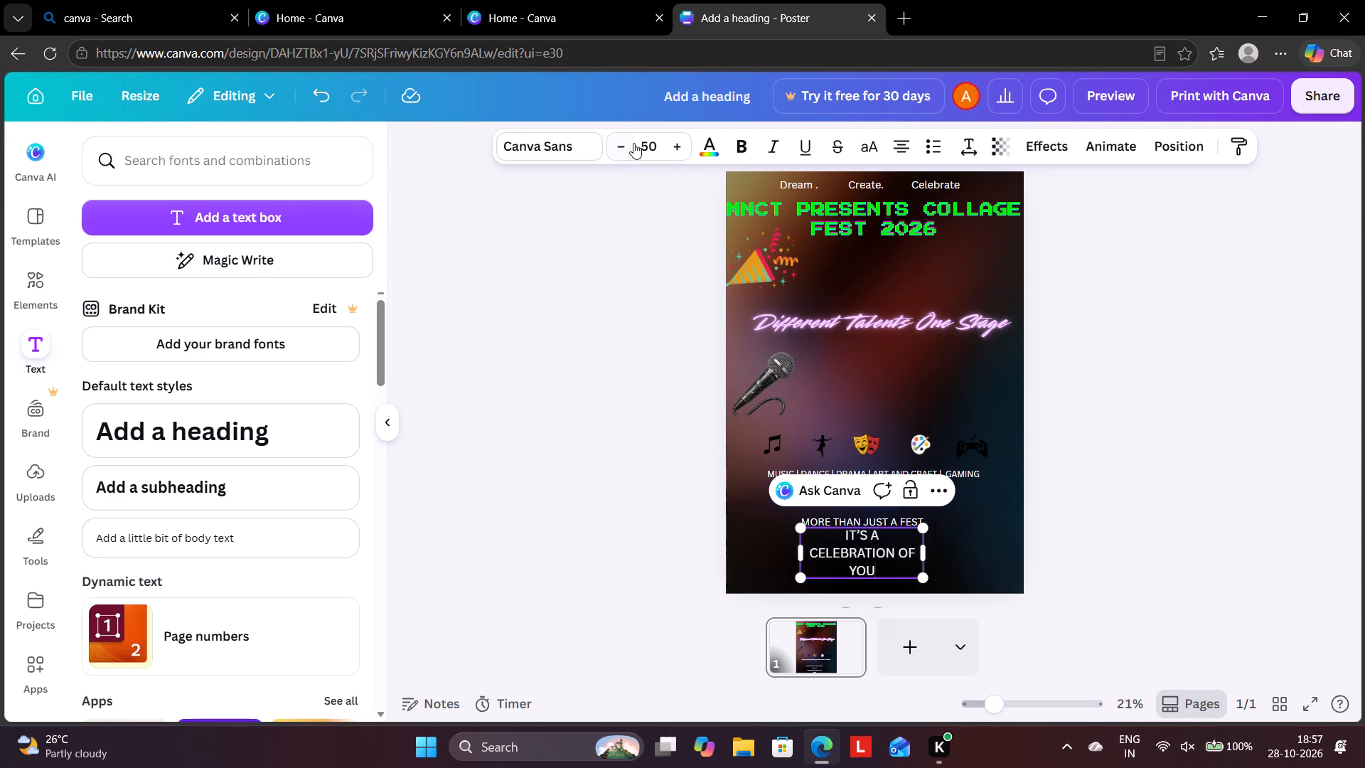
triple_click(620, 141)
triple_click(620, 139)
triple_click(620, 139)
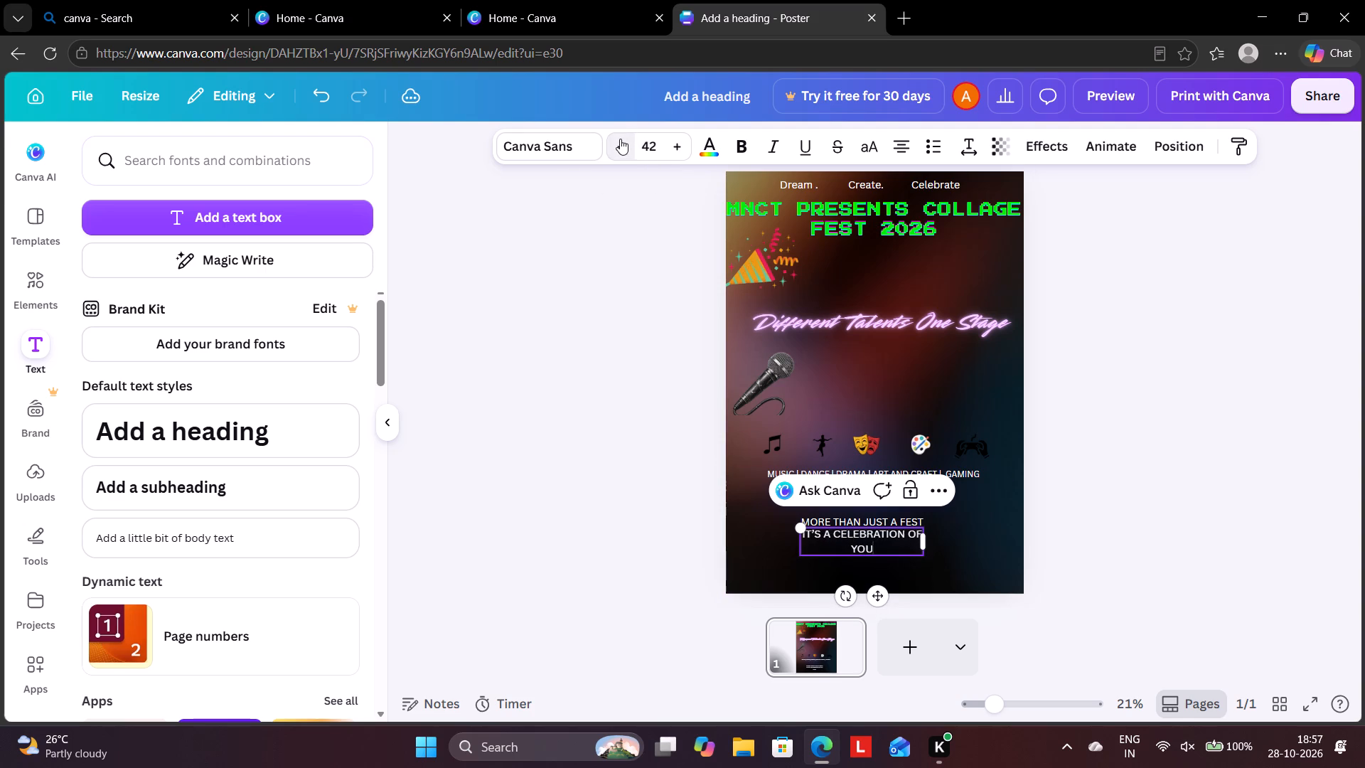
triple_click(620, 139)
triple_click(620, 139)
left_click(620, 139)
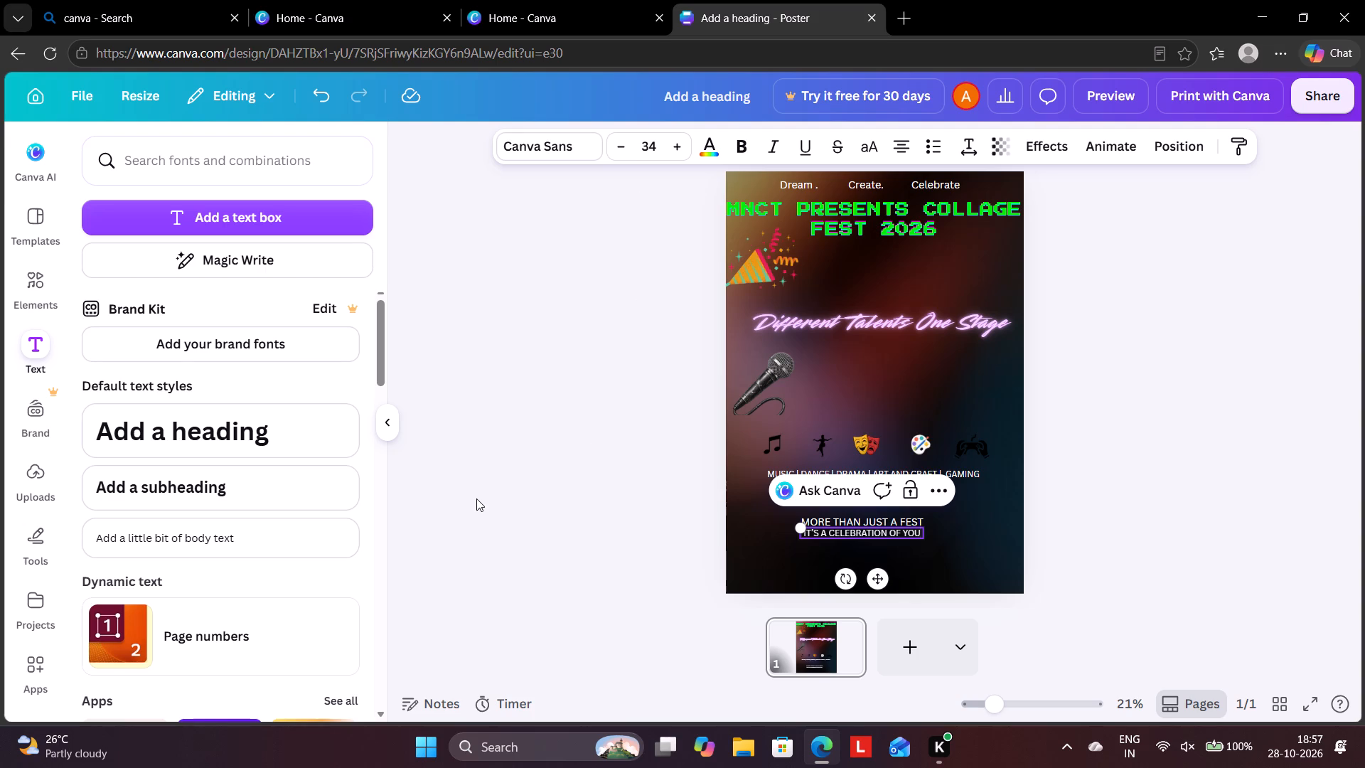
Open the text colour choices for the "IT'S A CELEBRATION OF YOU" line and browse the default solid and gradient colours.
left_click(704, 136)
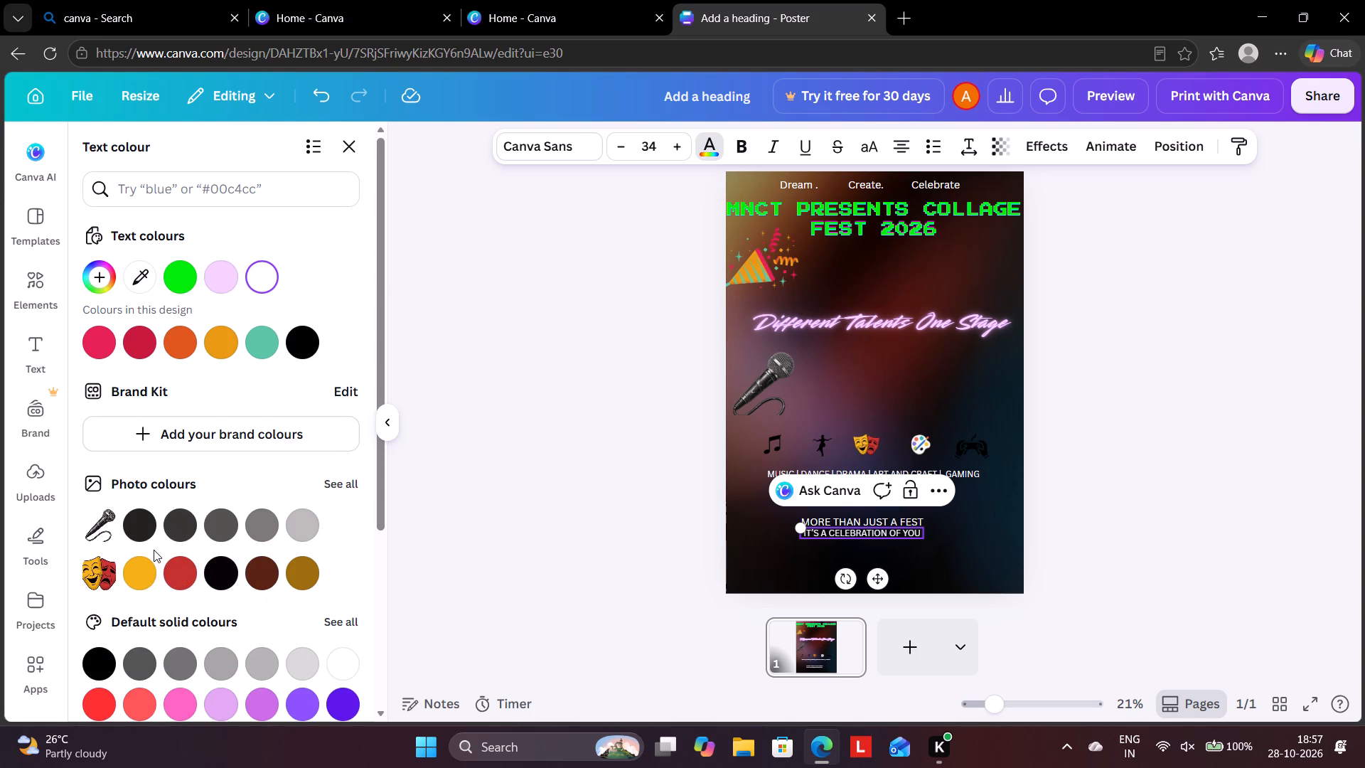
scroll(138, 579, "down", 1)
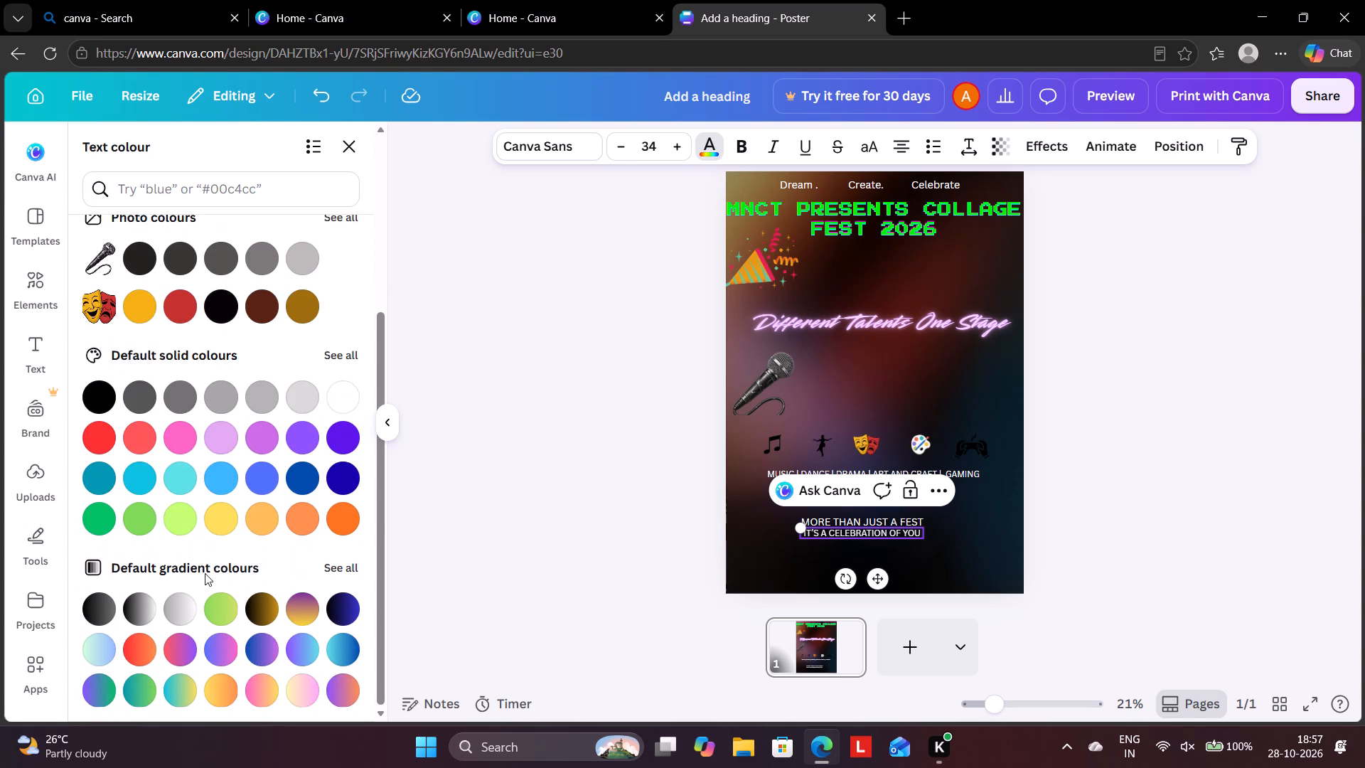
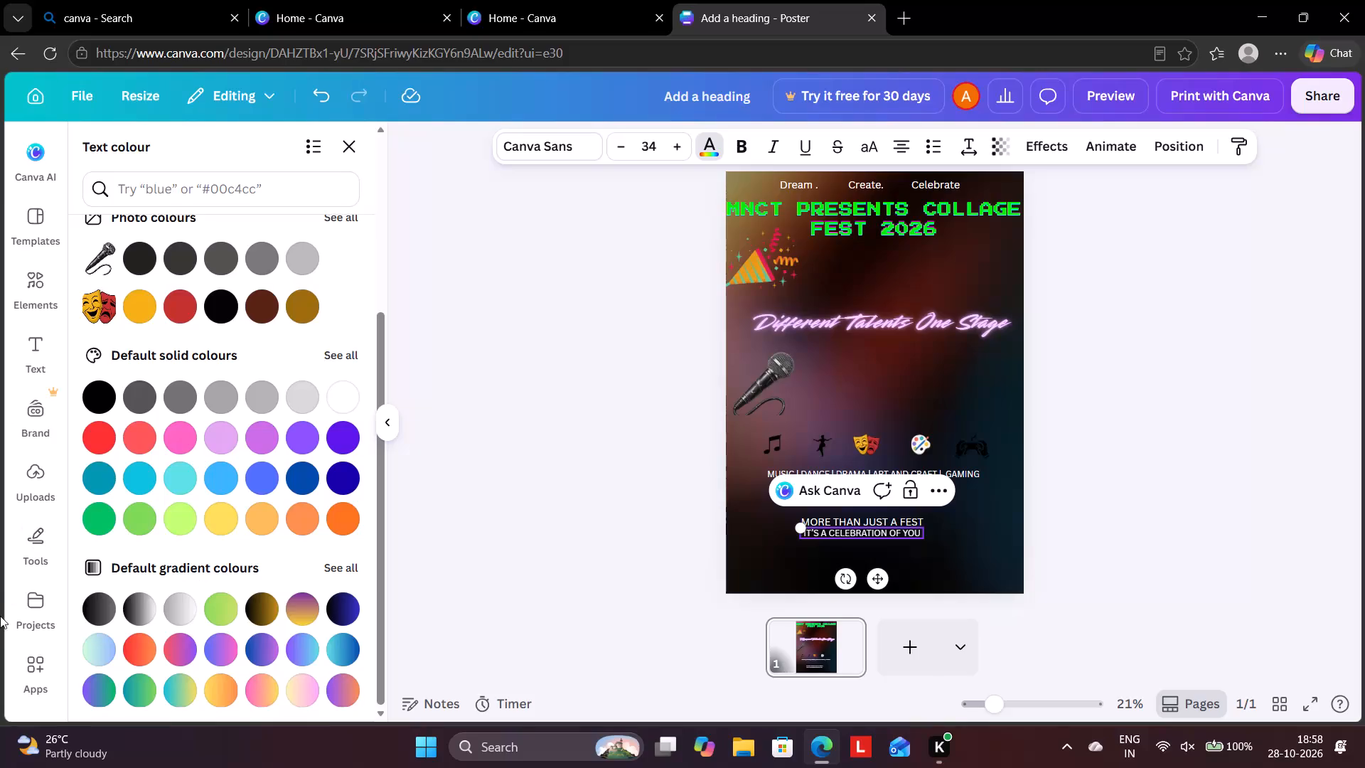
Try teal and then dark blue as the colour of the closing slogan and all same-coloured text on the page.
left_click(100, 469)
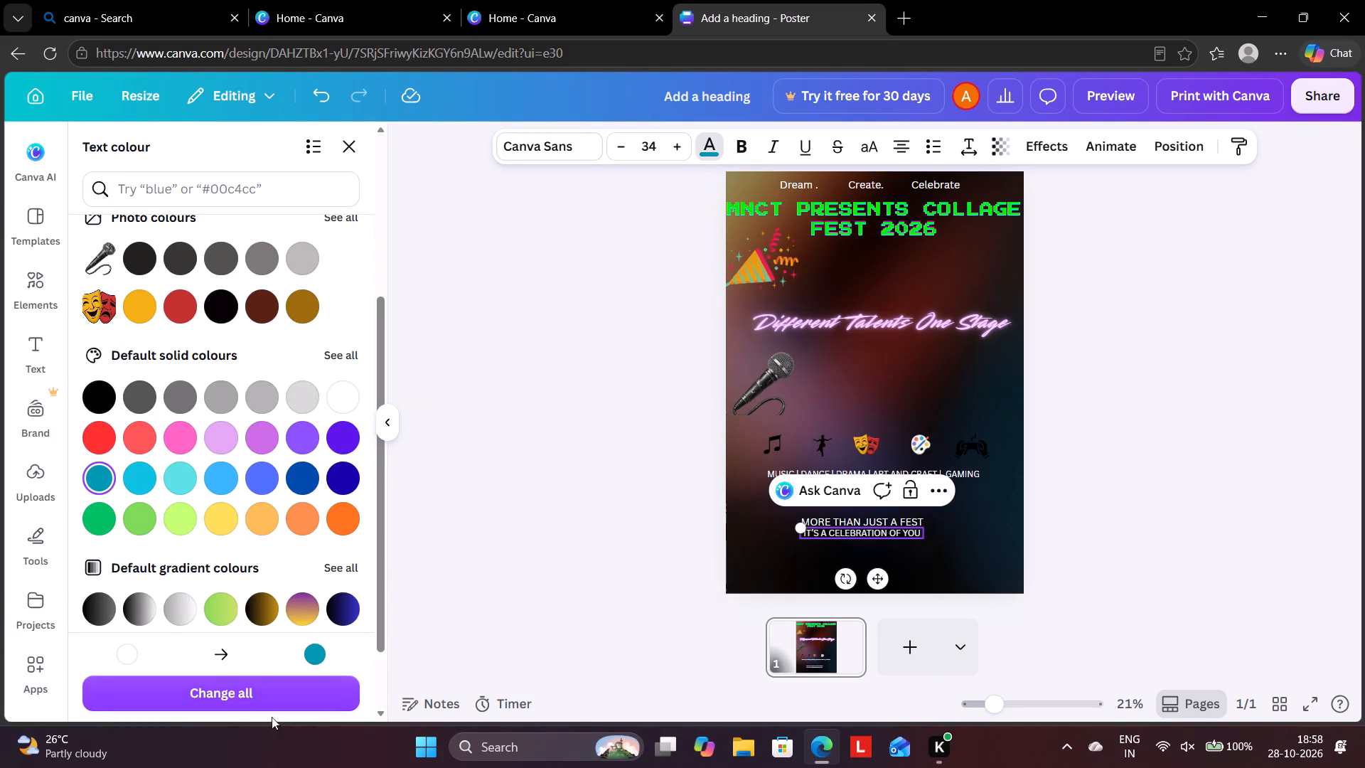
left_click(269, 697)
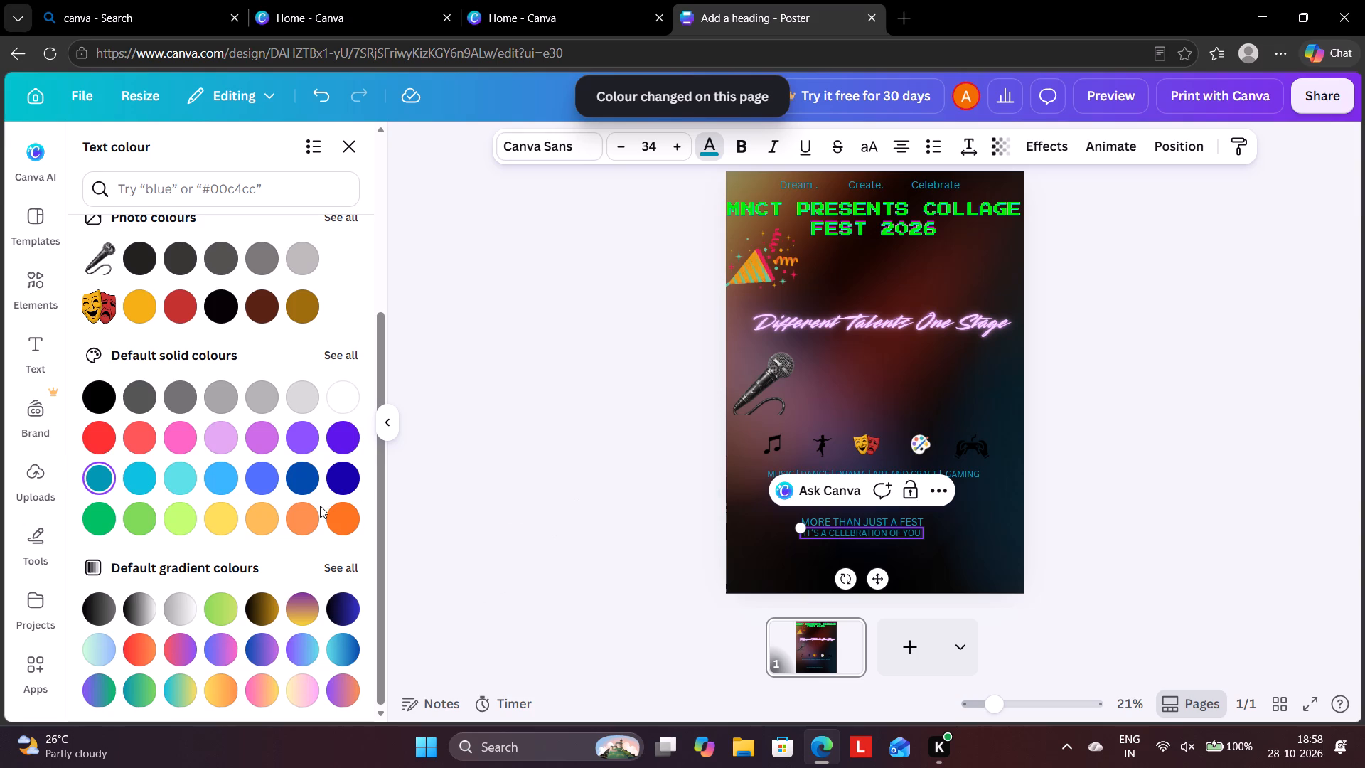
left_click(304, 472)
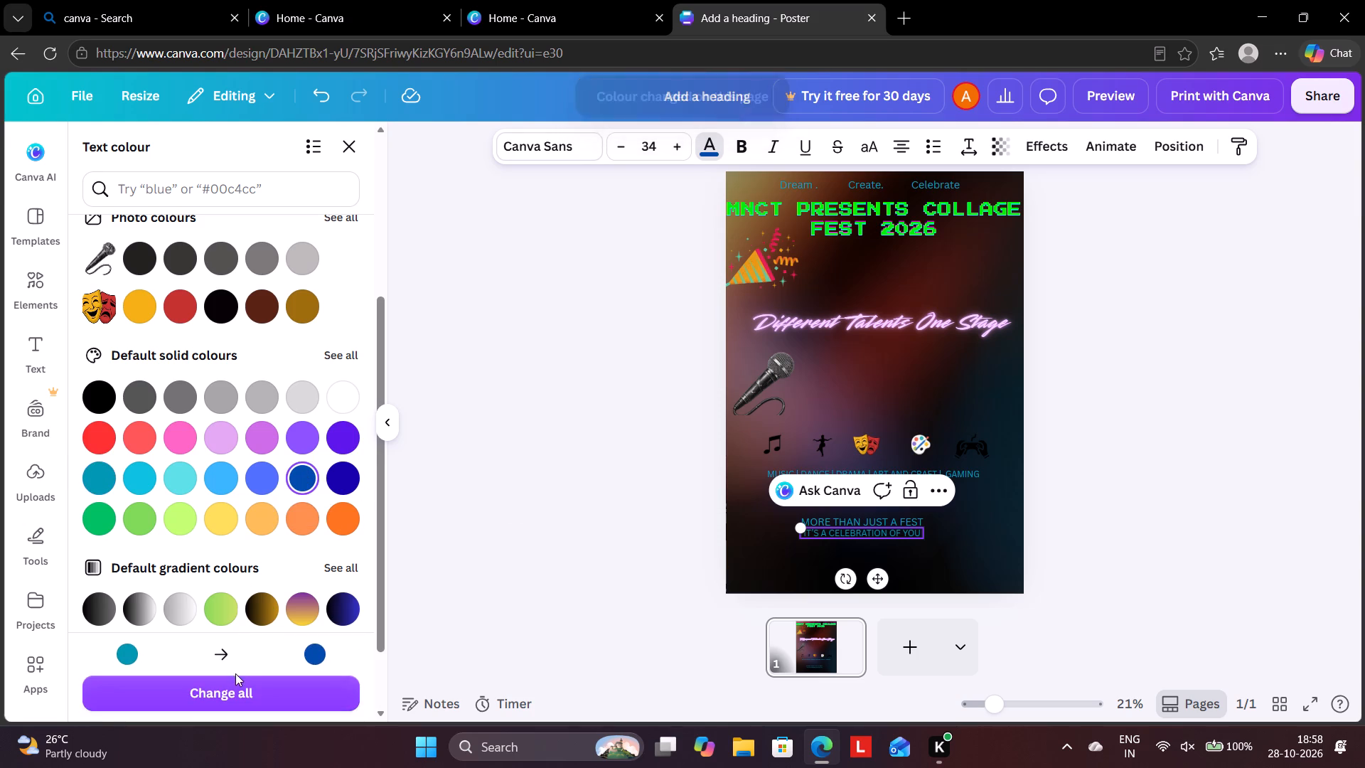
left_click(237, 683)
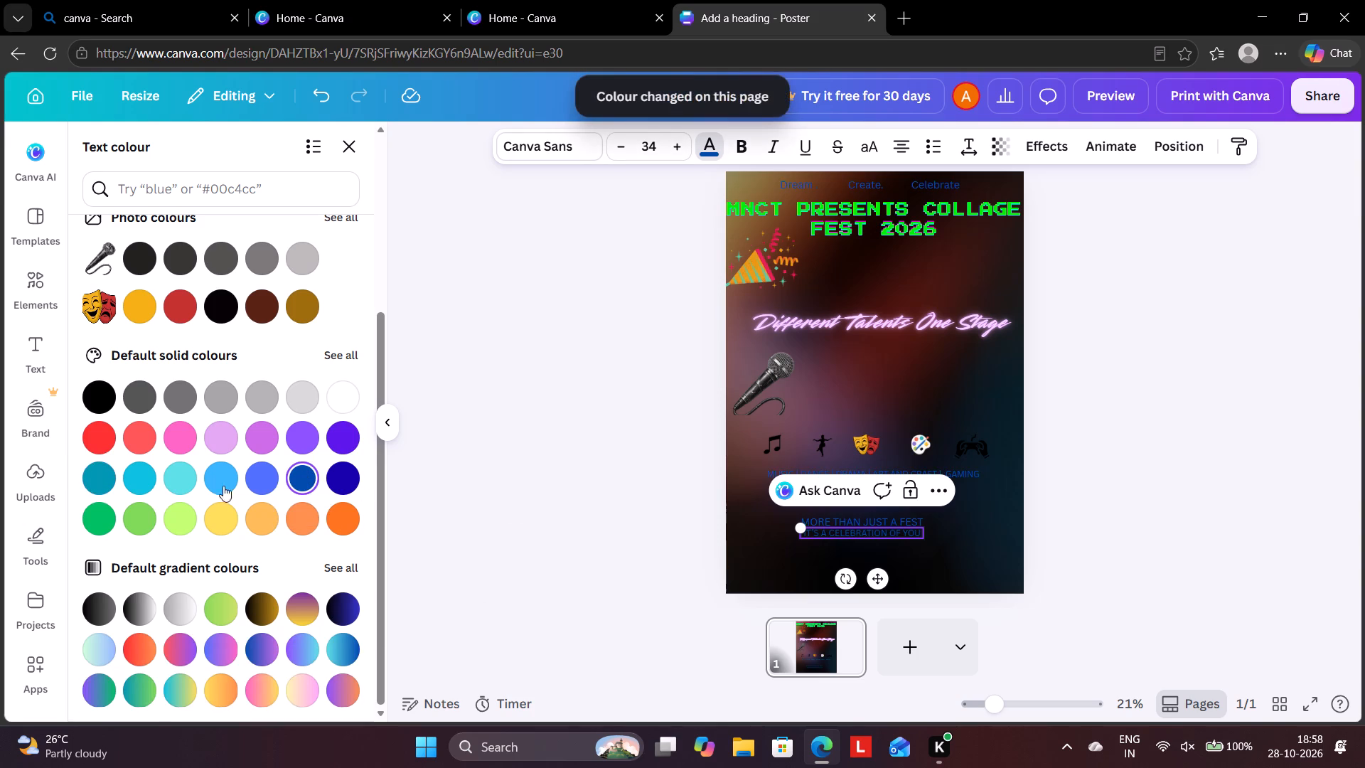
Recolour the closing slogan and all same-coloured text on the page with the light green default solid colour, then deselect the text.
left_click(189, 513)
left_click(231, 687)
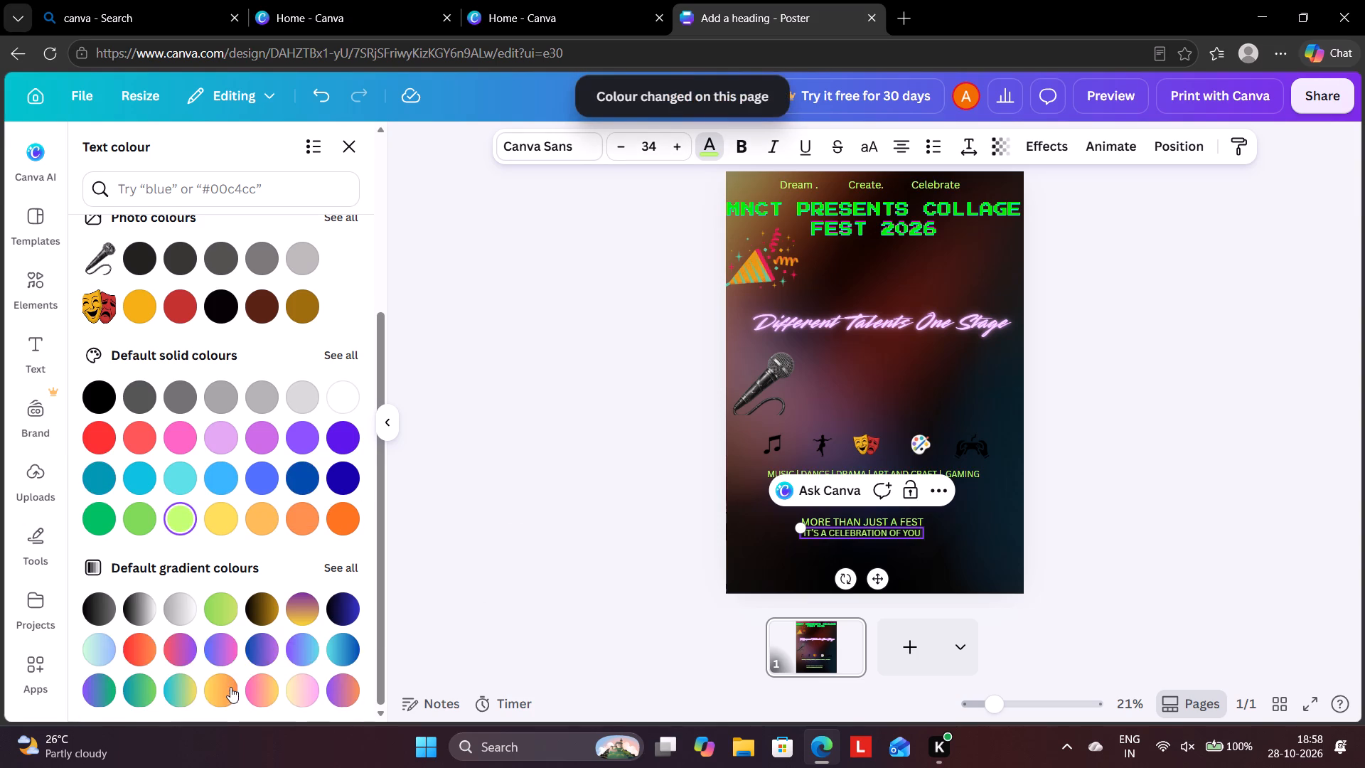
left_click(487, 545)
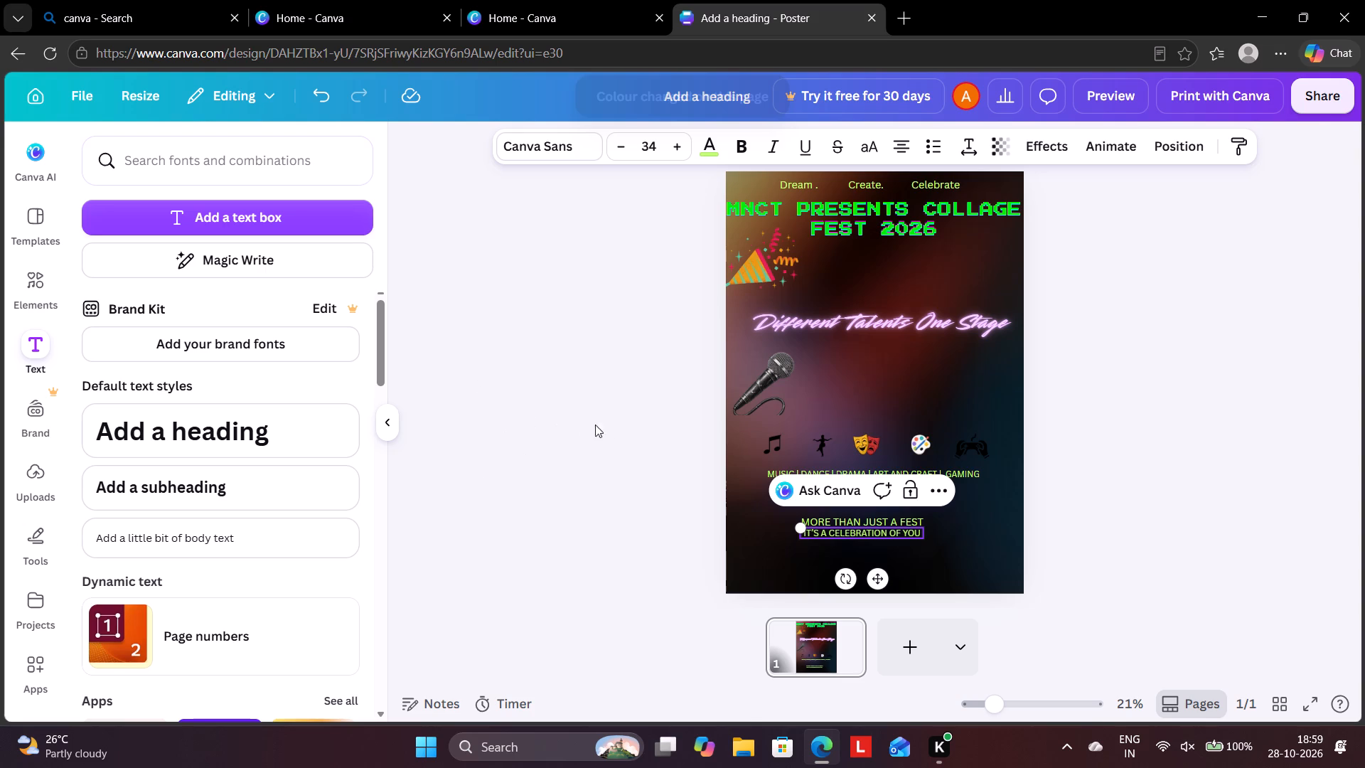
left_click(499, 445)
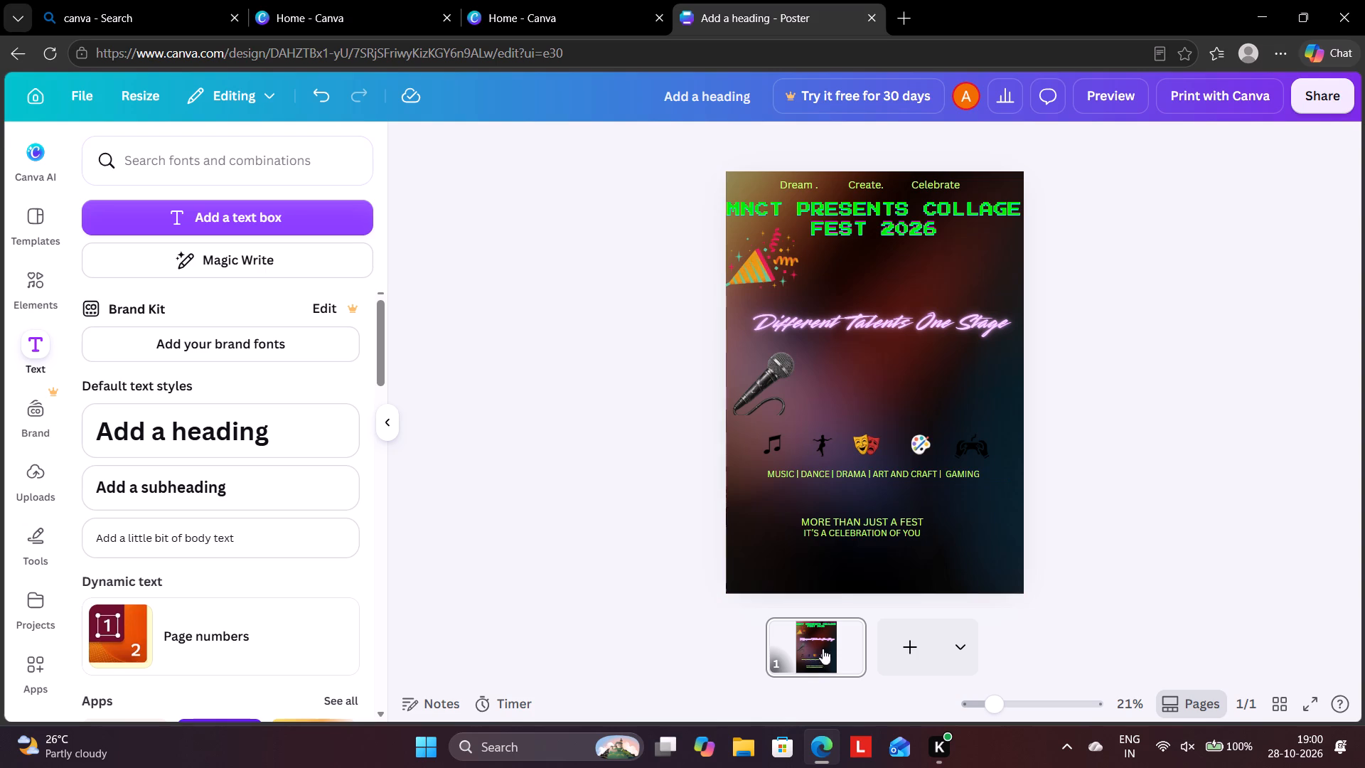
Add a body text box and position it between the "Different Talents One Stage" subheading and the activity graphics.
left_click(205, 533)
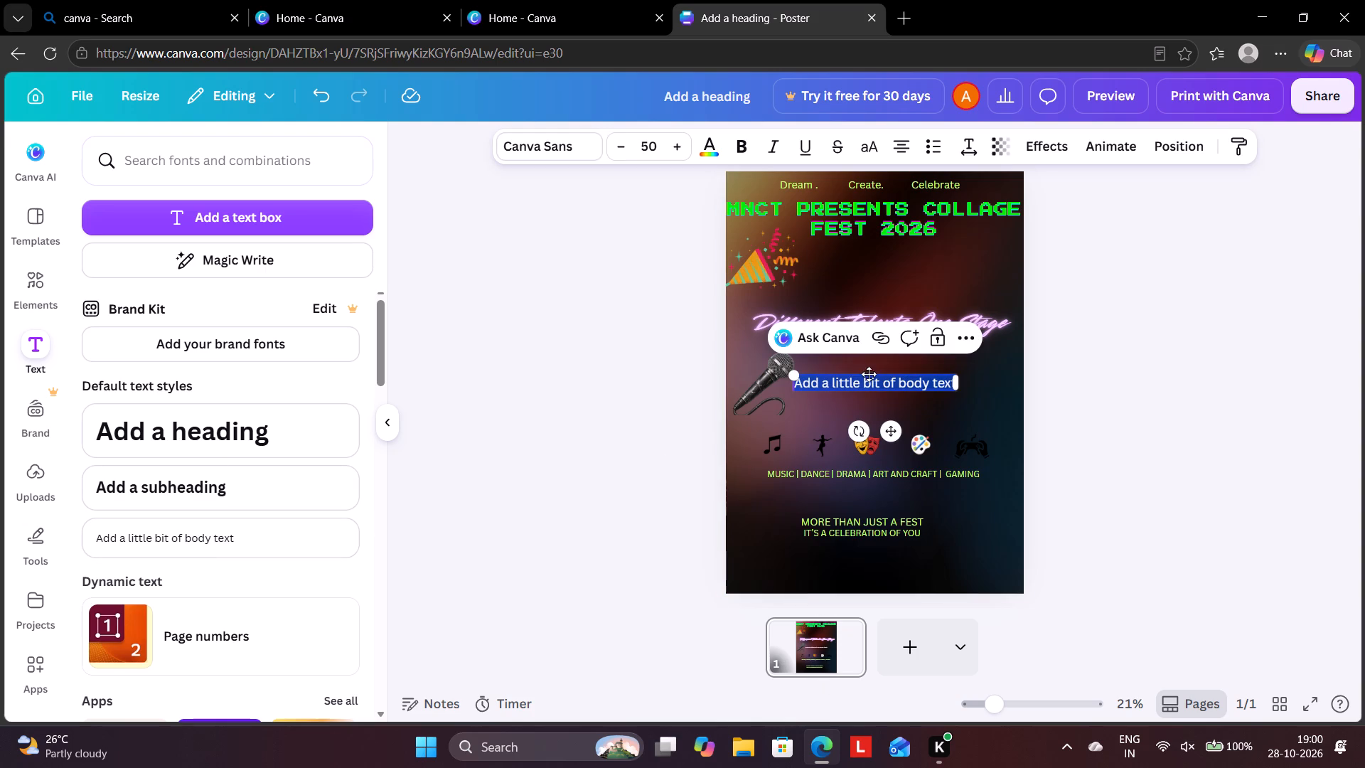
left_click_drag(864, 379, 868, 372)
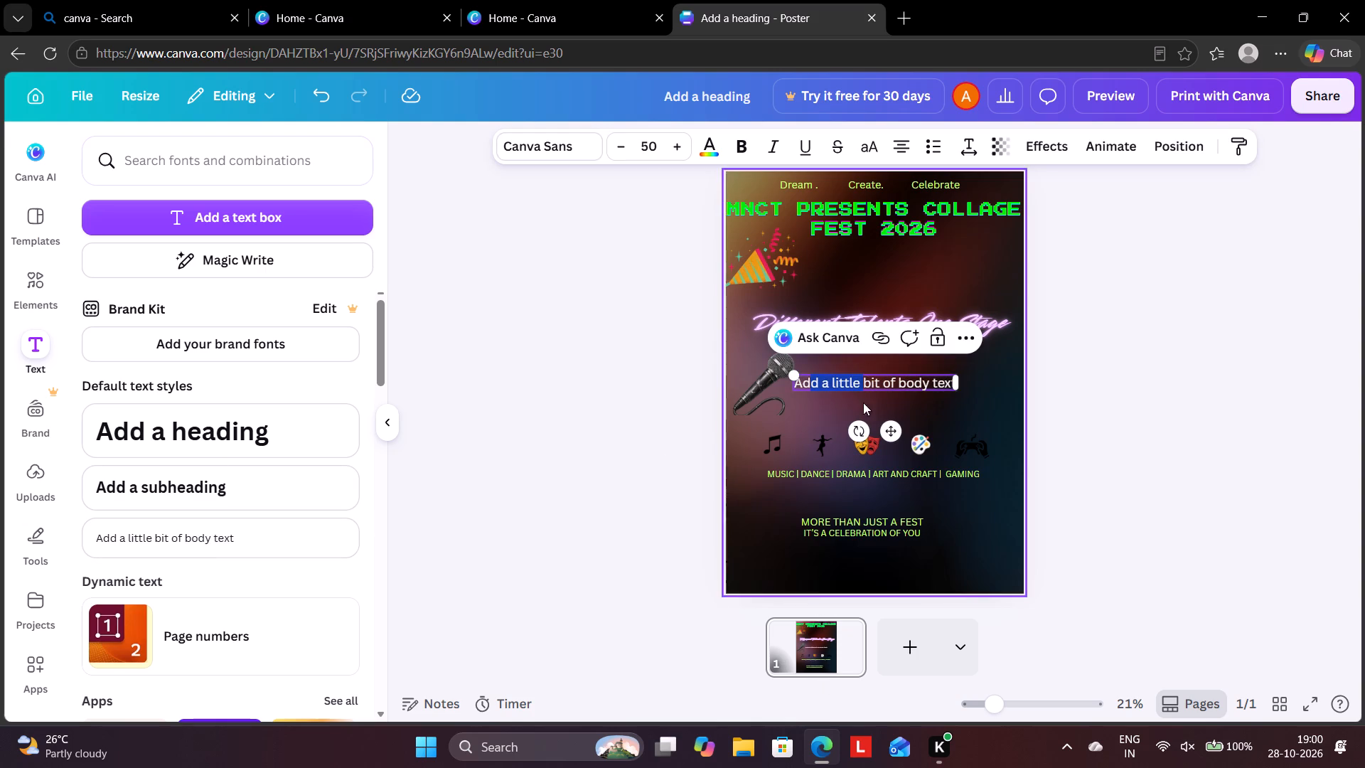
left_click_drag(887, 430, 896, 412)
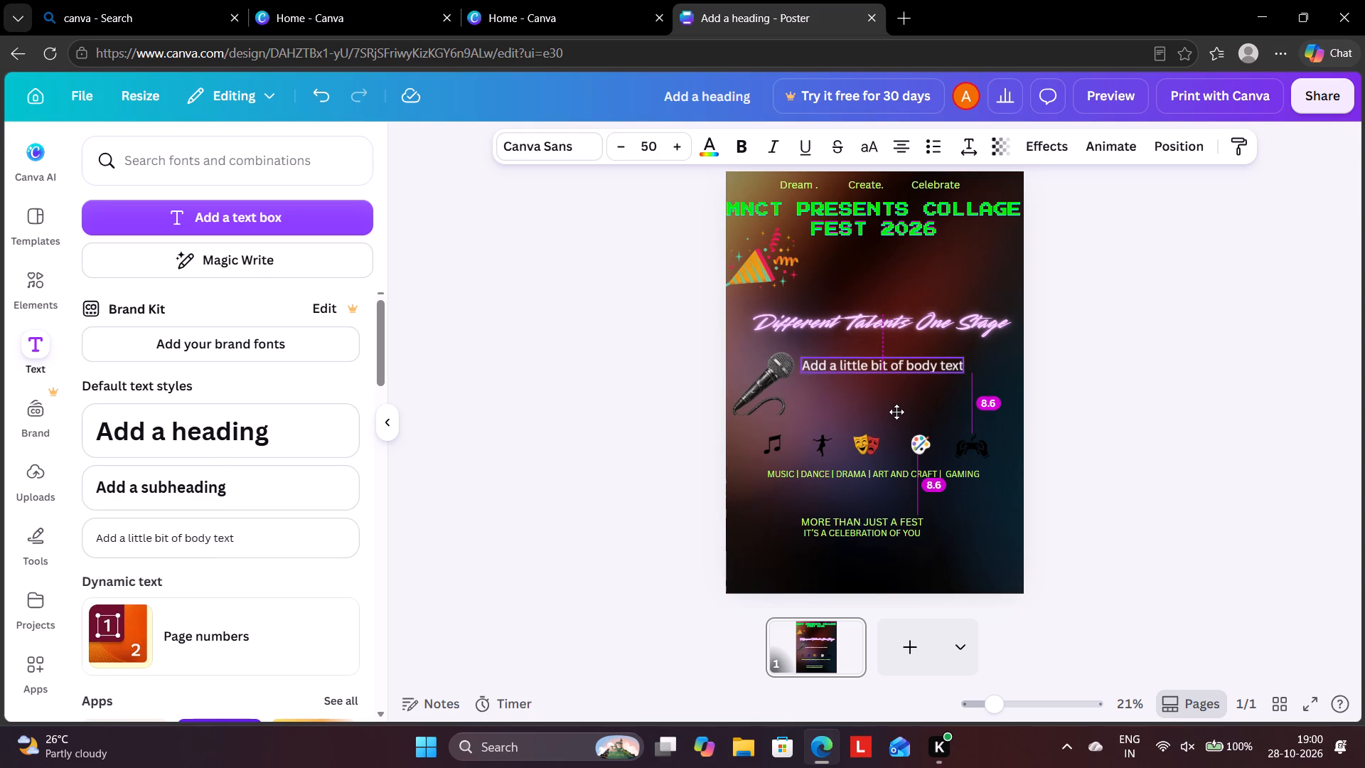
left_click_drag(896, 412, 896, 412)
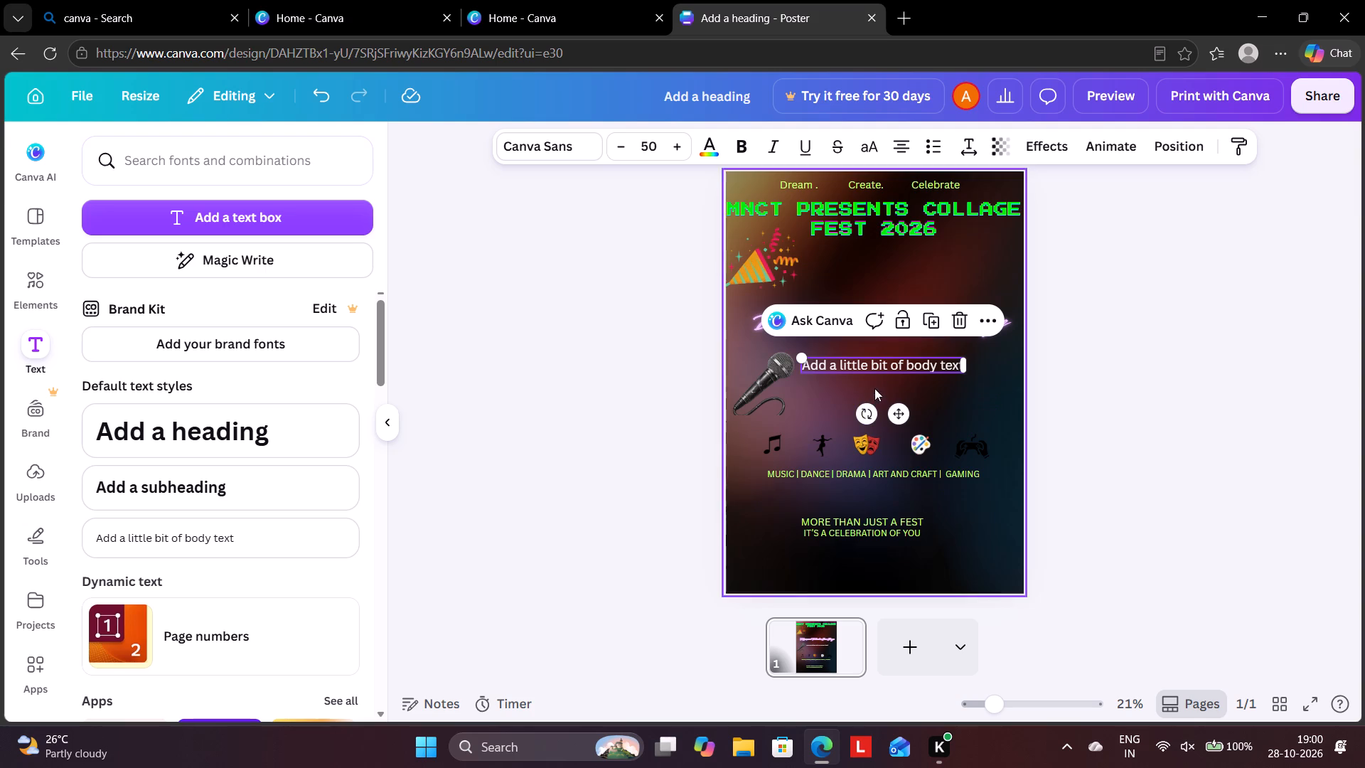
Replace the new text box's placeholder with "DATE: 14 NOVEMBER".
left_click(894, 356)
key("BackSpace")
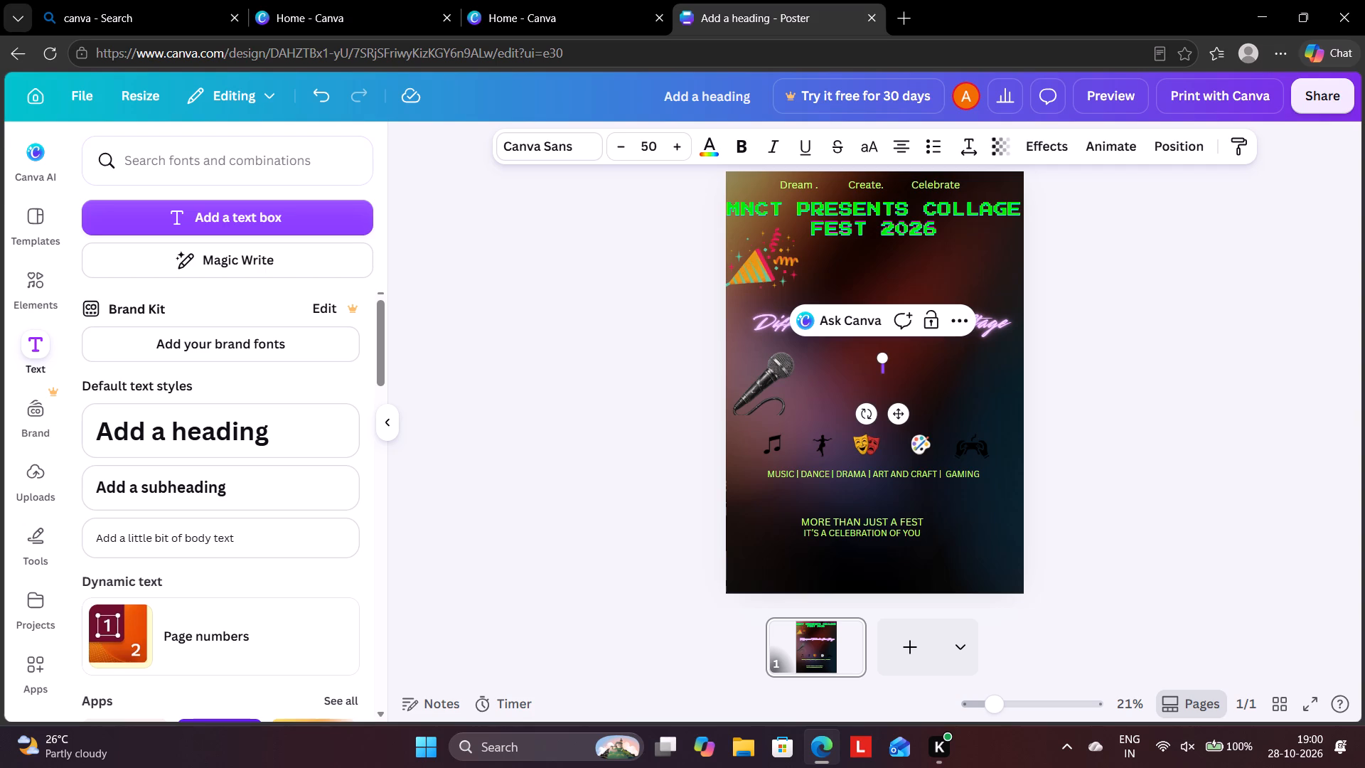
type("DATE")
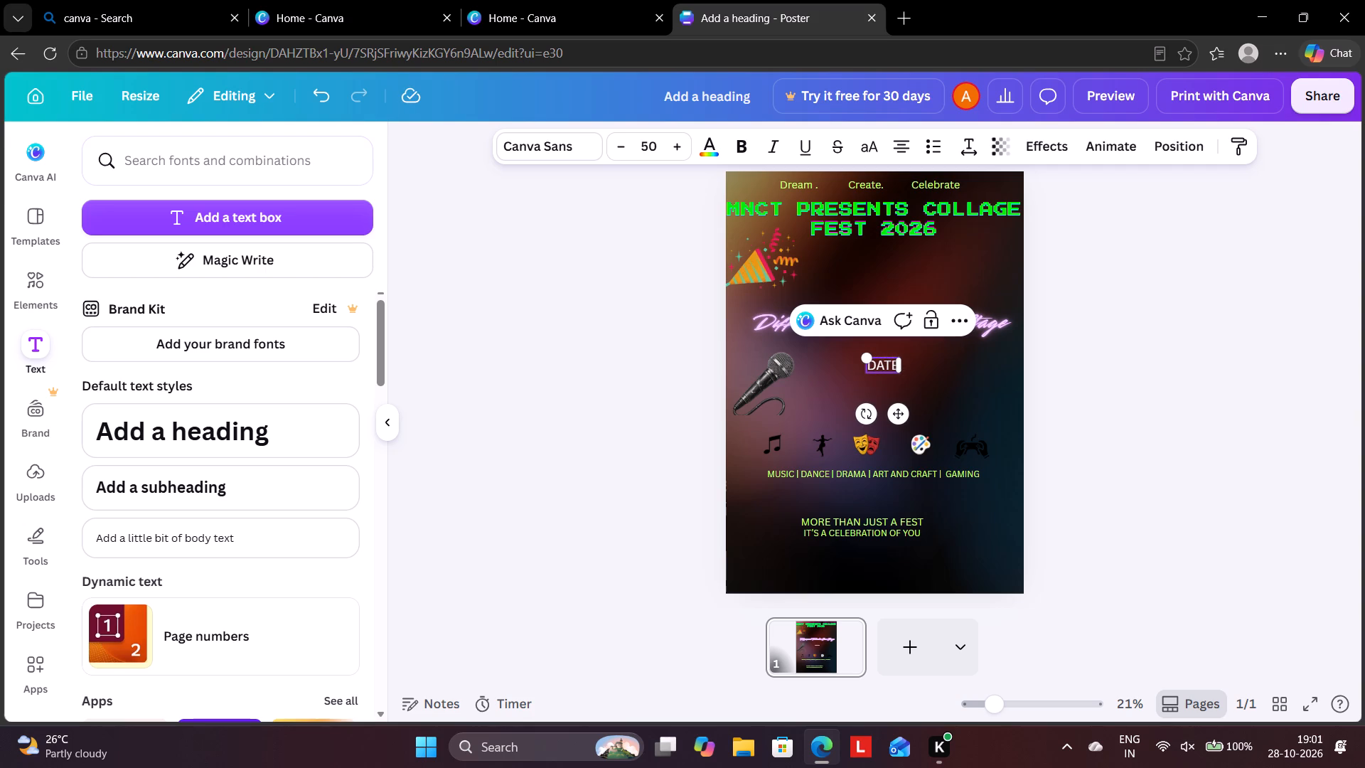
key("shift+colon")
key("space")
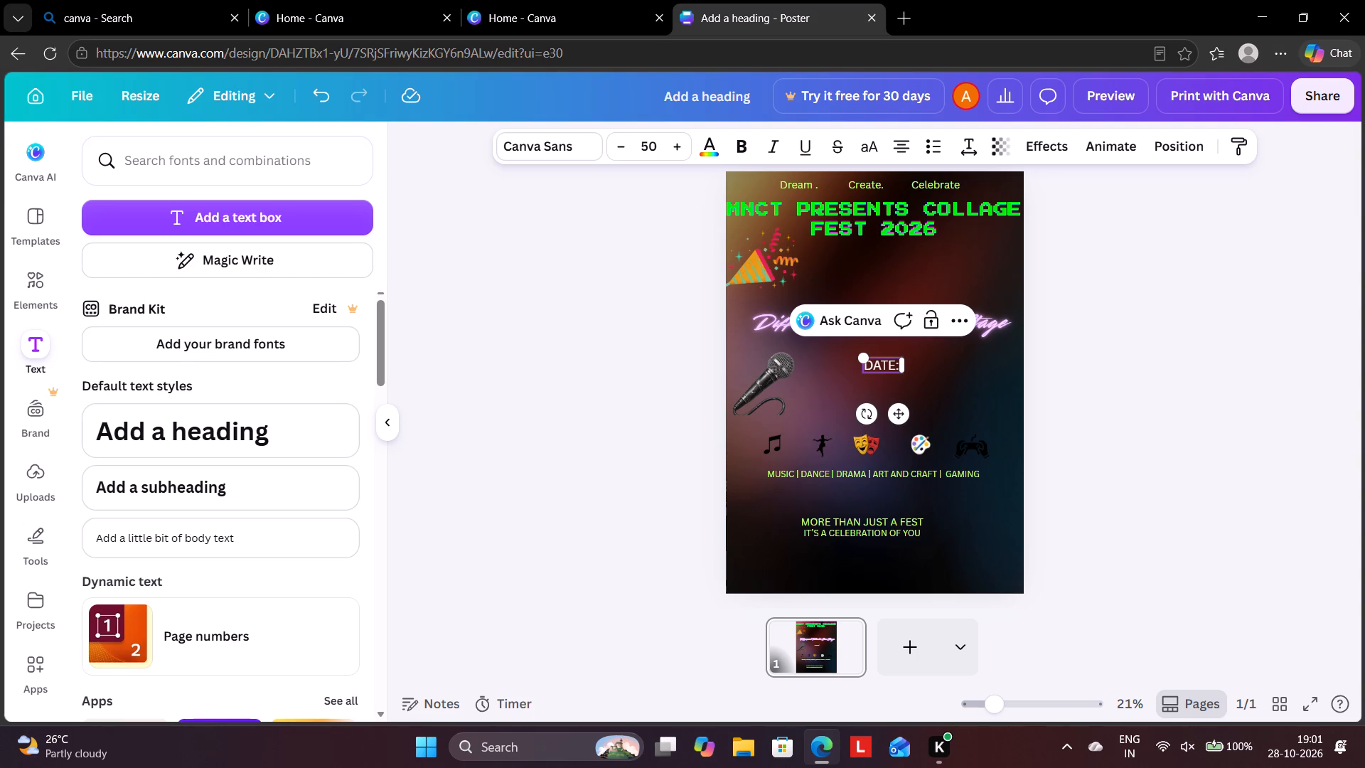
type("14 NO")
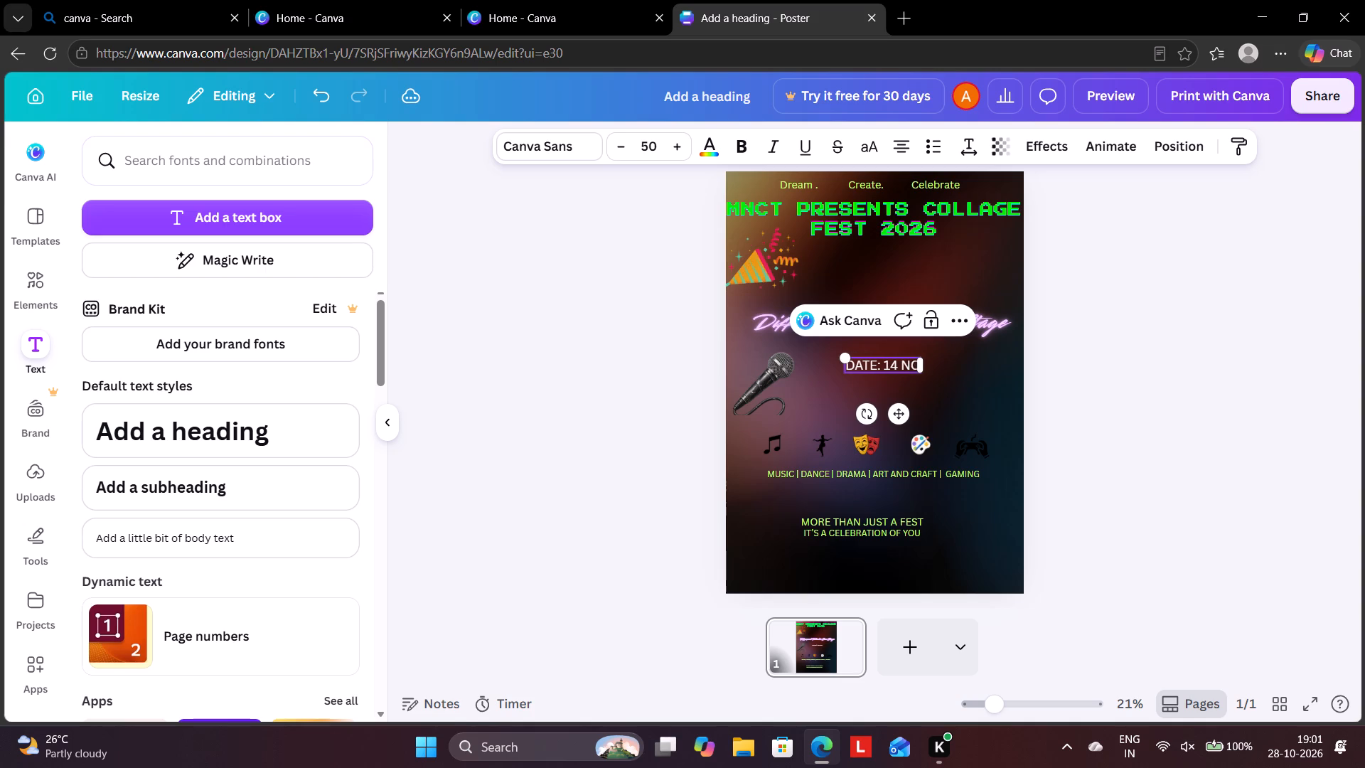
key("m")
type("BER")
key("BackSpace")
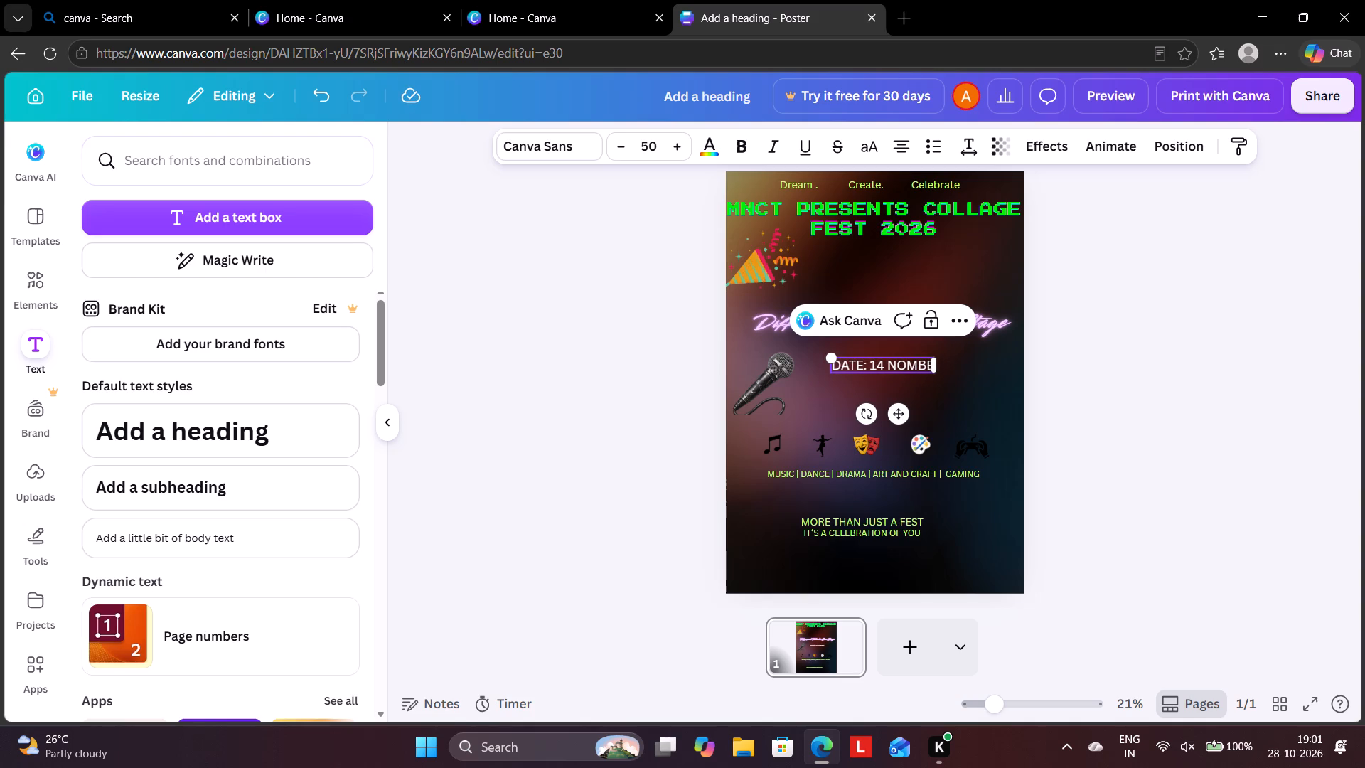
key("BackSpace")
key("BackSpace")
key("BackSpace")
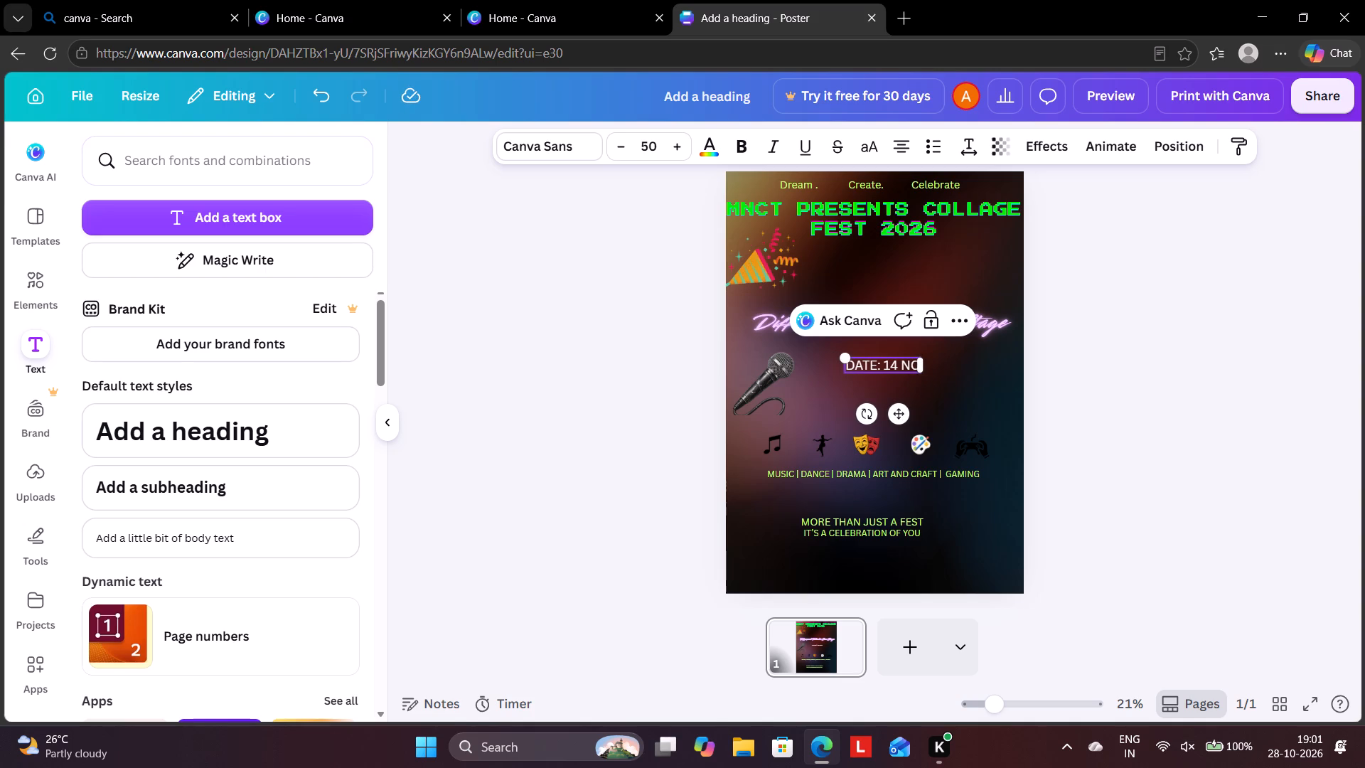
type("VEMBER")
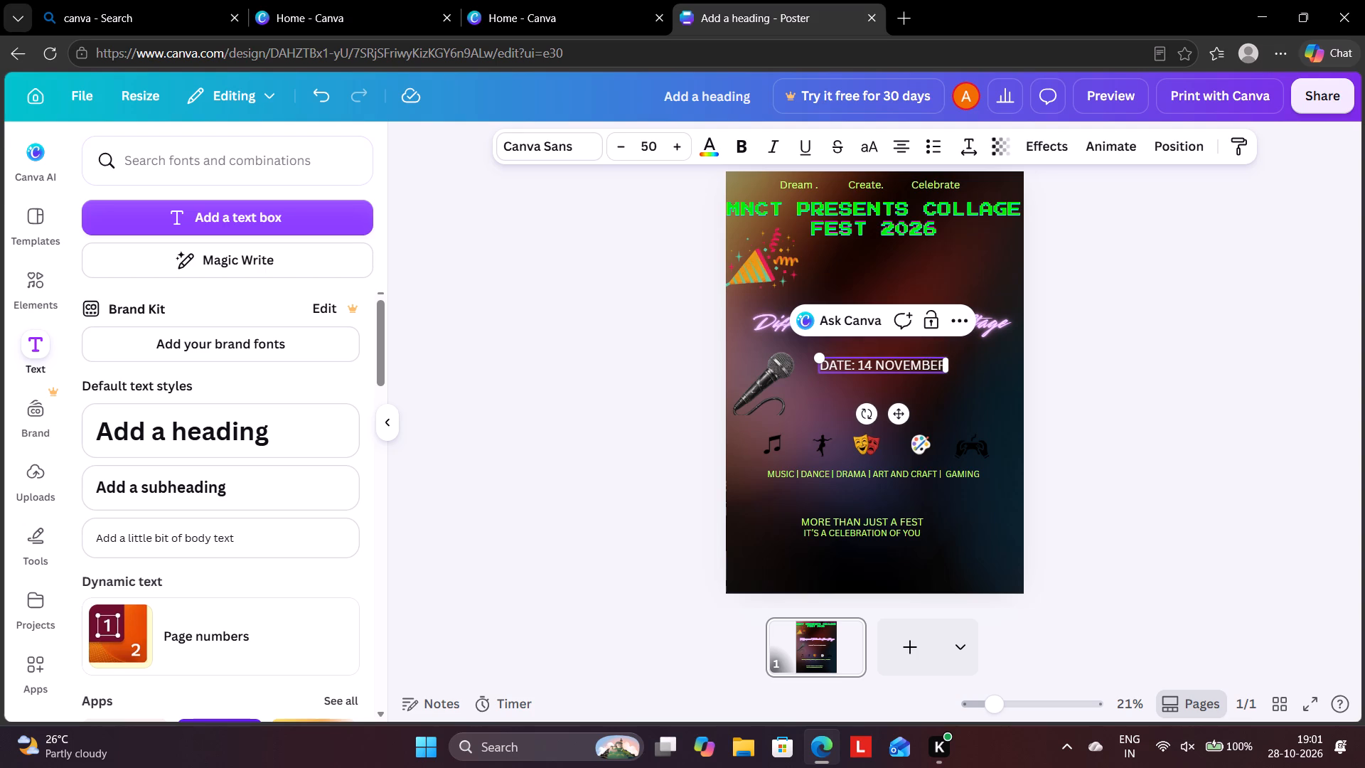
Append the year 2026 after a space so the date line reads "DATE: 14 NOVEMBER 2026".
type("20")
key("2")
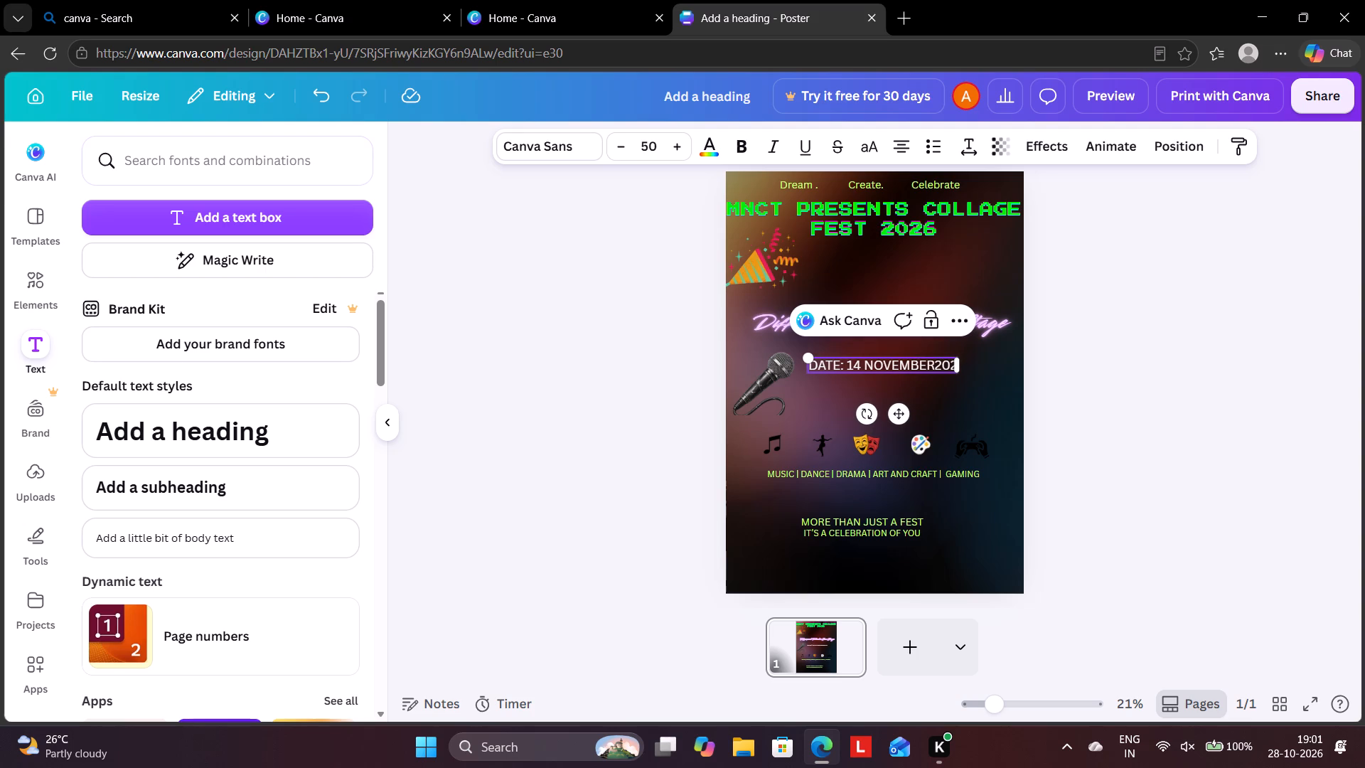
key("6")
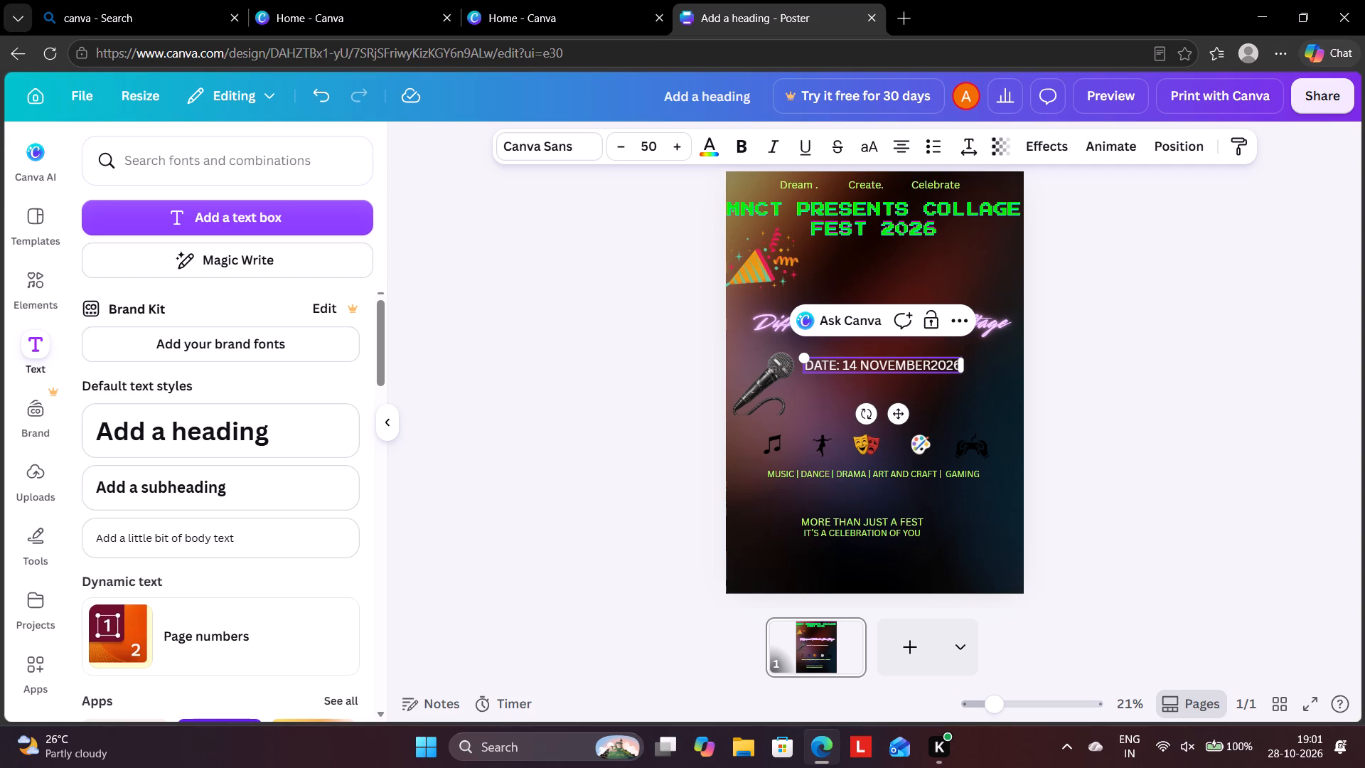
key("Left")
key("Left")
key("Left")
key("Left")
key("space")
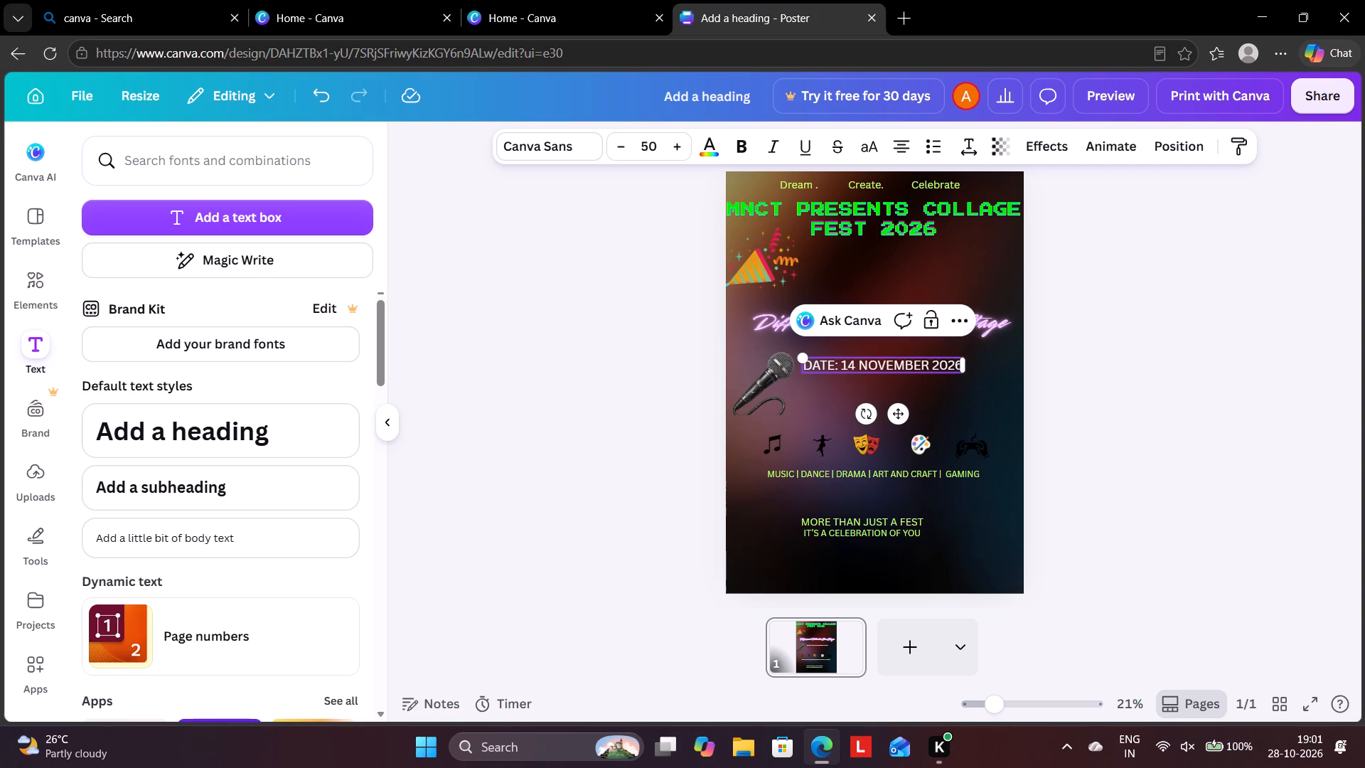
key("Right")
key("Right")
key("Right")
key("Right")
key("Right")
key("Right")
key("Right")
key("Right")
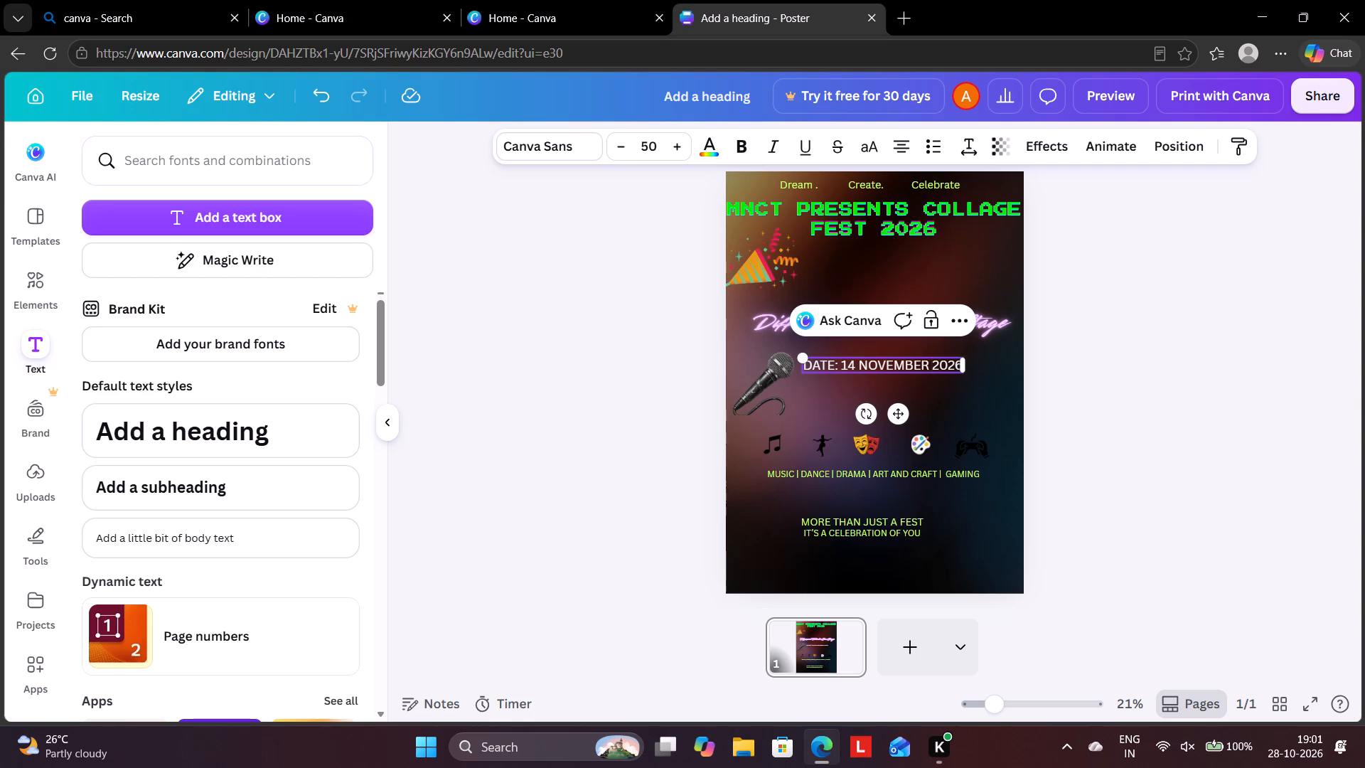
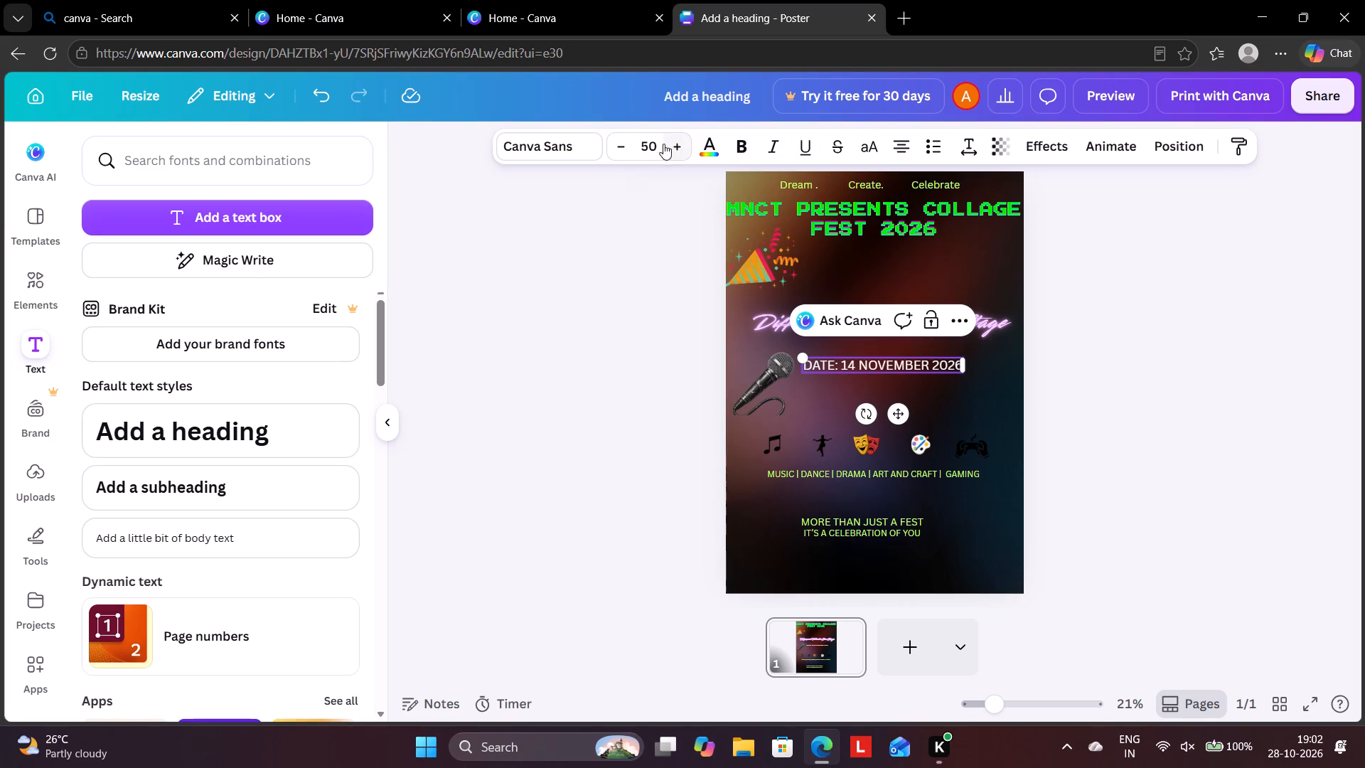
Recolour the date line and all same-coloured text on the page with the coral red default solid colour, and deselect the text.
left_click(707, 142)
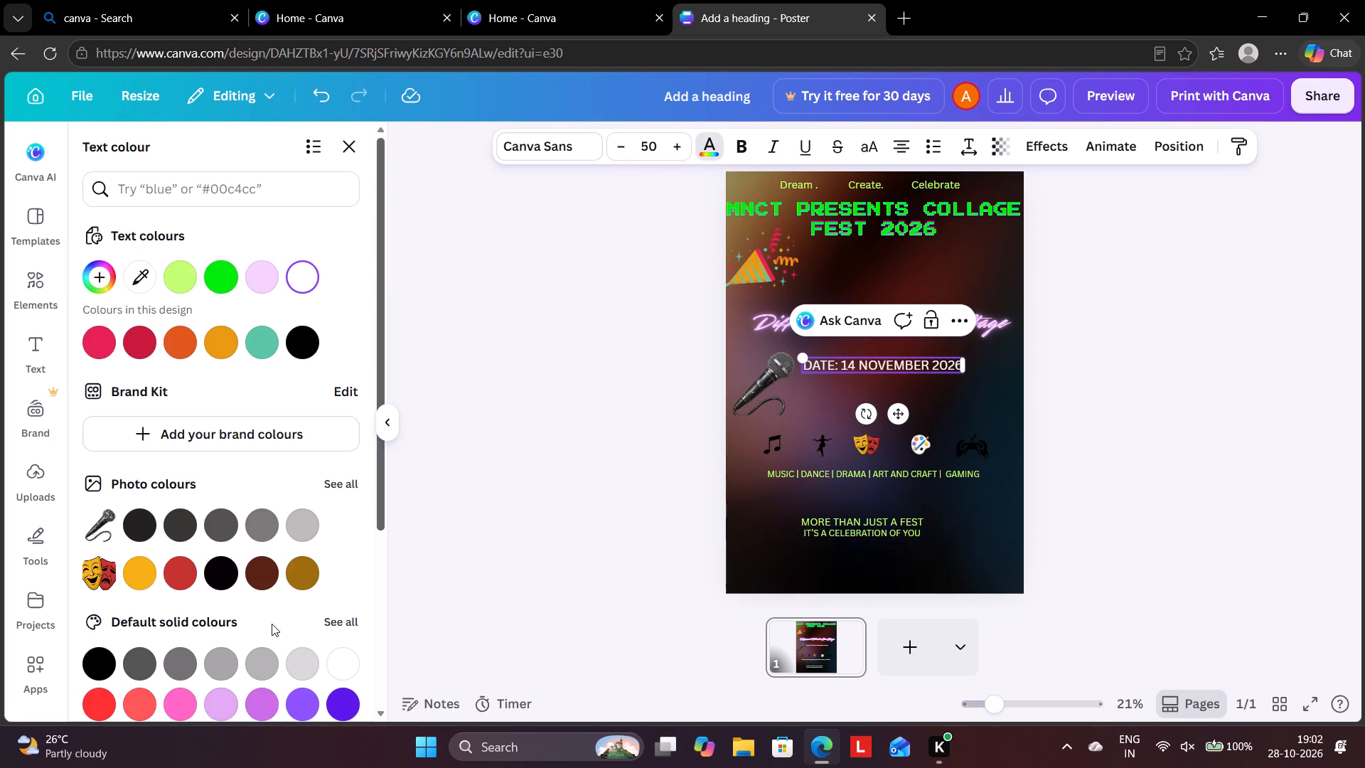
scroll(217, 670, "down", 1)
left_click(140, 433)
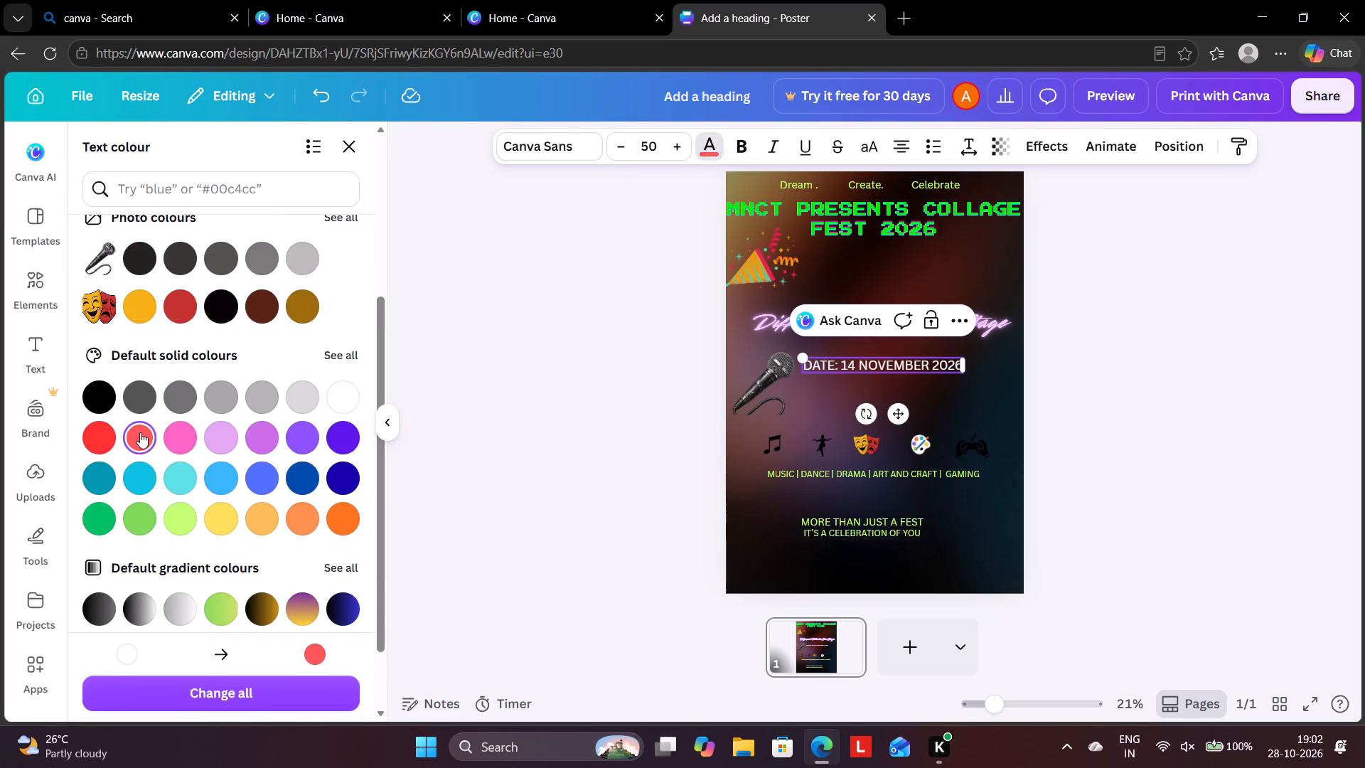
left_click(189, 689)
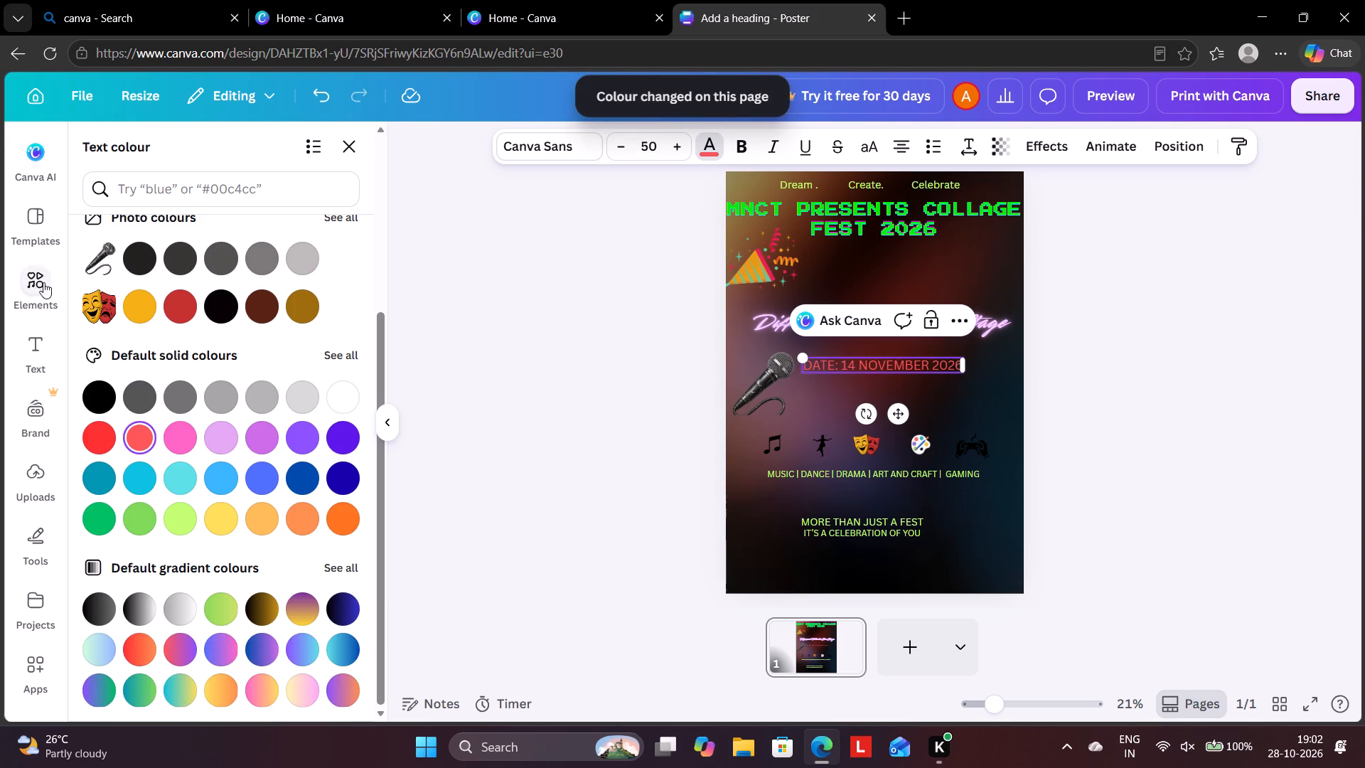
left_click(44, 343)
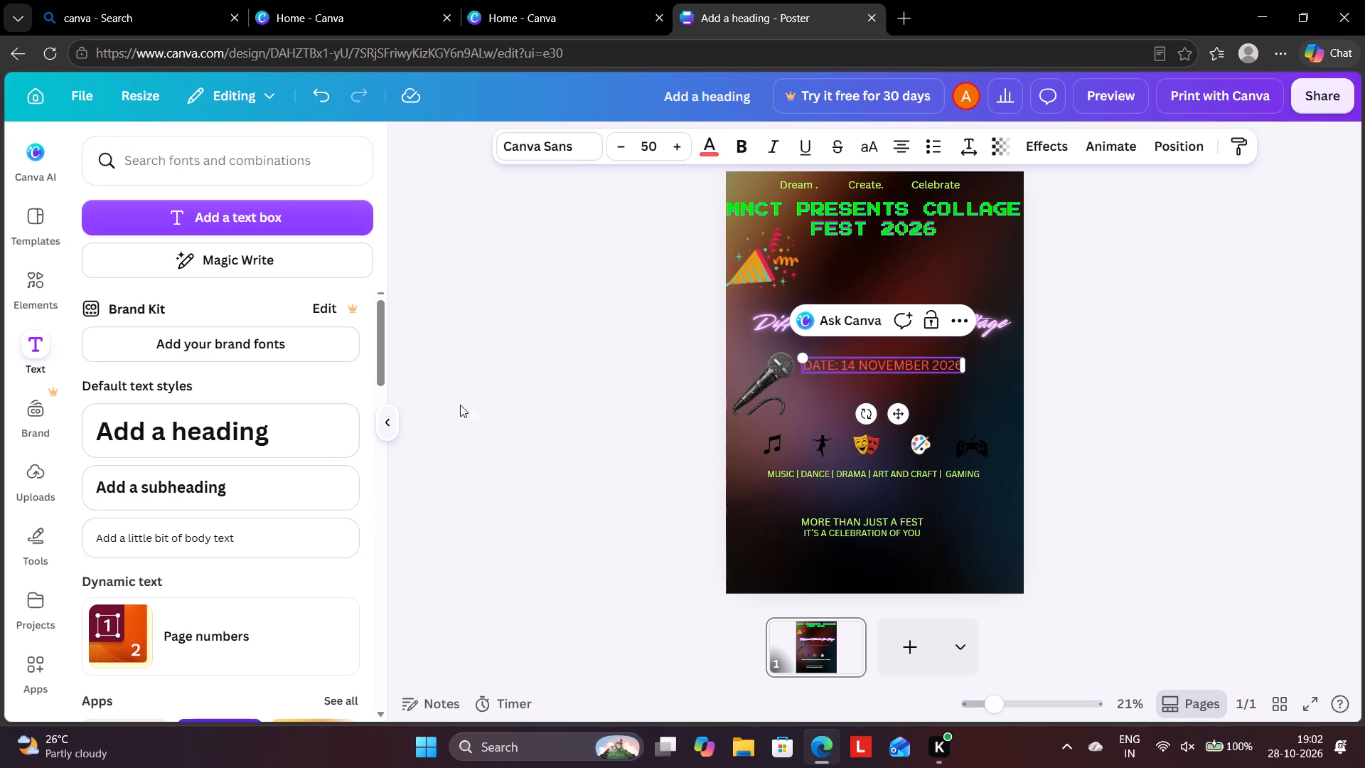
left_click(494, 411)
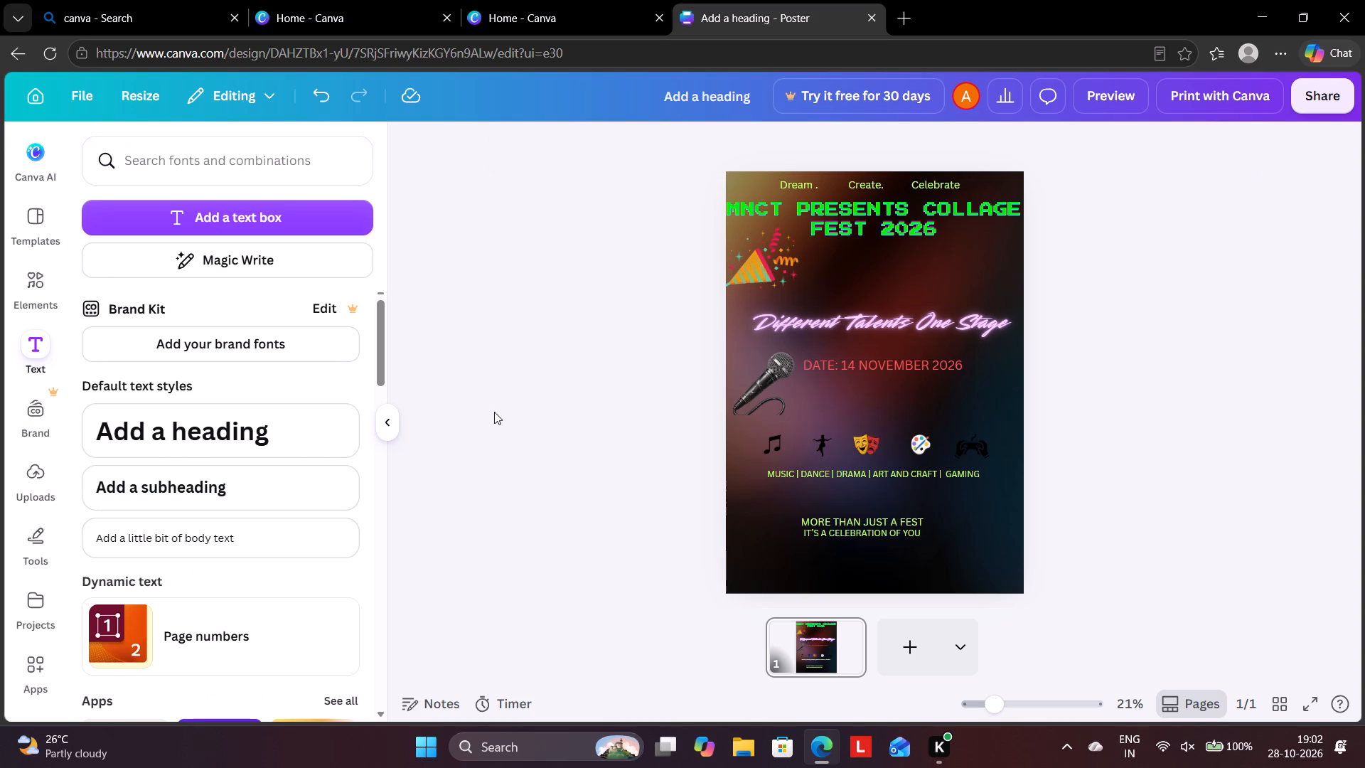
Make the poster design available offline and close the save status details.
left_click(407, 90)
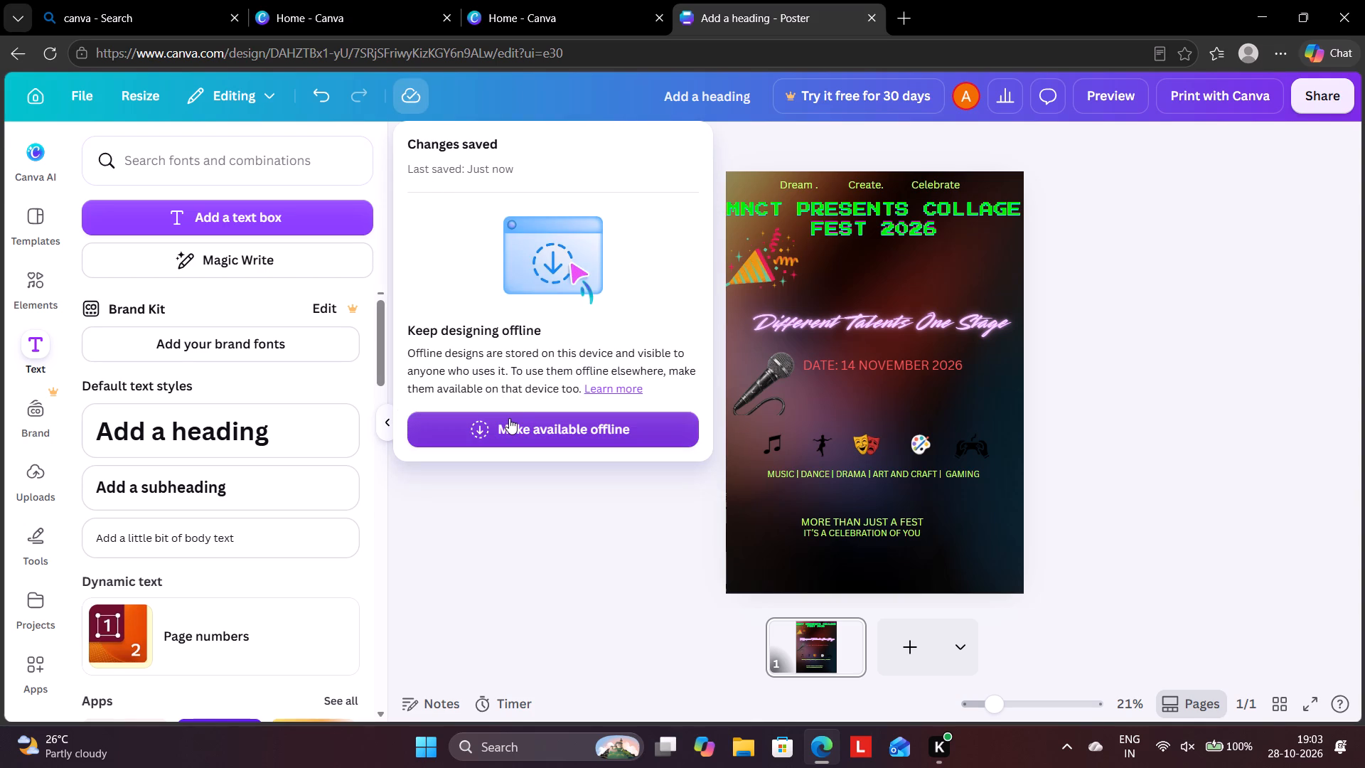
left_click(509, 418)
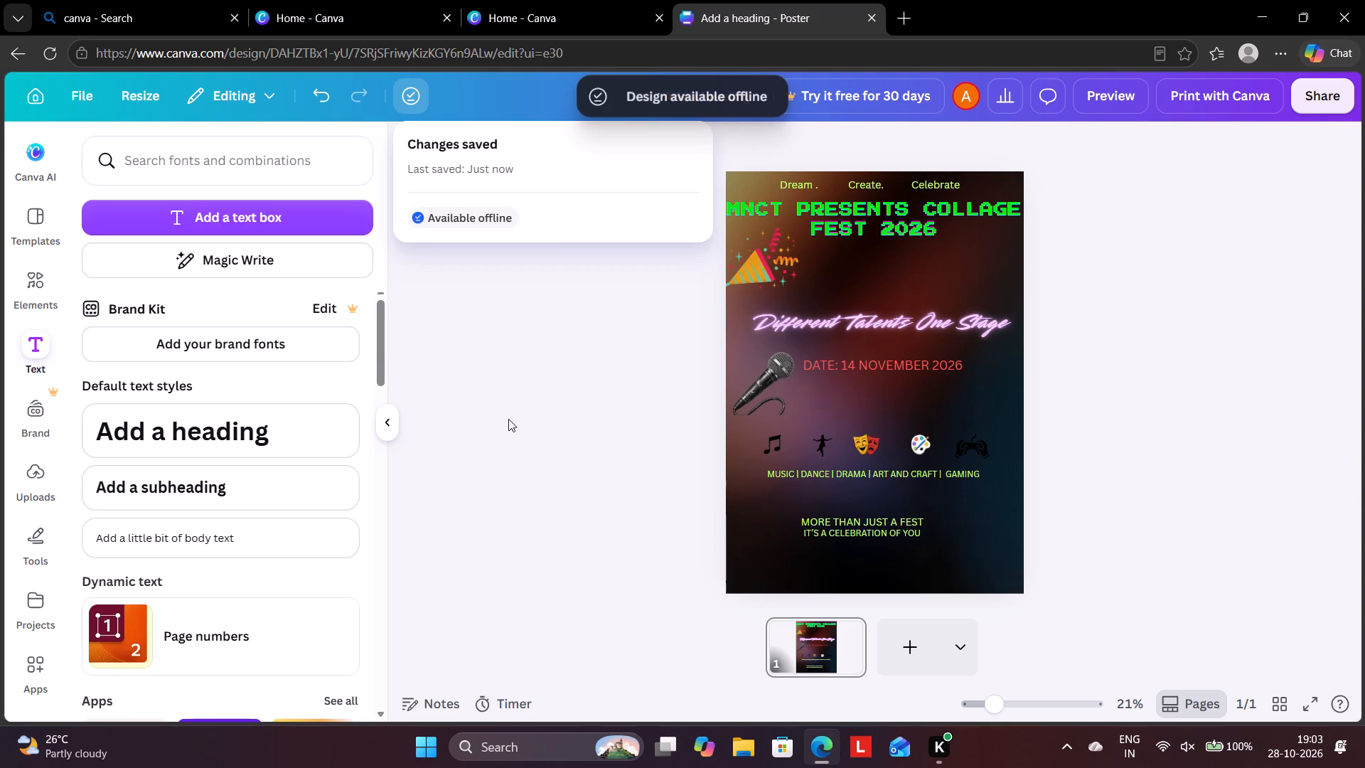
left_click(510, 281)
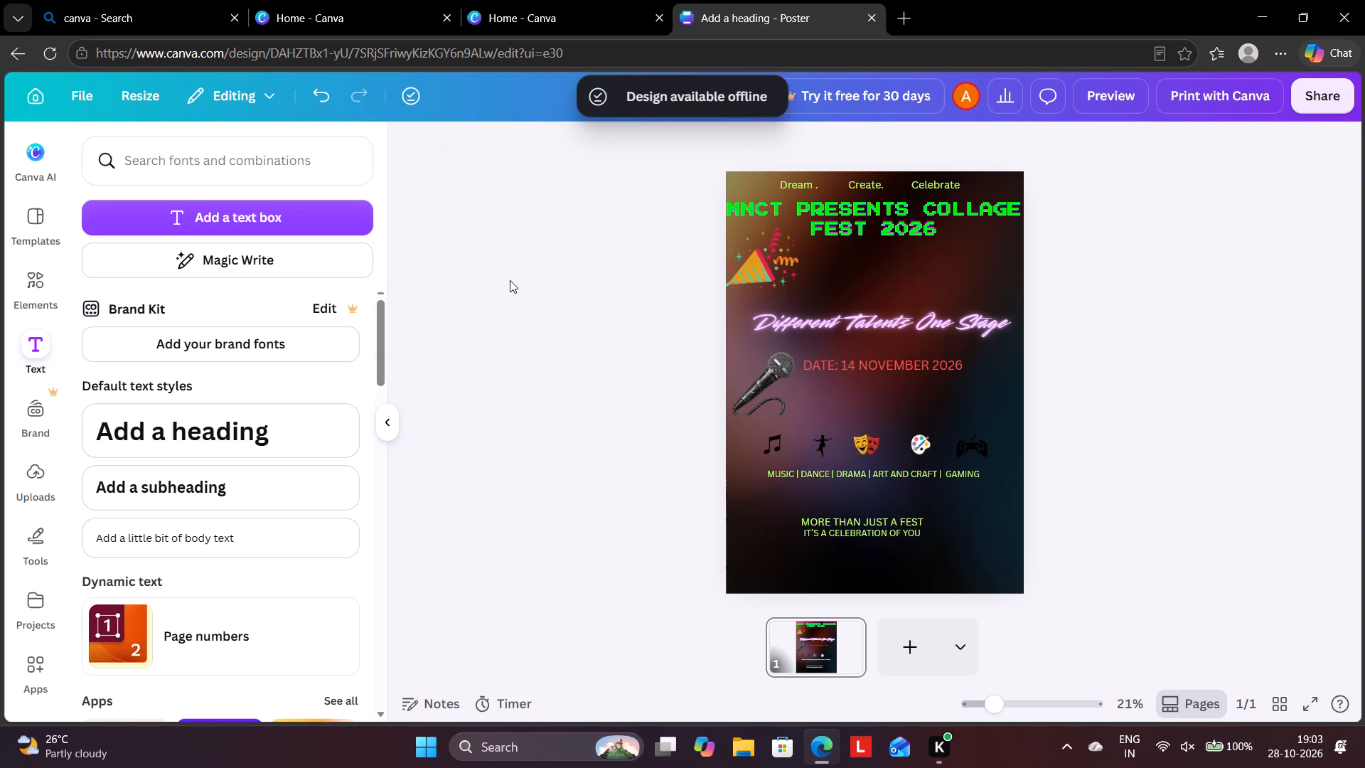